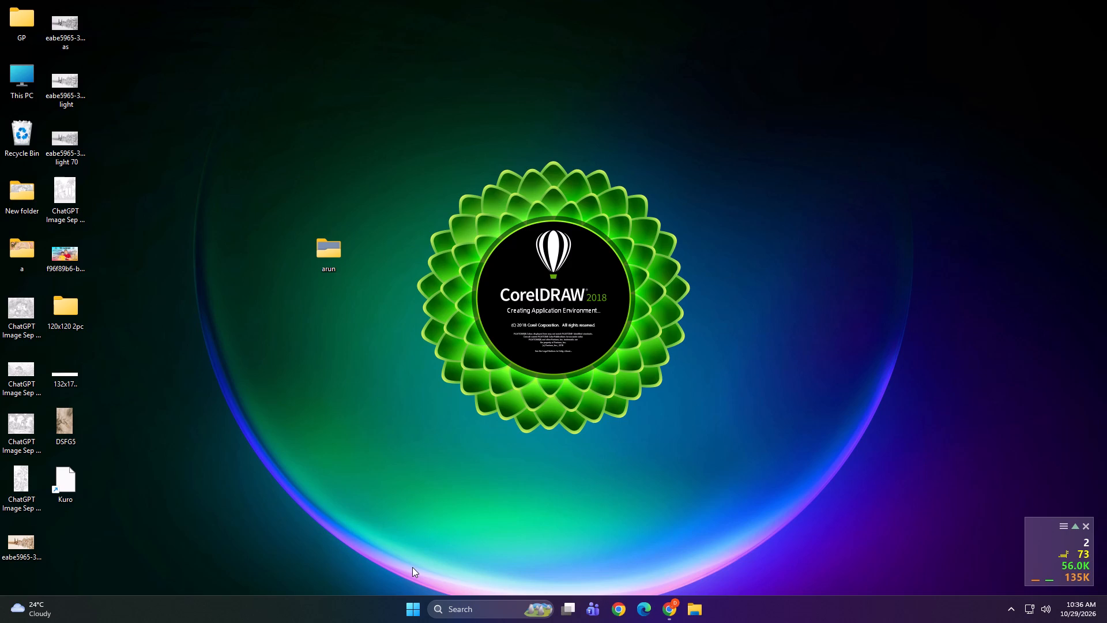
Create a new blank Letter-size document, 8.5 by 11 inches, in RGB color mode with the default name.
{"action": "right_click", "coordinate": [436, 122]}
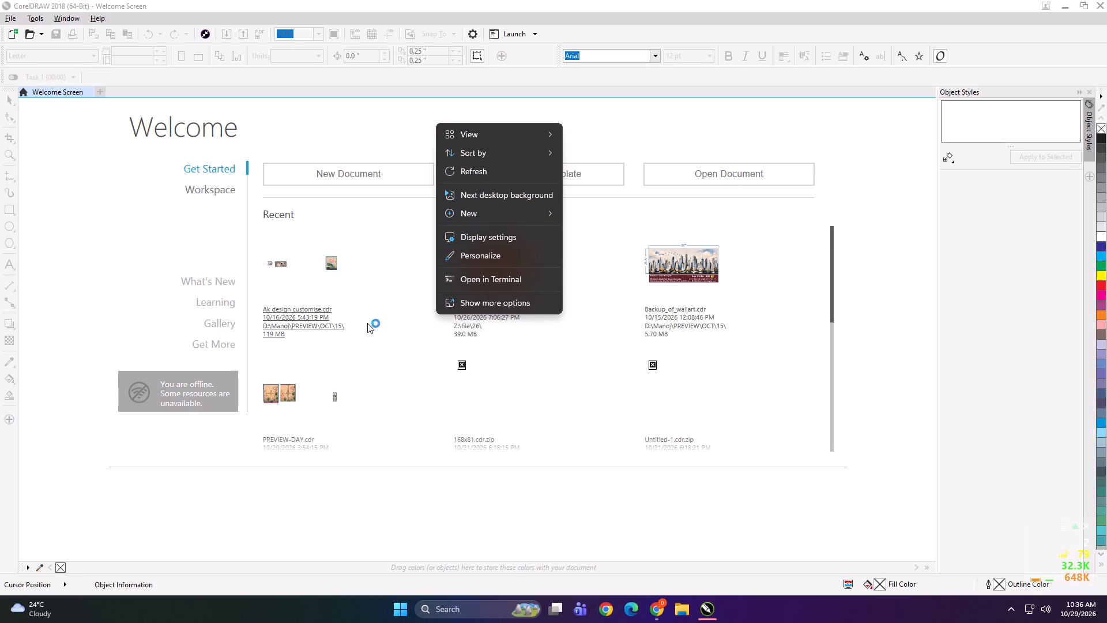
{"action": "left_click", "coordinate": [327, 166]}
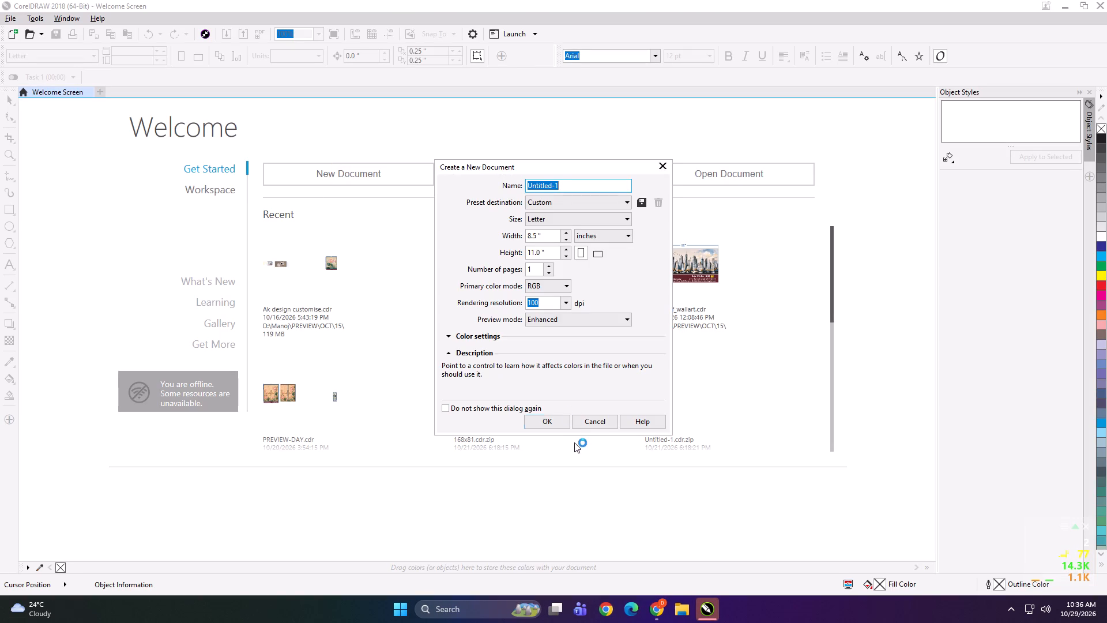
{"action": "left_click", "coordinate": [548, 423]}
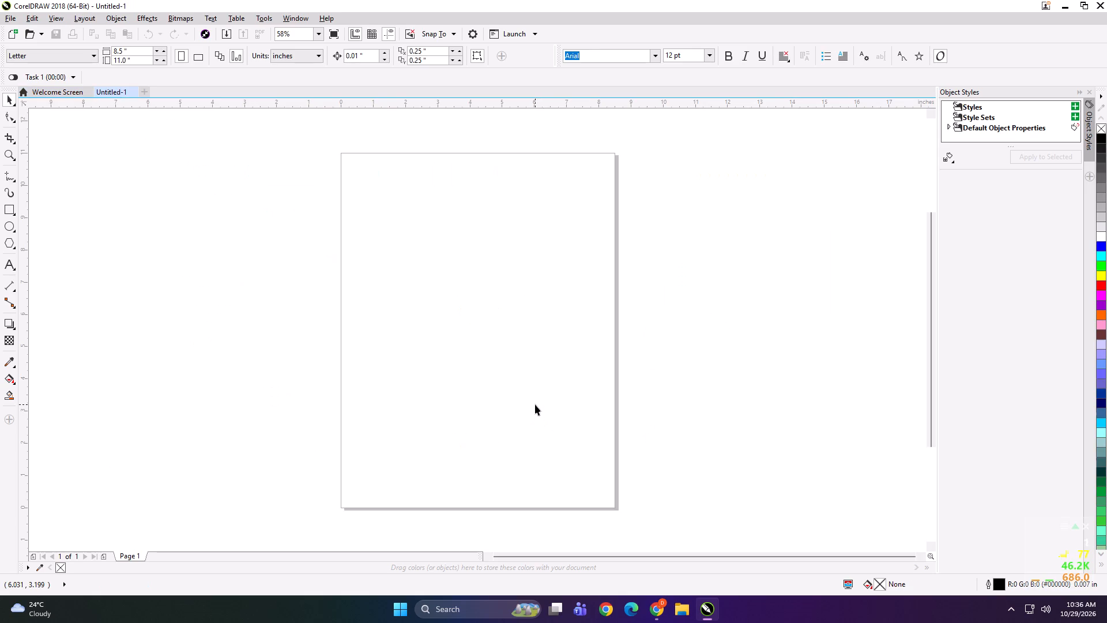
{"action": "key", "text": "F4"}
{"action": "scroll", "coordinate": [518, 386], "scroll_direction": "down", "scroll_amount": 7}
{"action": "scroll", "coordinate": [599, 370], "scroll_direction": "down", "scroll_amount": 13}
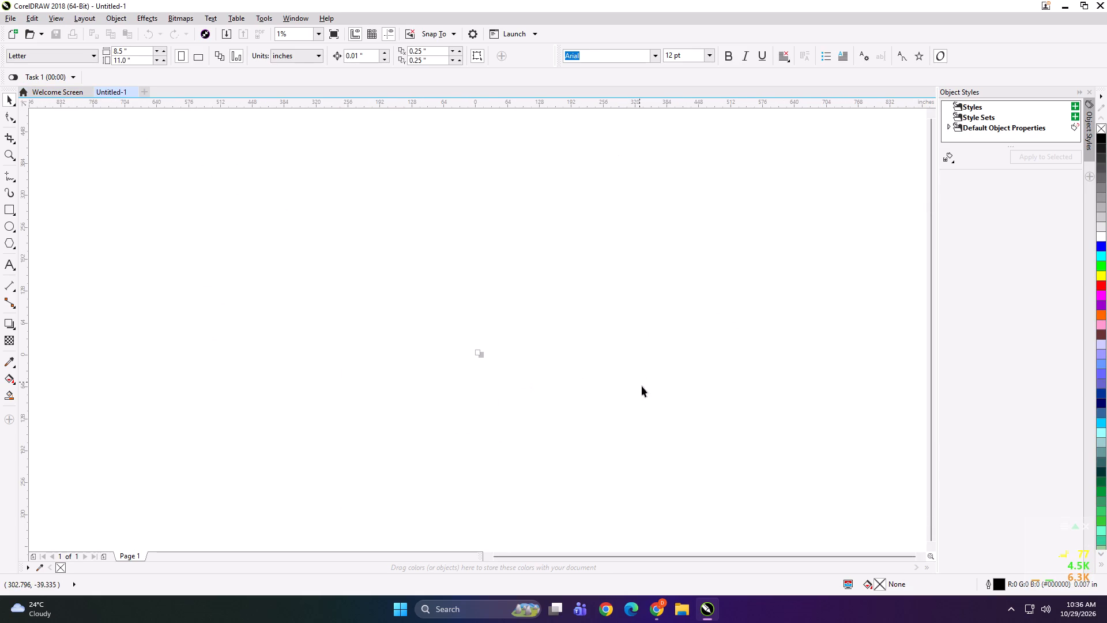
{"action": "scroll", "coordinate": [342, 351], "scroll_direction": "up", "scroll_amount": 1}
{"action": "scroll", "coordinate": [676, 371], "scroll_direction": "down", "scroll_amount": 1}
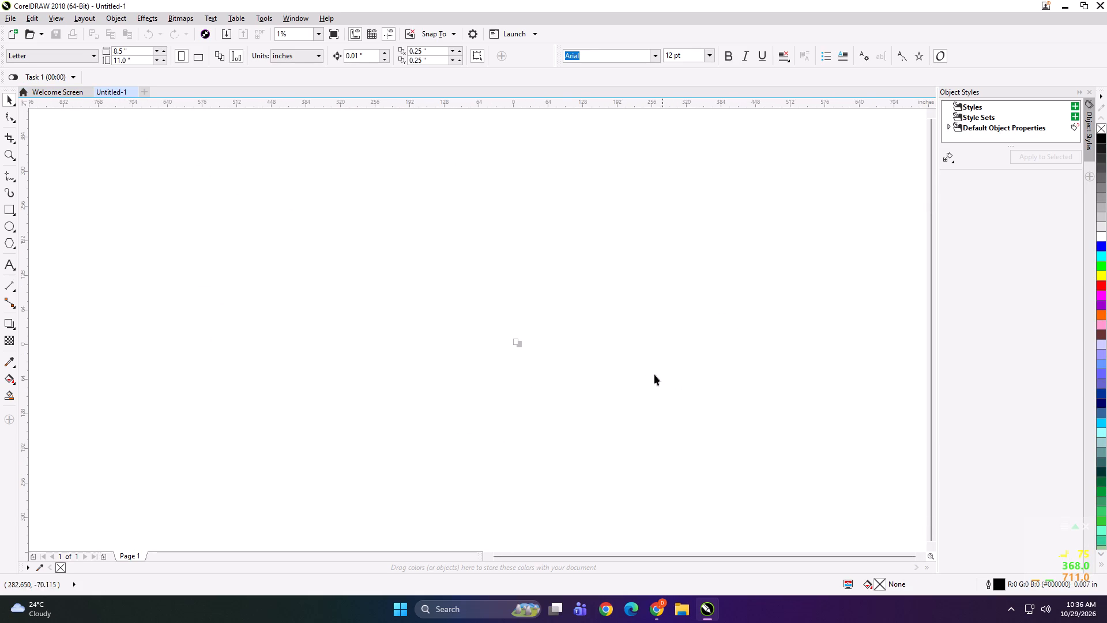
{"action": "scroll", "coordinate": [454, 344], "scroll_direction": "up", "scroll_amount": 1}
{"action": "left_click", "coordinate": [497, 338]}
Minimize the CorelDRAW window to return to the desktop and refresh the desktop.
{"action": "left_click", "coordinate": [1068, 4]}
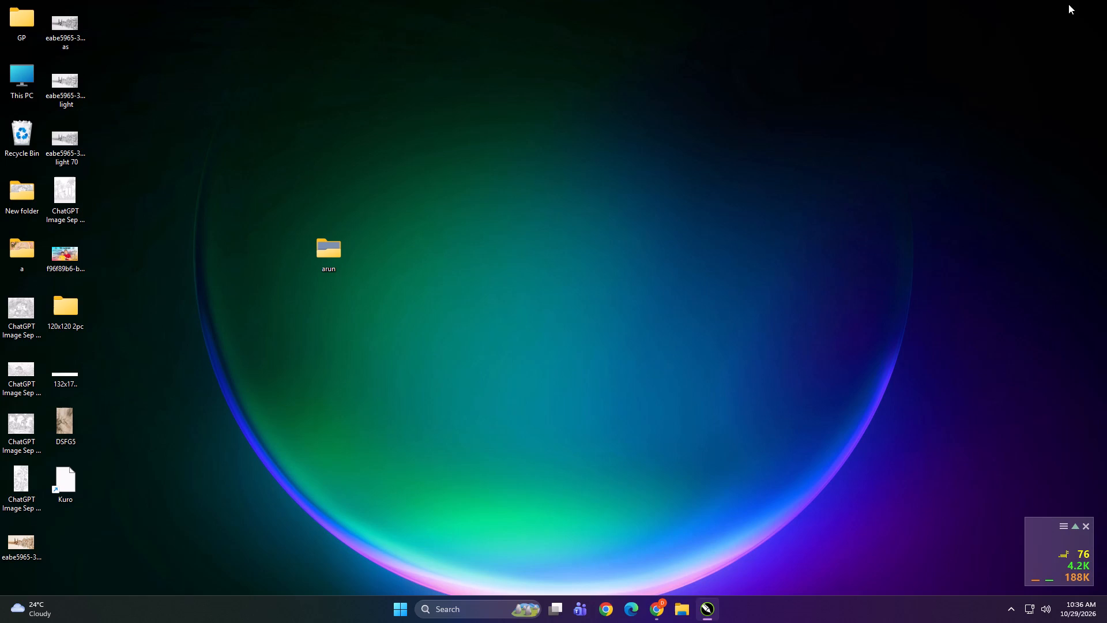
{"action": "right_click", "coordinate": [555, 165]}
{"action": "left_click", "coordinate": [582, 209]}
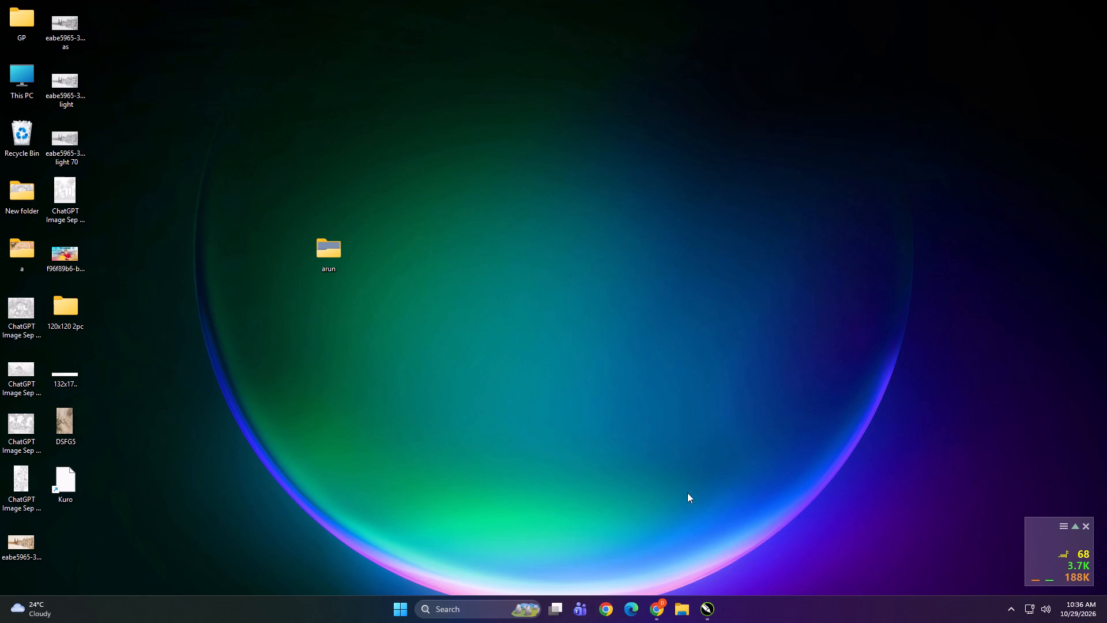
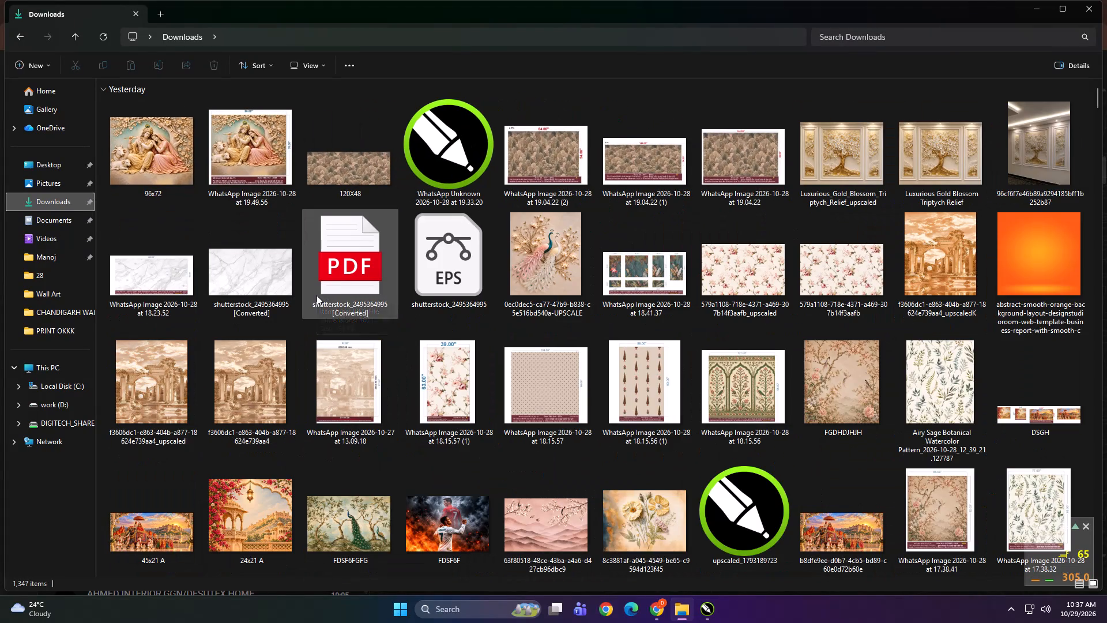
Bring the two brown damask images "WhatsApp Image 2026-10-28 at 13.28.06" and "13.28.06 (1)" from Downloads into Untitled-1, beside the page.
{"action": "scroll", "coordinate": [317, 295], "scroll_direction": "down", "scroll_amount": 2, "text": "ctrl"}
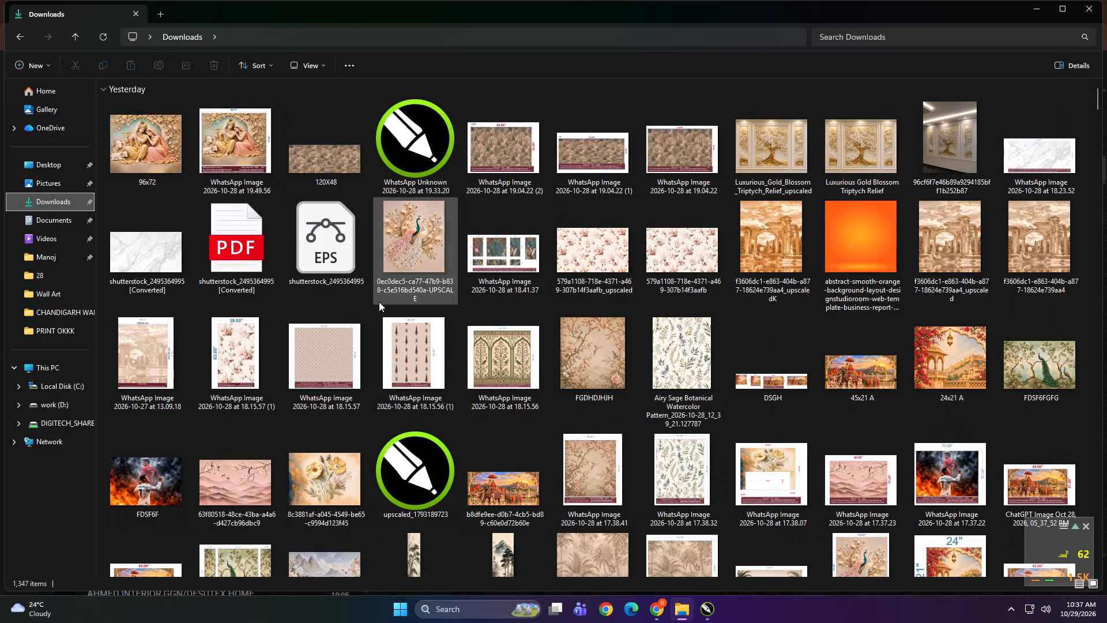
{"action": "scroll", "coordinate": [379, 302], "scroll_direction": "down", "scroll_amount": 1, "text": "ctrl"}
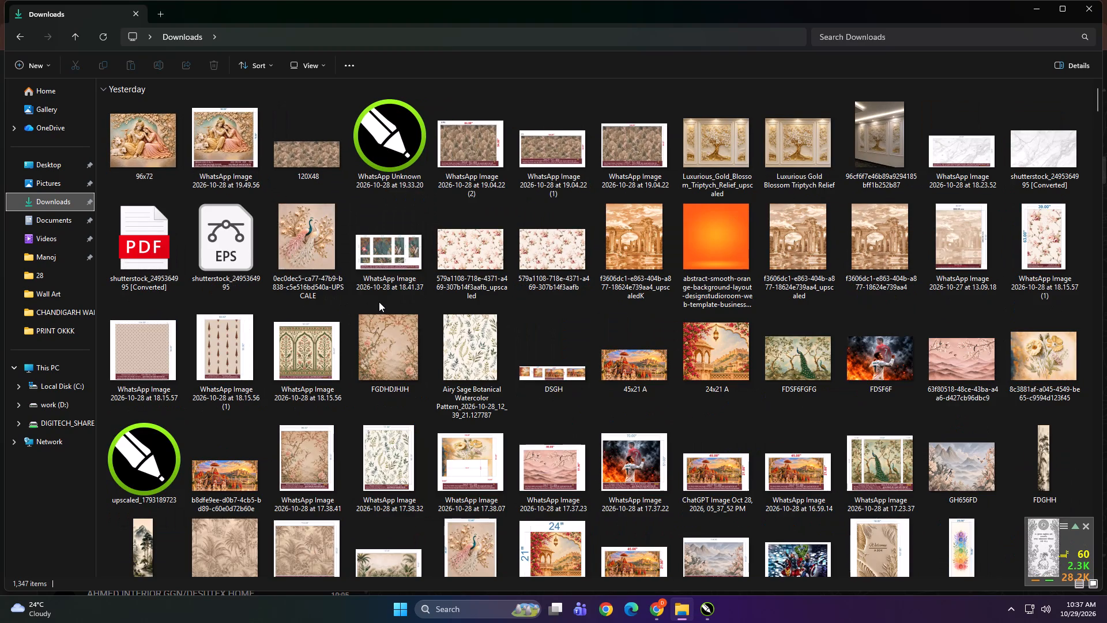
{"action": "scroll", "coordinate": [379, 302], "scroll_direction": "up", "scroll_amount": 1, "text": "ctrl"}
{"action": "scroll", "coordinate": [379, 302], "scroll_direction": "down", "scroll_amount": 1, "text": "ctrl"}
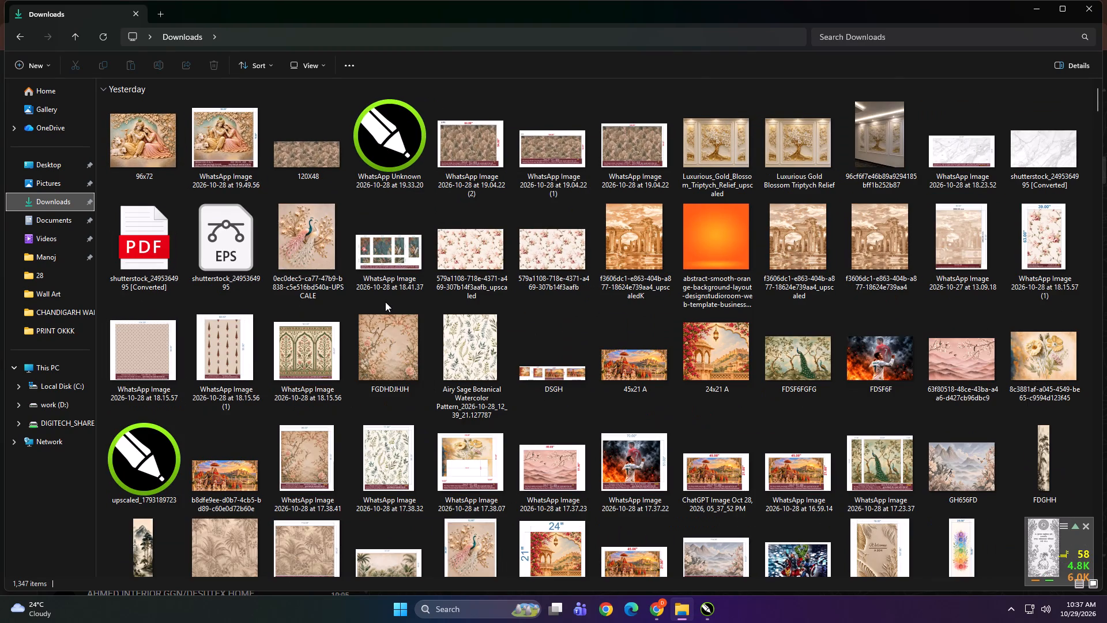
{"action": "scroll", "coordinate": [485, 278], "scroll_direction": "down", "scroll_amount": 1}
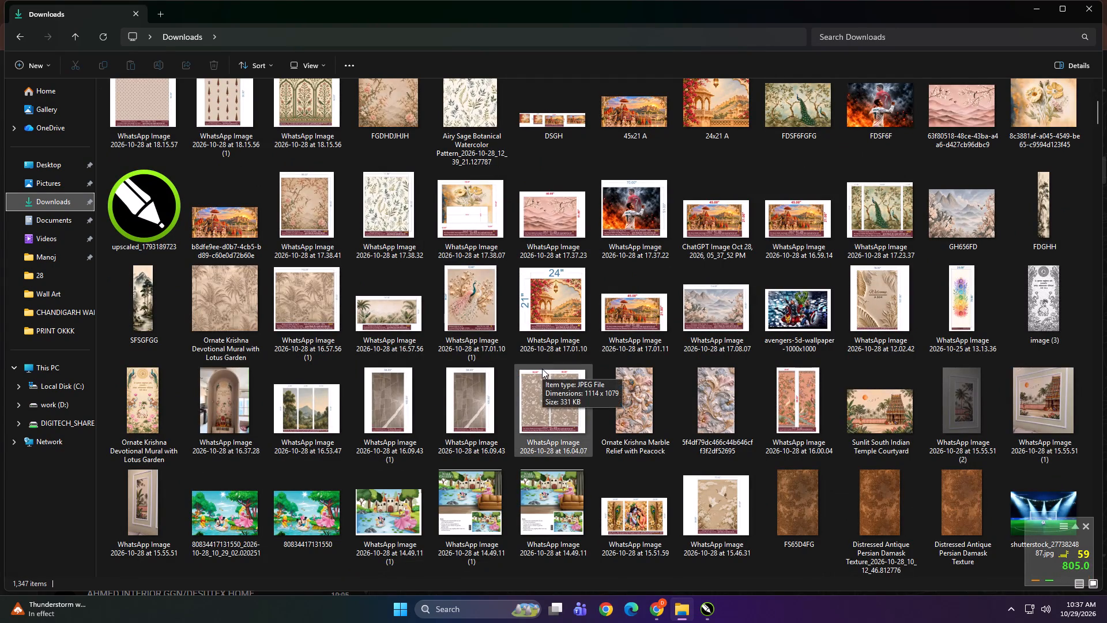
{"action": "scroll", "coordinate": [542, 369], "scroll_direction": "down", "scroll_amount": 1}
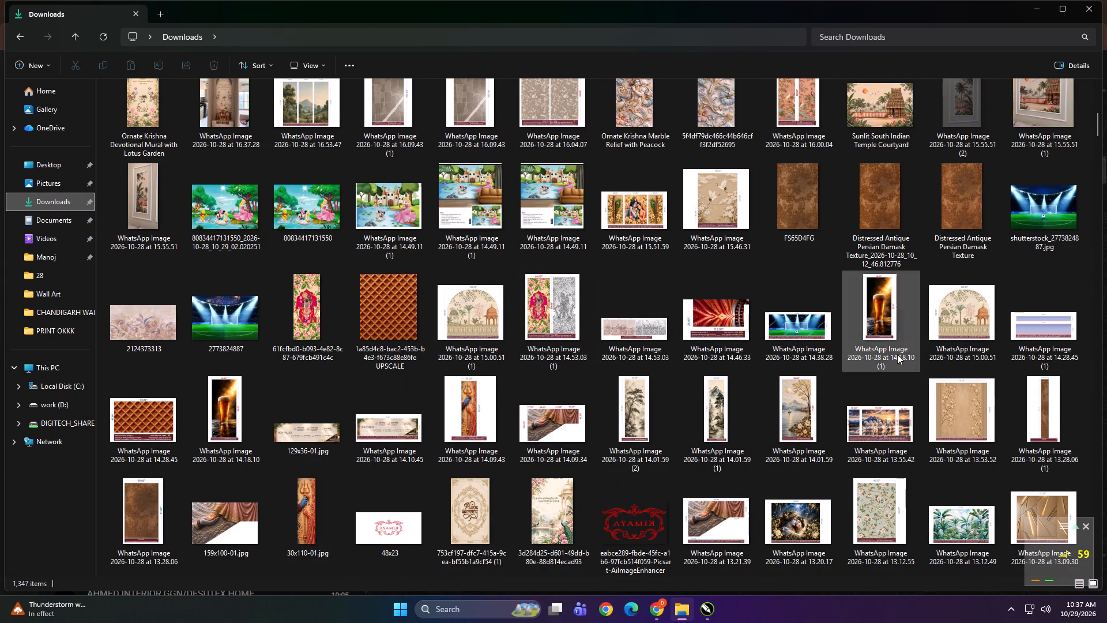
{"action": "left_click", "coordinate": [1052, 421]}
{"action": "left_click", "coordinate": [144, 533], "text": "ctrl"}
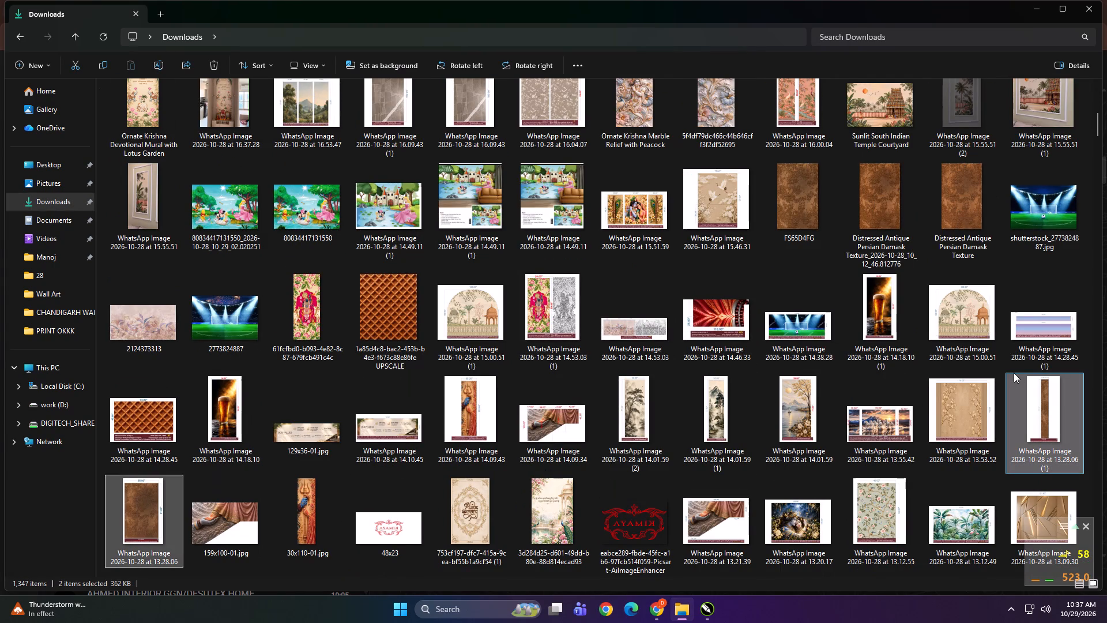
{"action": "left_click_drag", "start_coordinate": [1021, 440], "coordinate": [558, 444]}
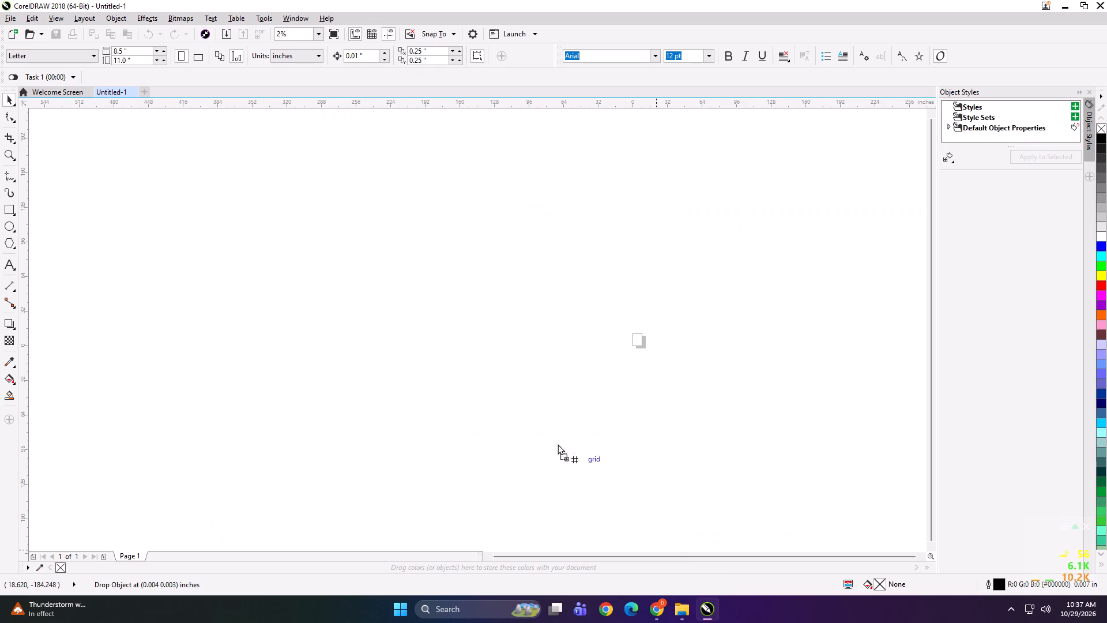
{"action": "left_click_drag", "start_coordinate": [558, 444], "coordinate": [381, 309]}
Enlarge the two imported images together, proportionally, to a height of about 160 inches.
{"action": "left_click_drag", "start_coordinate": [366, 281], "coordinate": [425, 363]}
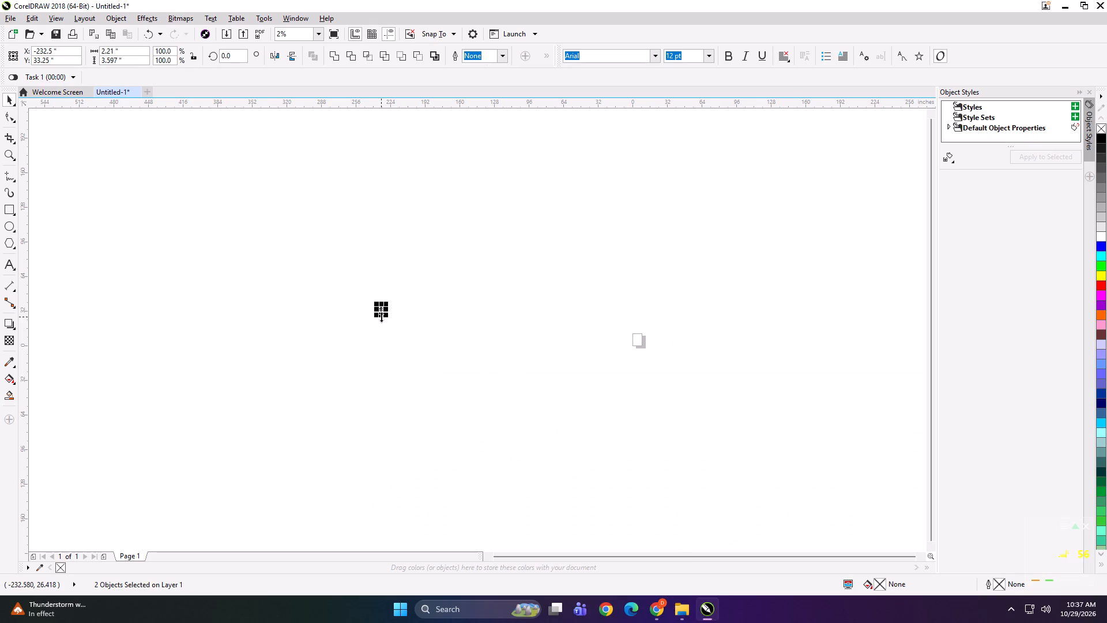
{"action": "left_click_drag", "start_coordinate": [385, 317], "coordinate": [444, 401], "text": "shift"}
{"action": "left_click", "coordinate": [444, 414]}
Separate the overlapping images so the 56 by 91 inch panel and the narrow strip stand side by side, well clear of the page.
{"action": "left_click_drag", "start_coordinate": [387, 325], "coordinate": [244, 287]}
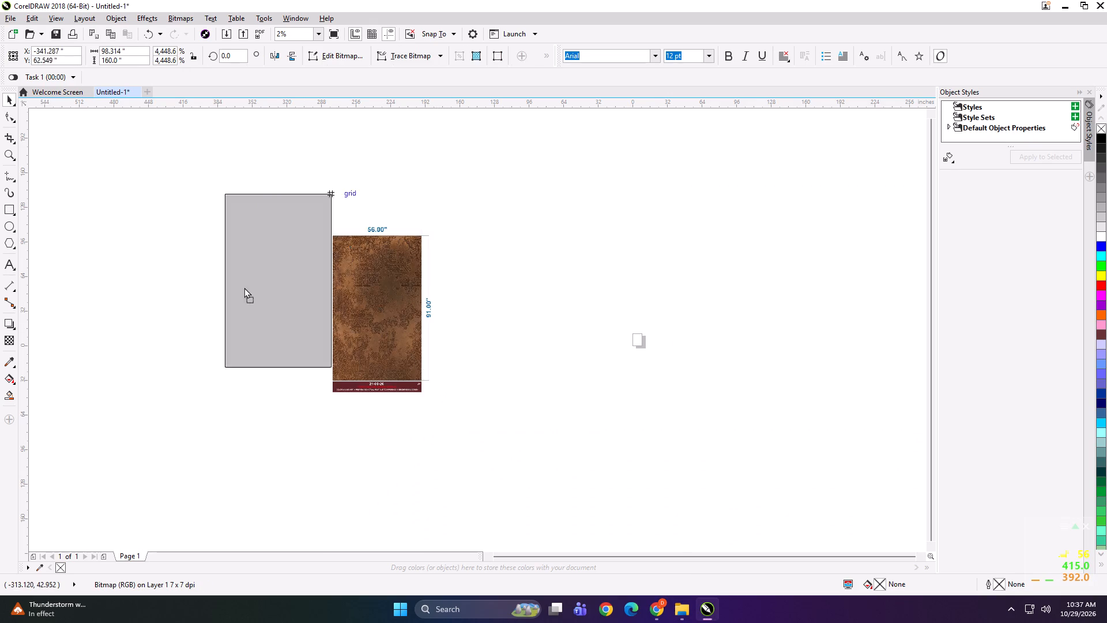
{"action": "left_click_drag", "start_coordinate": [244, 287], "coordinate": [234, 286]}
{"action": "left_click_drag", "start_coordinate": [393, 309], "coordinate": [345, 265]}
{"action": "left_click", "coordinate": [246, 270], "text": "shift"}
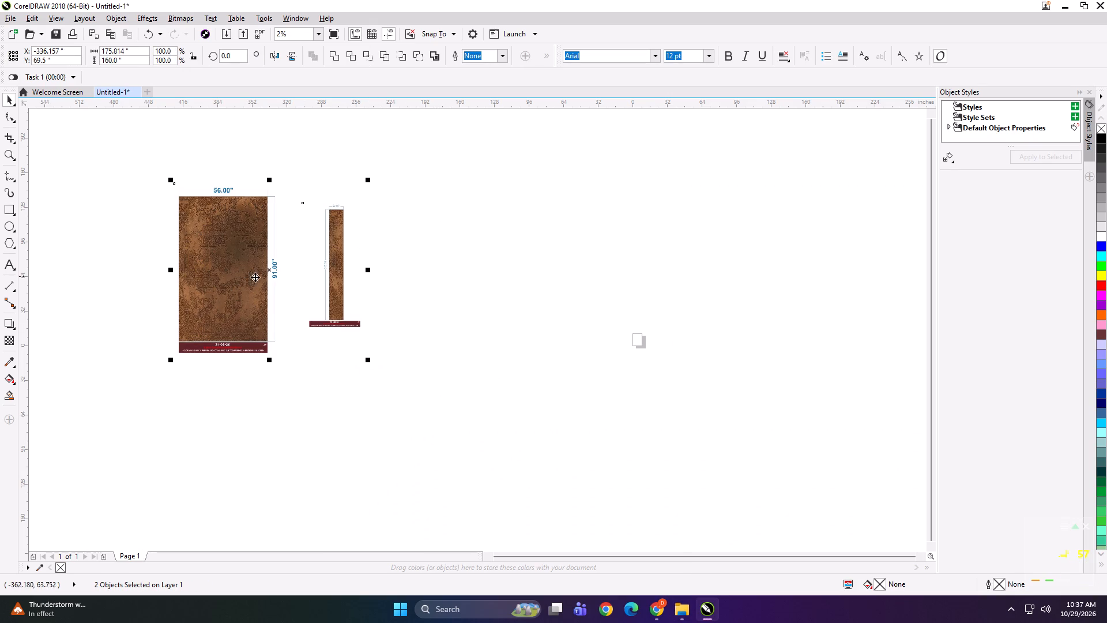
Examine the texture and the marked dimensions on both brown damask reference images.
{"action": "double_click", "coordinate": [322, 337], "text": "shift"}
{"action": "left_click_drag", "start_coordinate": [357, 362], "coordinate": [329, 349], "text": "shift"}
{"action": "left_click_drag", "start_coordinate": [352, 354], "coordinate": [341, 342], "text": "shift"}
{"action": "left_click", "coordinate": [447, 332]}
{"action": "scroll", "coordinate": [194, 219], "scroll_direction": "up", "scroll_amount": 2}
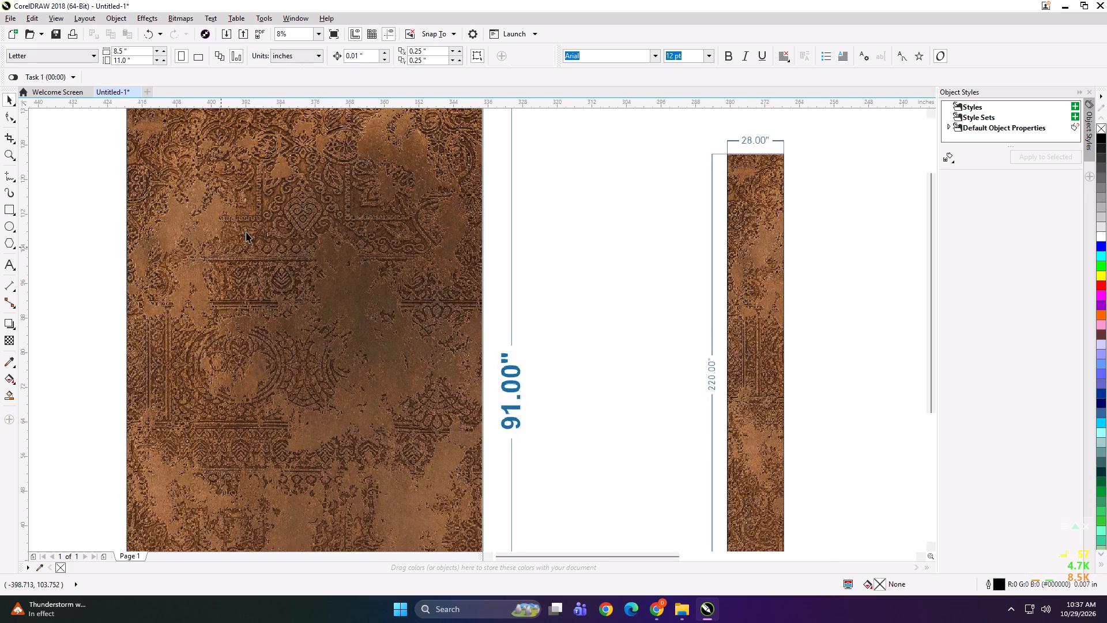
{"action": "scroll", "coordinate": [278, 220], "scroll_direction": "down", "scroll_amount": 1}
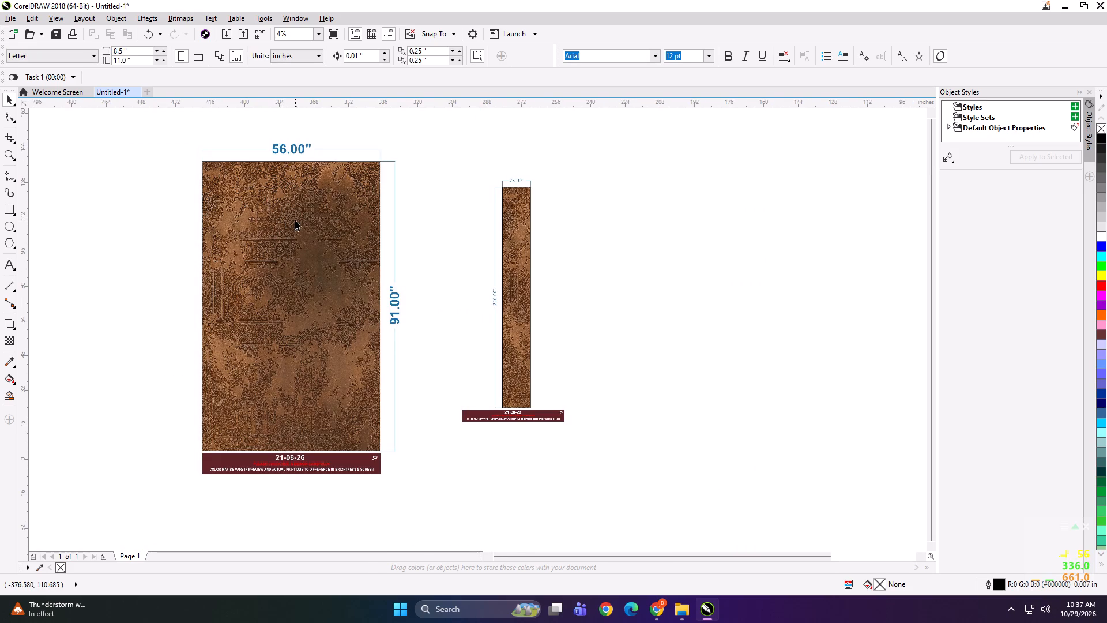
{"action": "scroll", "coordinate": [317, 233], "scroll_direction": "down", "scroll_amount": 1}
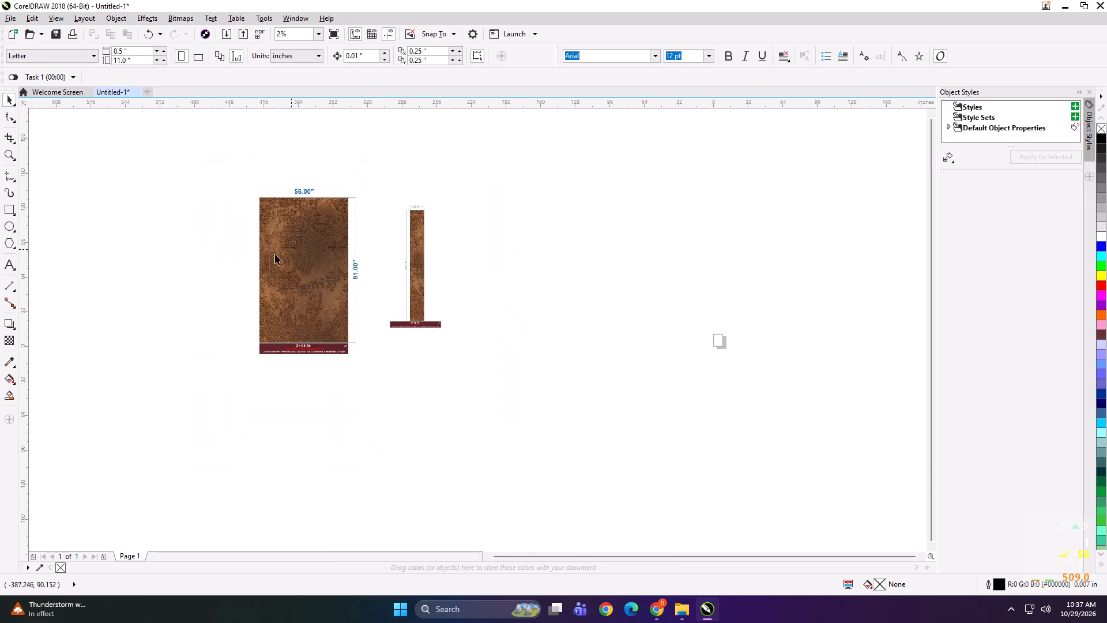
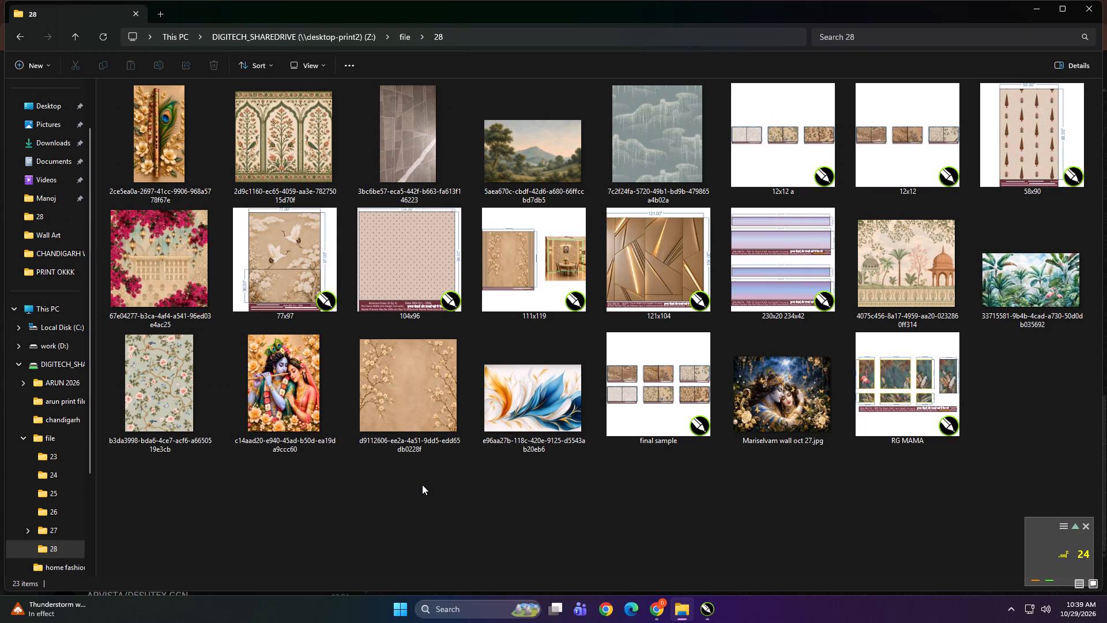
Look through the dated folders inside the shared drive's file folder for the brown damask source image.
{"action": "left_click", "coordinate": [421, 486]}
{"action": "key", "text": "BackSpace"}
{"action": "double_click", "coordinate": [646, 193]}
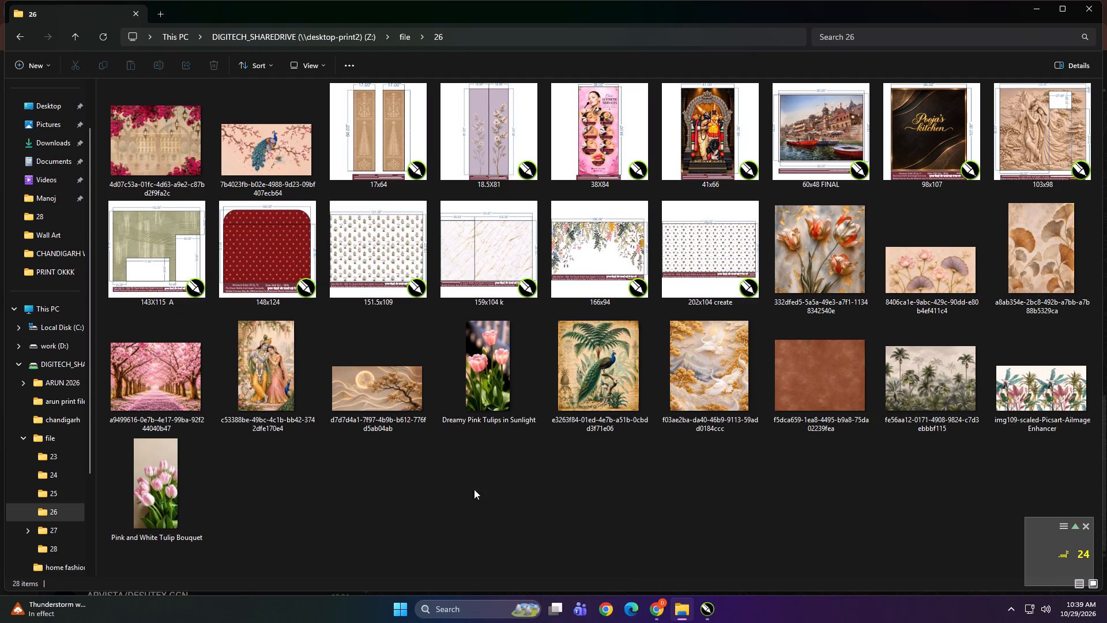
{"action": "left_click", "coordinate": [473, 521]}
{"action": "key", "text": "BackSpace"}
{"action": "left_click", "coordinate": [517, 423]}
{"action": "key", "text": "BackSpace"}
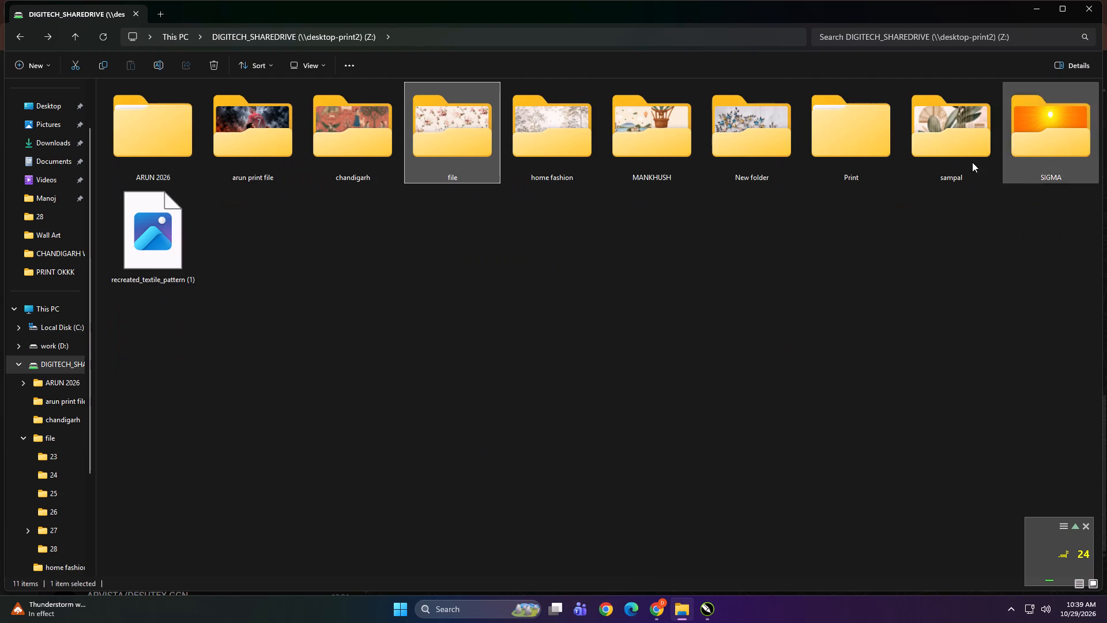
{"action": "double_click", "coordinate": [431, 152]}
{"action": "left_click", "coordinate": [902, 182]}
{"action": "double_click", "coordinate": [984, 186]}
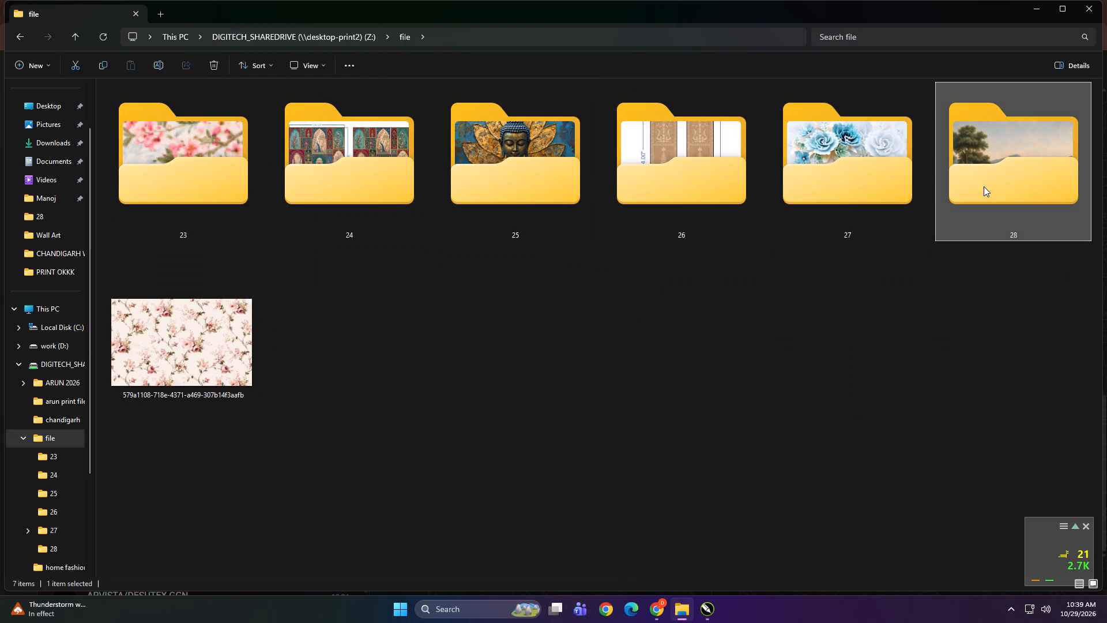
{"action": "left_click", "coordinate": [577, 549]}
{"action": "key", "text": "BackSpace"}
{"action": "right_click", "coordinate": [516, 386]}
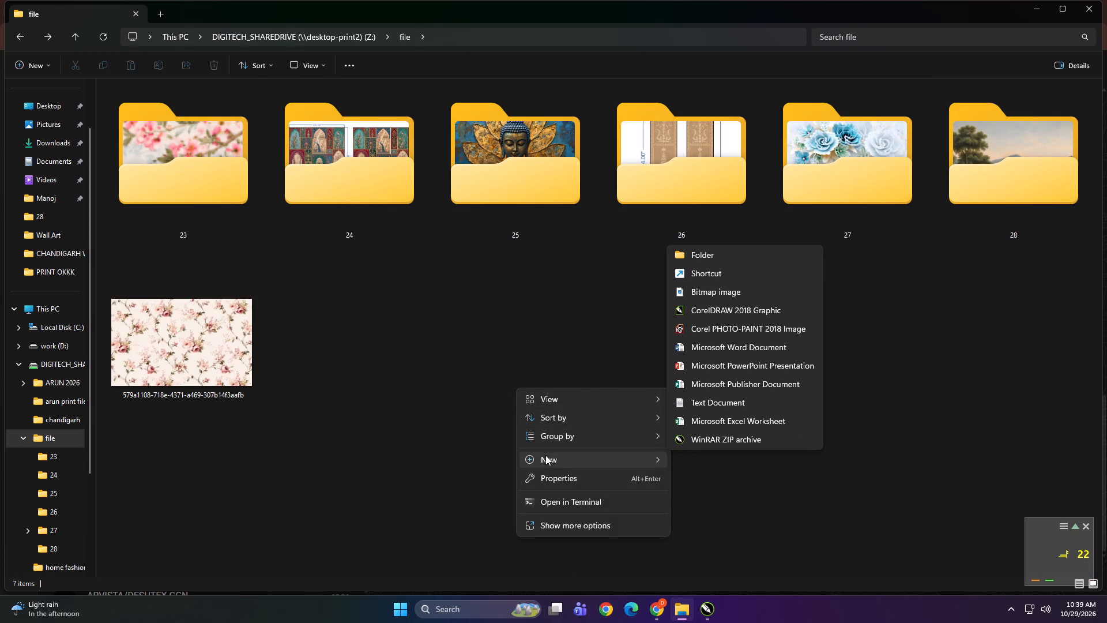
{"action": "left_click", "coordinate": [559, 528]}
{"action": "left_click", "coordinate": [570, 438]}
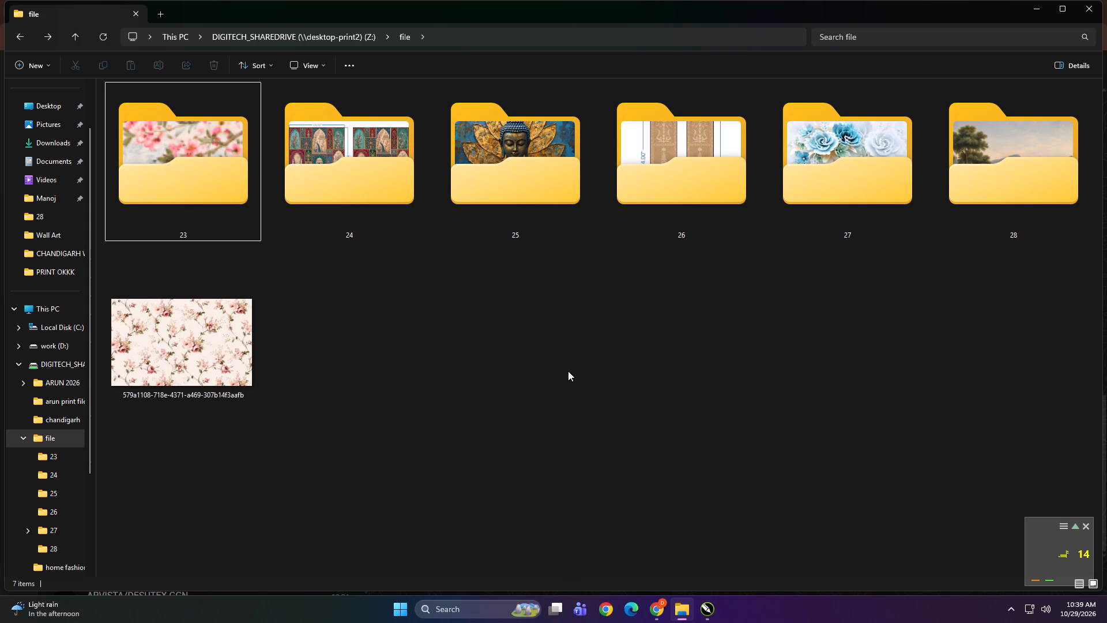
{"action": "right_click", "coordinate": [575, 341]}
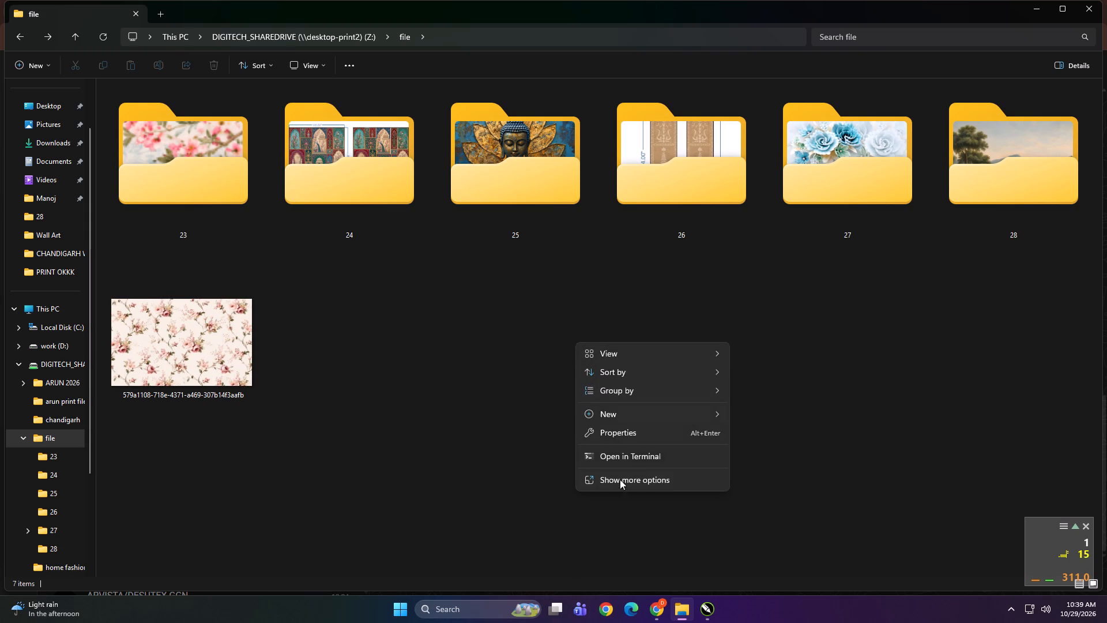
{"action": "left_click", "coordinate": [621, 481]}
{"action": "left_click", "coordinate": [616, 391]}
{"action": "left_click", "coordinate": [611, 391]}
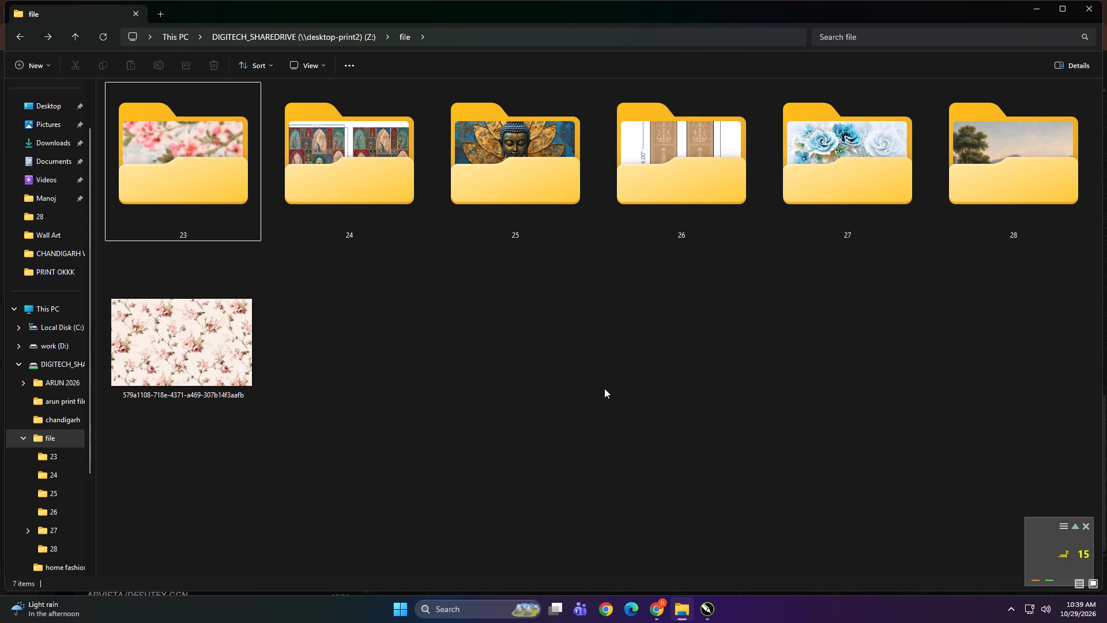
Bring the image "recreated_textile_pattern (1)" from the root of the shared drive into Untitled-1, beside the narrow strip.
{"action": "key", "text": "BackSpace"}
{"action": "left_click", "coordinate": [146, 231]}
{"action": "left_click_drag", "start_coordinate": [126, 190], "coordinate": [213, 280]}
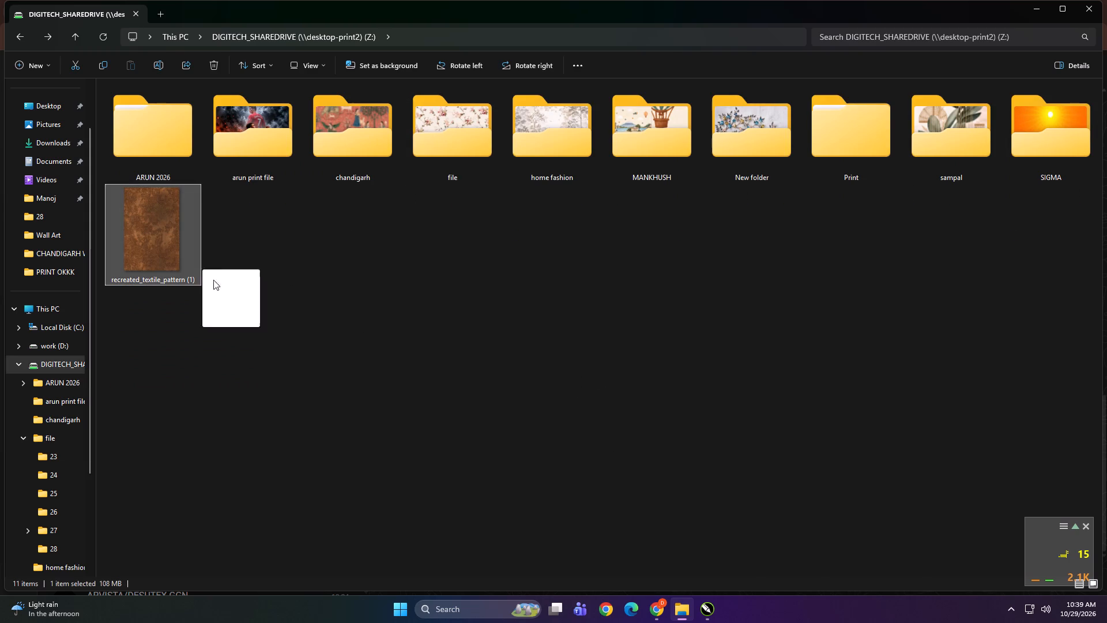
{"action": "left_click_drag", "start_coordinate": [213, 280], "coordinate": [520, 317]}
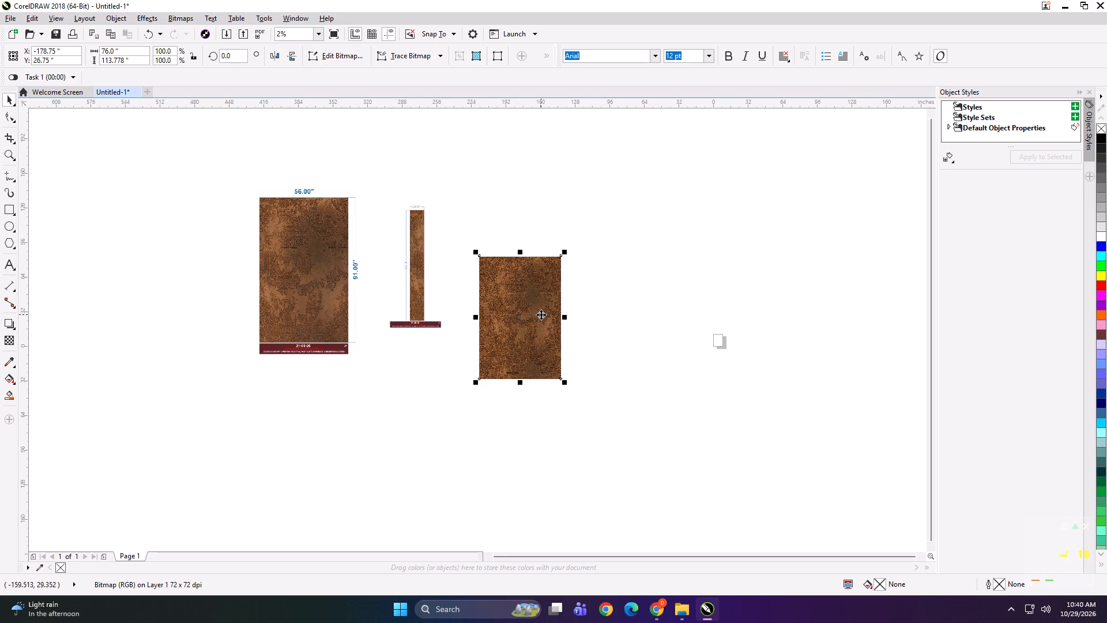
Inspect the imported pattern image's texture and move it beside the 56 by 91 inch panel, on the side away from the narrow strip.
{"action": "scroll", "coordinate": [529, 356], "scroll_direction": "up", "scroll_amount": 3}
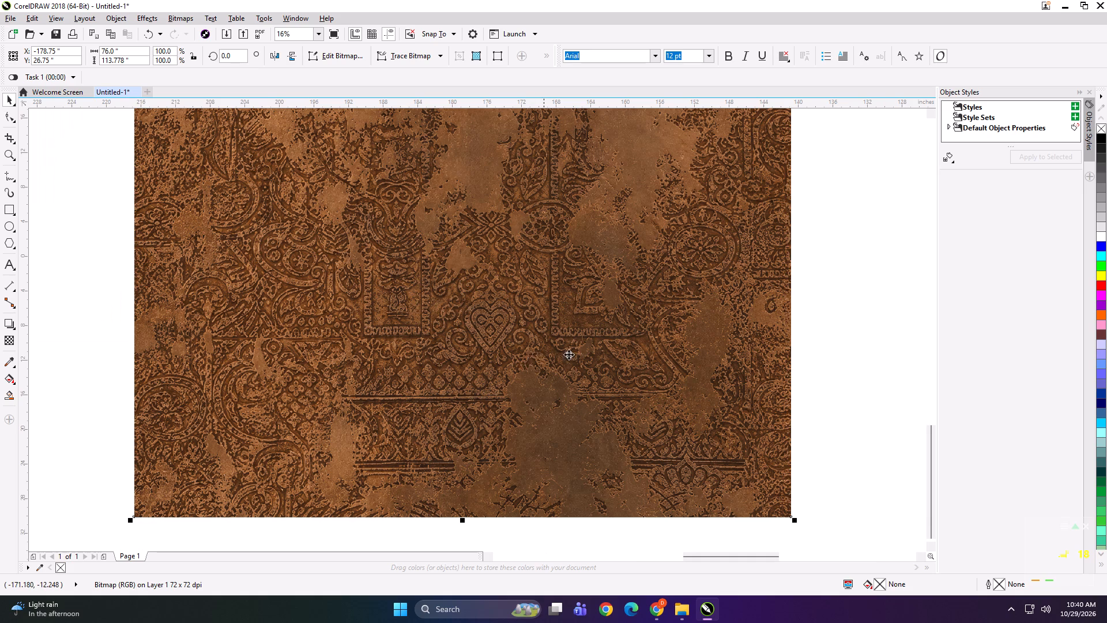
{"action": "scroll", "coordinate": [626, 361], "scroll_direction": "down", "scroll_amount": 3}
{"action": "scroll", "coordinate": [622, 367], "scroll_direction": "up", "scroll_amount": 1}
{"action": "scroll", "coordinate": [615, 212], "scroll_direction": "up", "scroll_amount": 3}
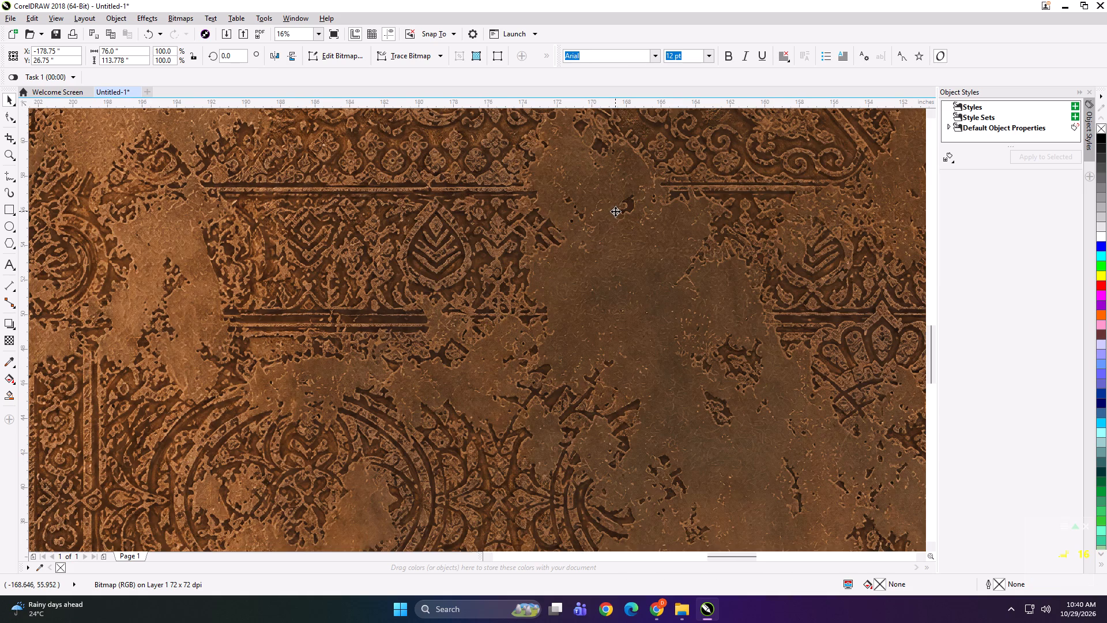
{"action": "scroll", "coordinate": [608, 212], "scroll_direction": "down", "scroll_amount": 2}
{"action": "scroll", "coordinate": [578, 270], "scroll_direction": "down", "scroll_amount": 2}
{"action": "left_click_drag", "start_coordinate": [601, 294], "coordinate": [559, 289]}
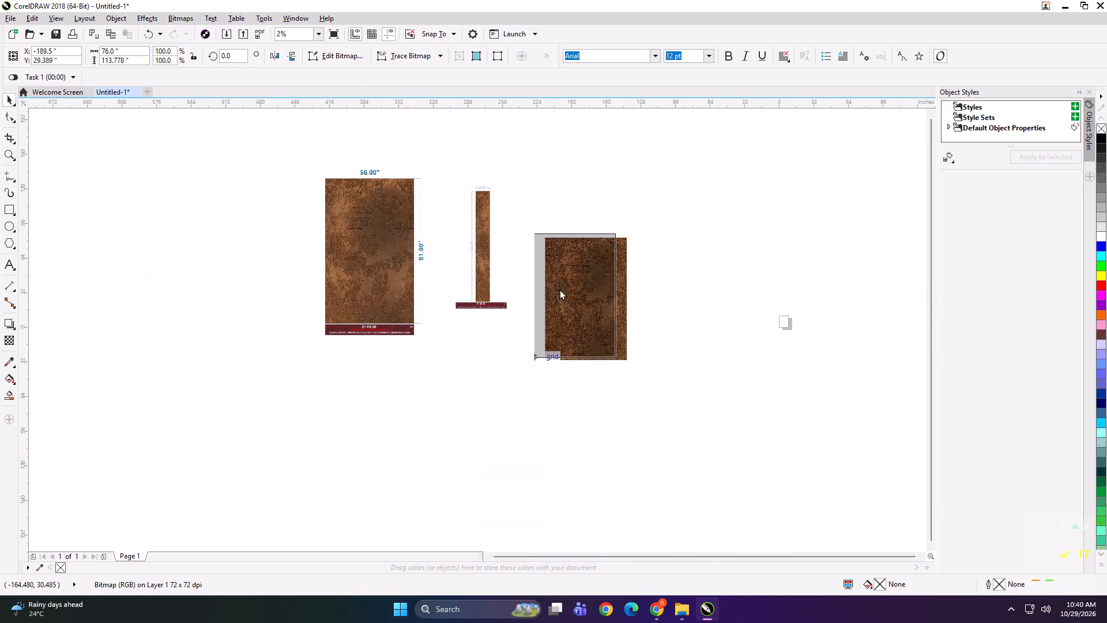
{"action": "left_click_drag", "start_coordinate": [559, 289], "coordinate": [283, 242]}
{"action": "scroll", "coordinate": [266, 224], "scroll_direction": "up", "scroll_amount": 1}
{"action": "scroll", "coordinate": [253, 299], "scroll_direction": "up", "scroll_amount": 2}
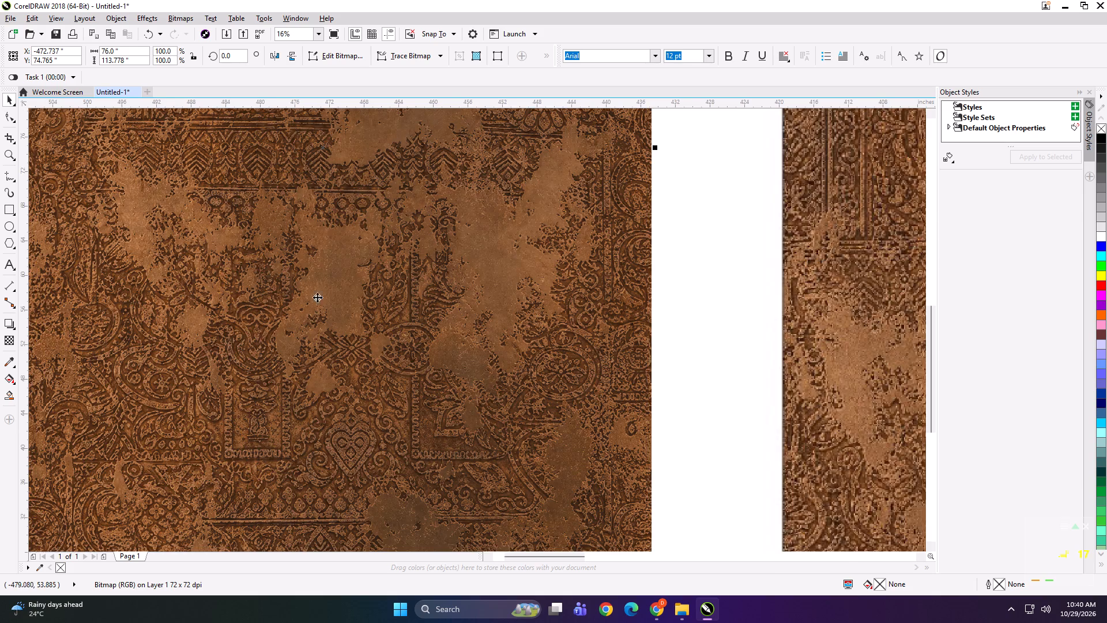
{"action": "scroll", "coordinate": [348, 284], "scroll_direction": "down", "scroll_amount": 2}
{"action": "left_click", "coordinate": [675, 455]}
{"action": "scroll", "coordinate": [604, 365], "scroll_direction": "down", "scroll_amount": 1}
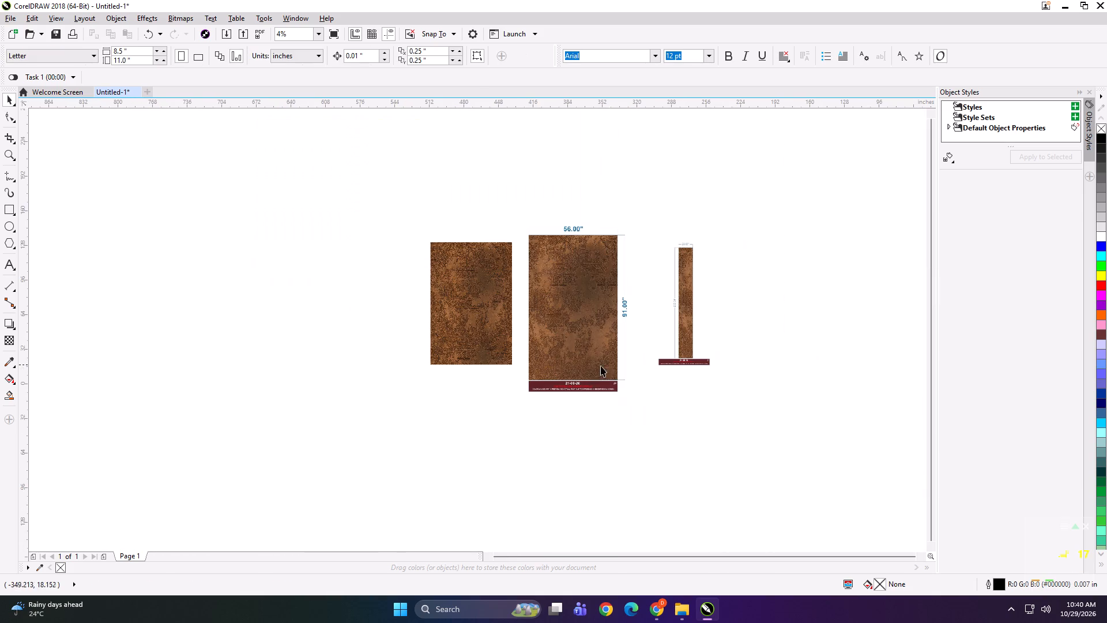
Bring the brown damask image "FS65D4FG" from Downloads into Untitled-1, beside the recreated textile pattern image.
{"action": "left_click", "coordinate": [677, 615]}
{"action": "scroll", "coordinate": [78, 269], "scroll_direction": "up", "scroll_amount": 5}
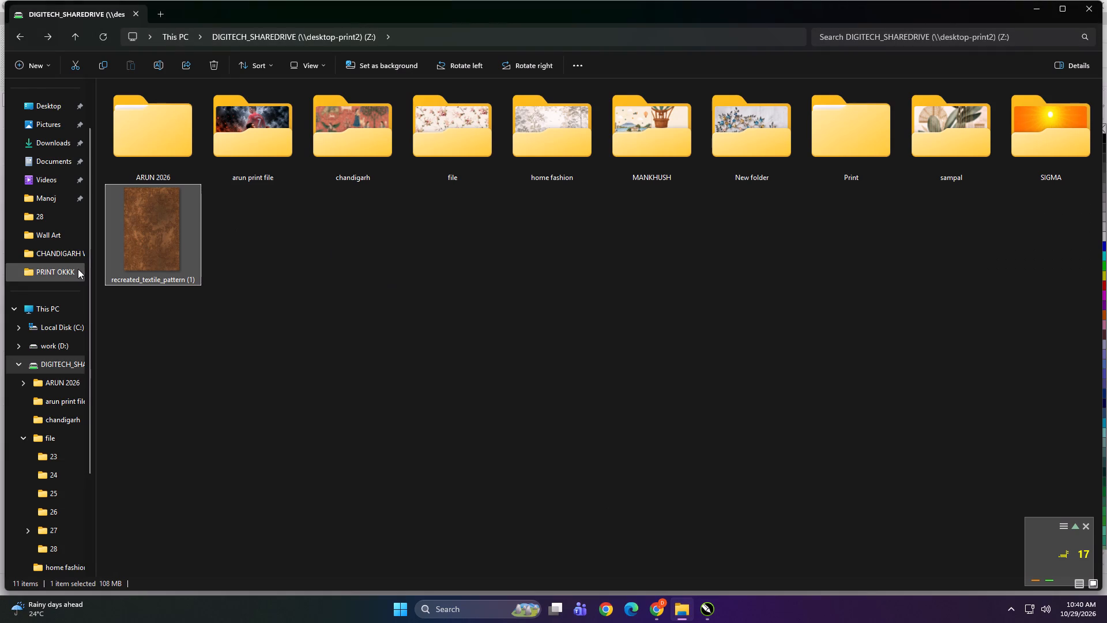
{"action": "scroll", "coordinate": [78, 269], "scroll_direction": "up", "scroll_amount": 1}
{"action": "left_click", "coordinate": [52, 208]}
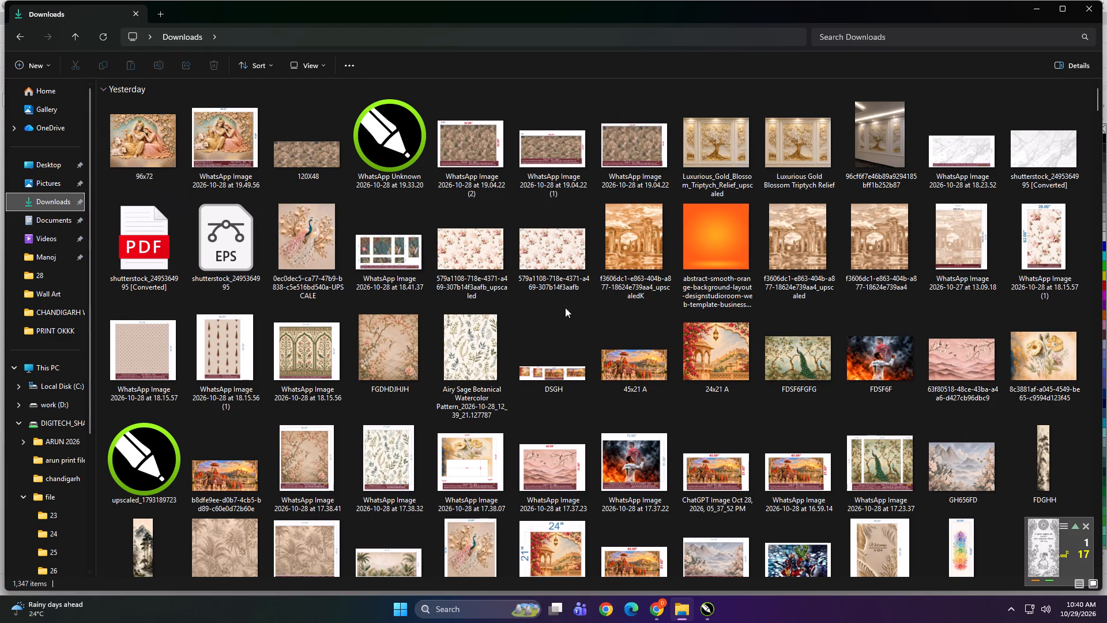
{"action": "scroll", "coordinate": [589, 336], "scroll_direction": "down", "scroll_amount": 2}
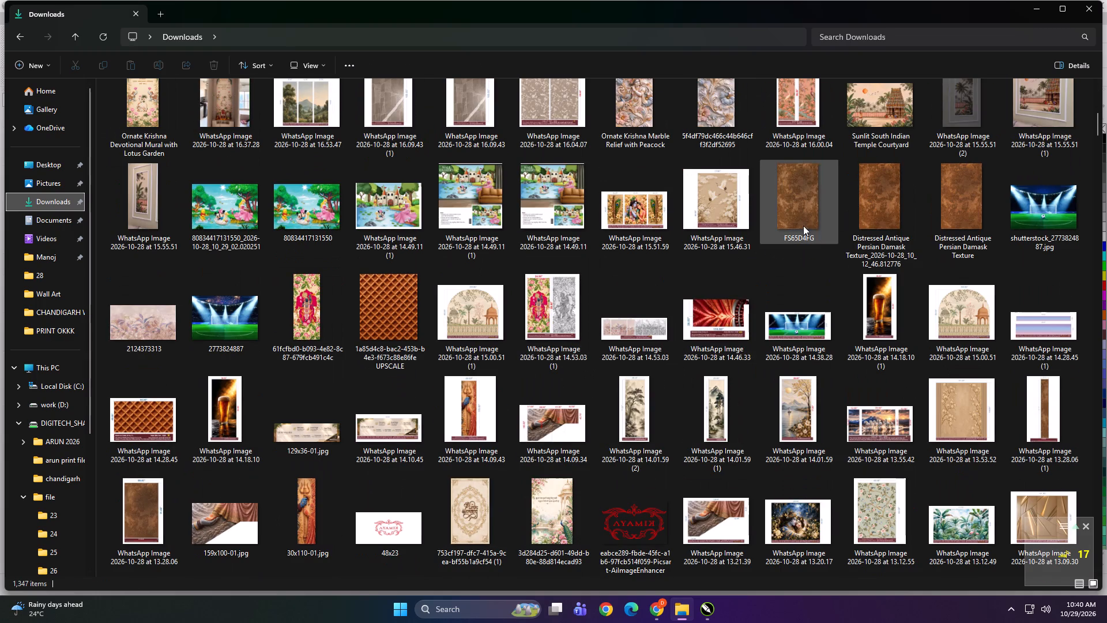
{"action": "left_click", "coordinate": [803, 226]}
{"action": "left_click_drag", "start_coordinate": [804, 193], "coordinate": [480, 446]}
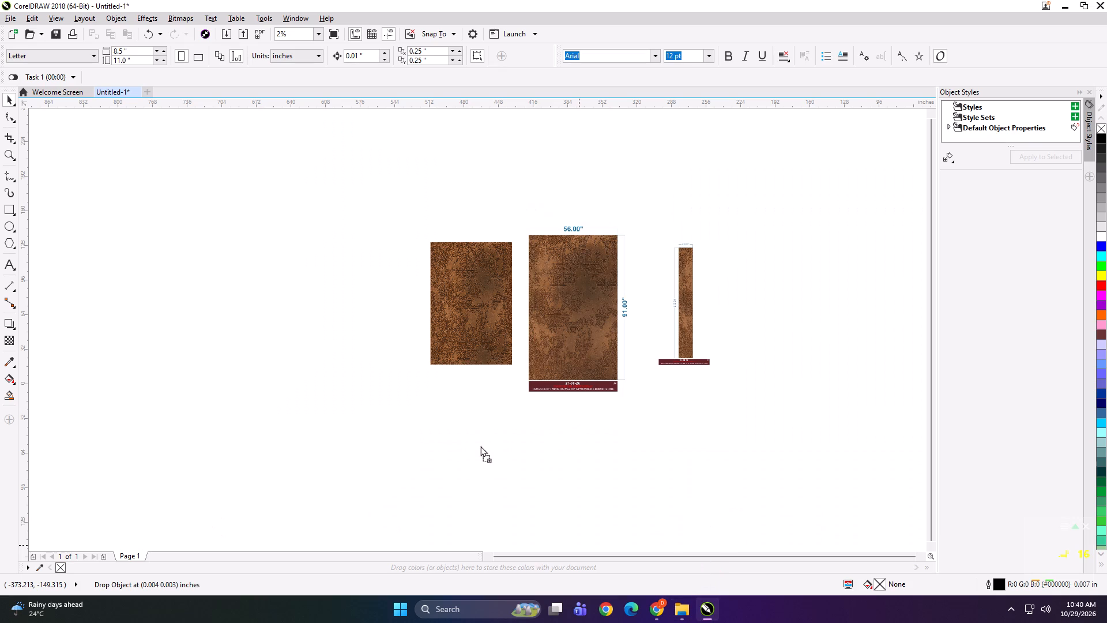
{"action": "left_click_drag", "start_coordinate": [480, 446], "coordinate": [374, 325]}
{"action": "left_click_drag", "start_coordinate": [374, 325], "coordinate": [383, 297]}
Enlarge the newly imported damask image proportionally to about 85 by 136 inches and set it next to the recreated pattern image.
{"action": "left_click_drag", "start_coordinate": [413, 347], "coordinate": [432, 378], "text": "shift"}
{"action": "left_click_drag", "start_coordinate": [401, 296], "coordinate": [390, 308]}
Compare the texture detail of the two imported pattern images with each other and with the 56 by 91 inch reference panel.
{"action": "left_click", "coordinate": [440, 304], "text": "shift"}
{"action": "scroll", "coordinate": [434, 304], "scroll_direction": "up", "scroll_amount": 2}
{"action": "scroll", "coordinate": [342, 277], "scroll_direction": "down", "scroll_amount": 1}
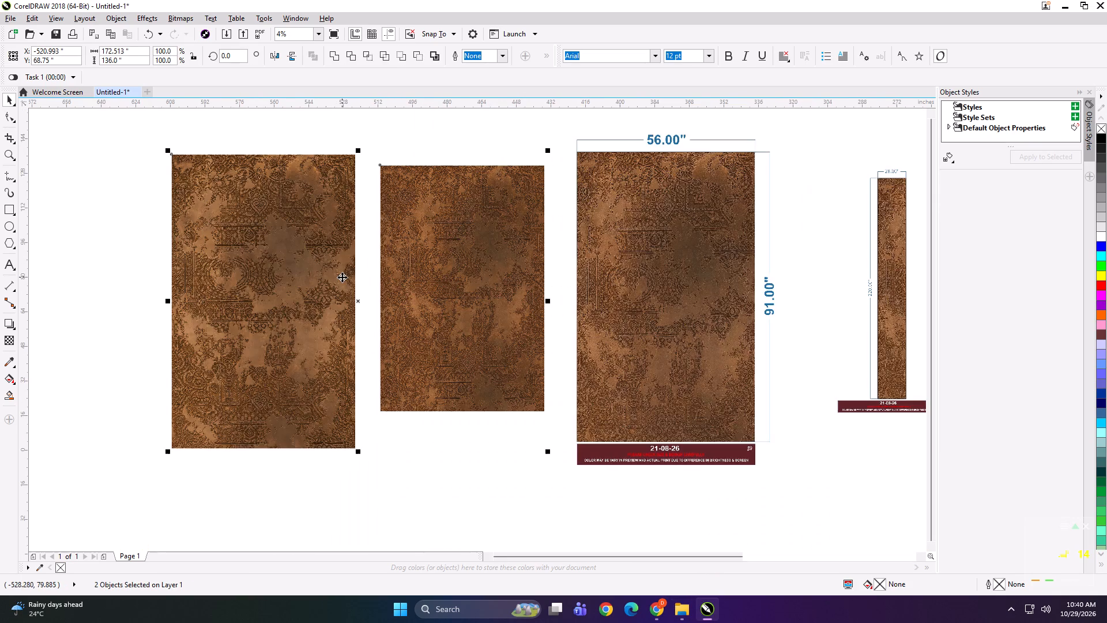
{"action": "left_click", "coordinate": [106, 329]}
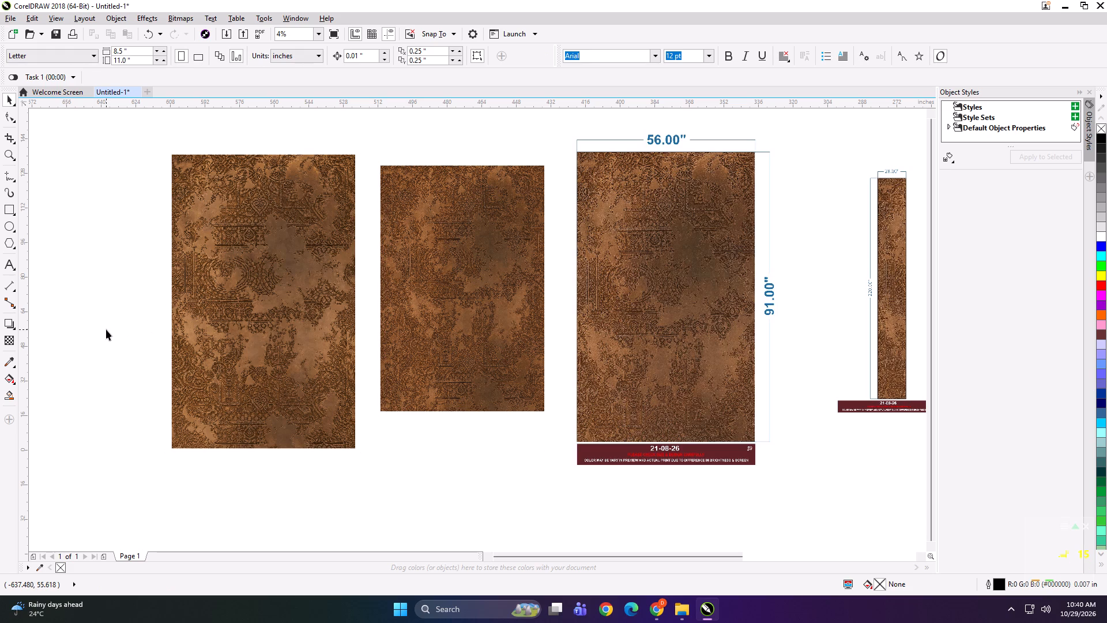
{"action": "scroll", "coordinate": [285, 454], "scroll_direction": "up", "scroll_amount": 2}
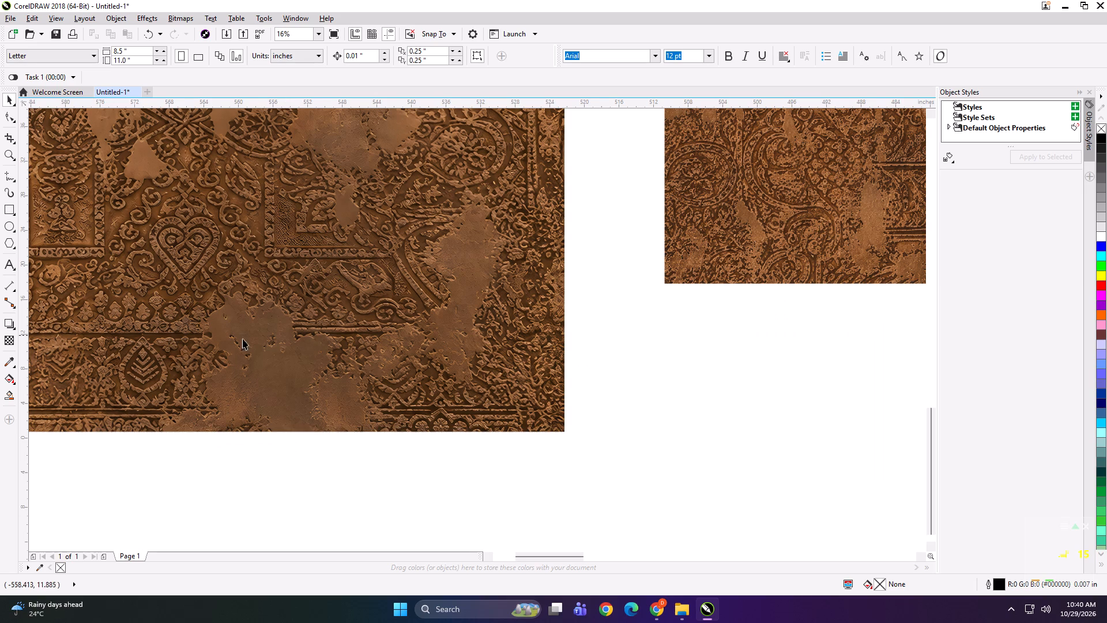
{"action": "scroll", "coordinate": [224, 377], "scroll_direction": "down", "scroll_amount": 1}
{"action": "scroll", "coordinate": [688, 298], "scroll_direction": "up", "scroll_amount": 1}
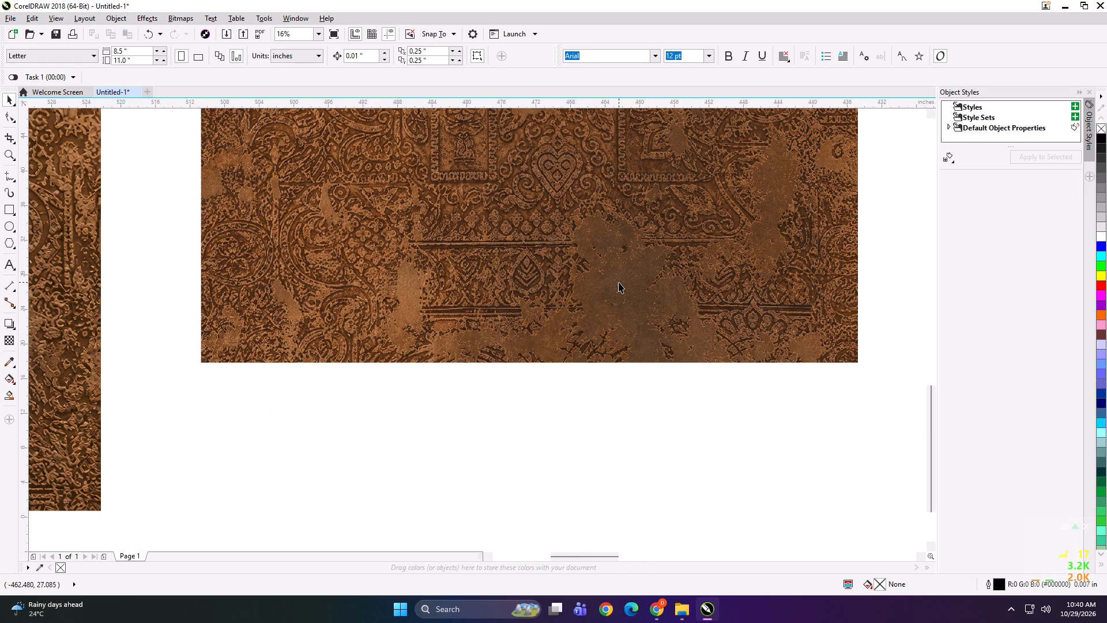
{"action": "scroll", "coordinate": [644, 291], "scroll_direction": "down", "scroll_amount": 2}
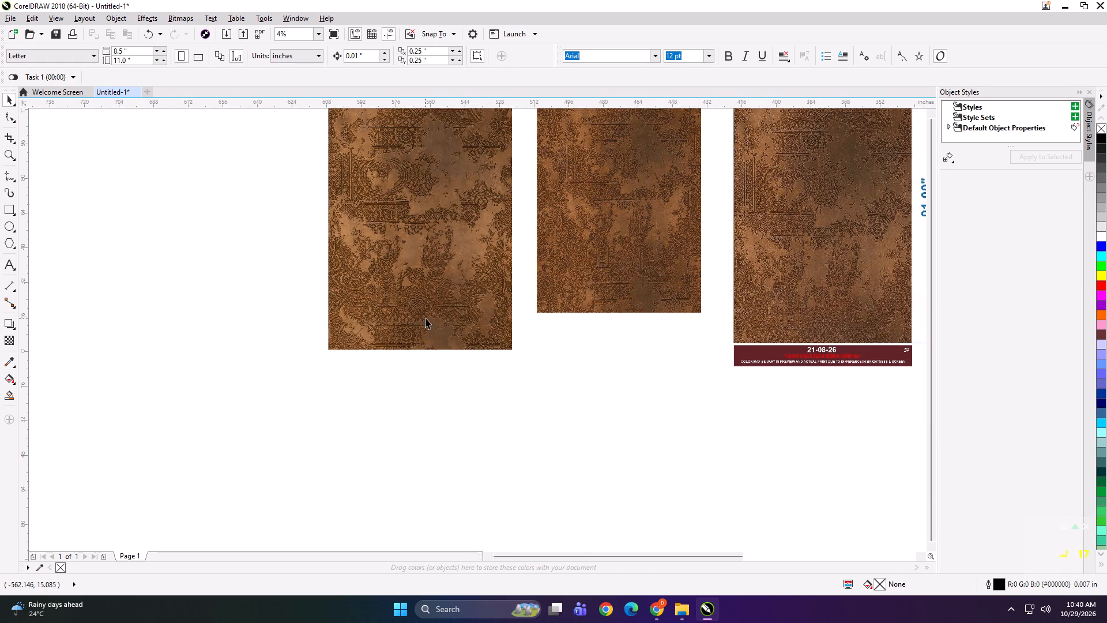
{"action": "scroll", "coordinate": [447, 311], "scroll_direction": "up", "scroll_amount": 4}
{"action": "scroll", "coordinate": [447, 311], "scroll_direction": "down", "scroll_amount": 3}
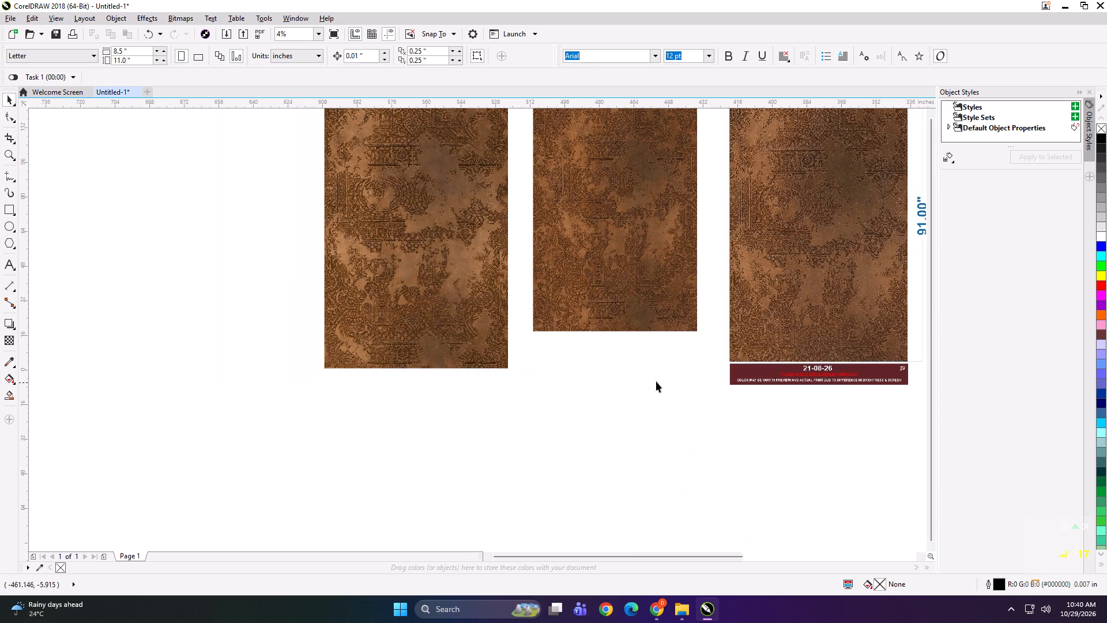
{"action": "scroll", "coordinate": [662, 310], "scroll_direction": "up", "scroll_amount": 4}
{"action": "scroll", "coordinate": [658, 299], "scroll_direction": "down", "scroll_amount": 1}
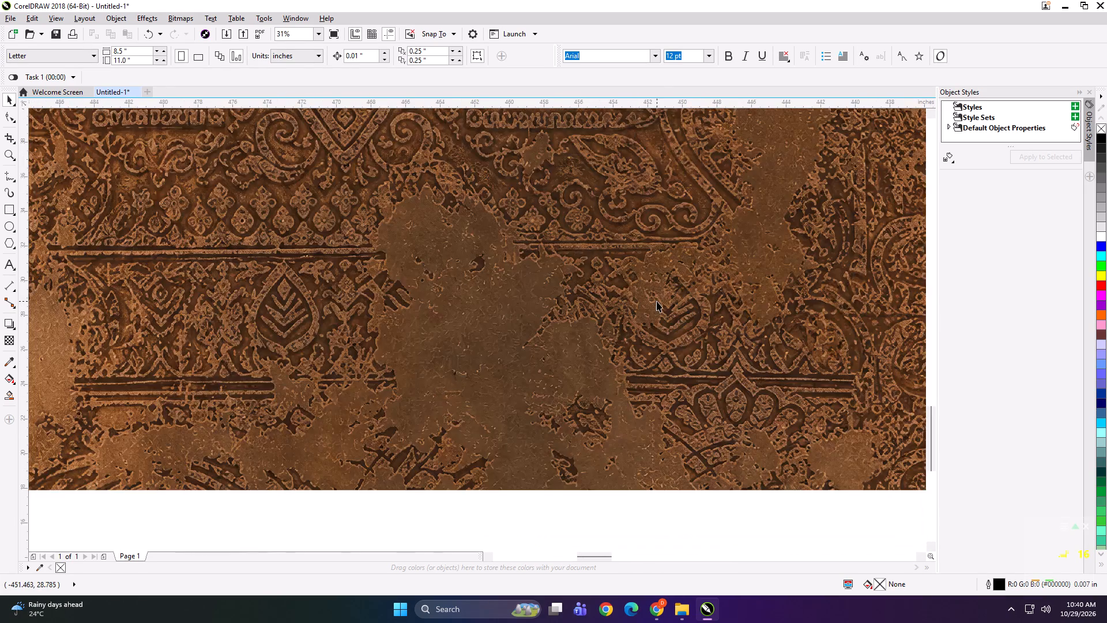
{"action": "scroll", "coordinate": [657, 301], "scroll_direction": "down", "scroll_amount": 1}
{"action": "scroll", "coordinate": [376, 205], "scroll_direction": "down", "scroll_amount": 2}
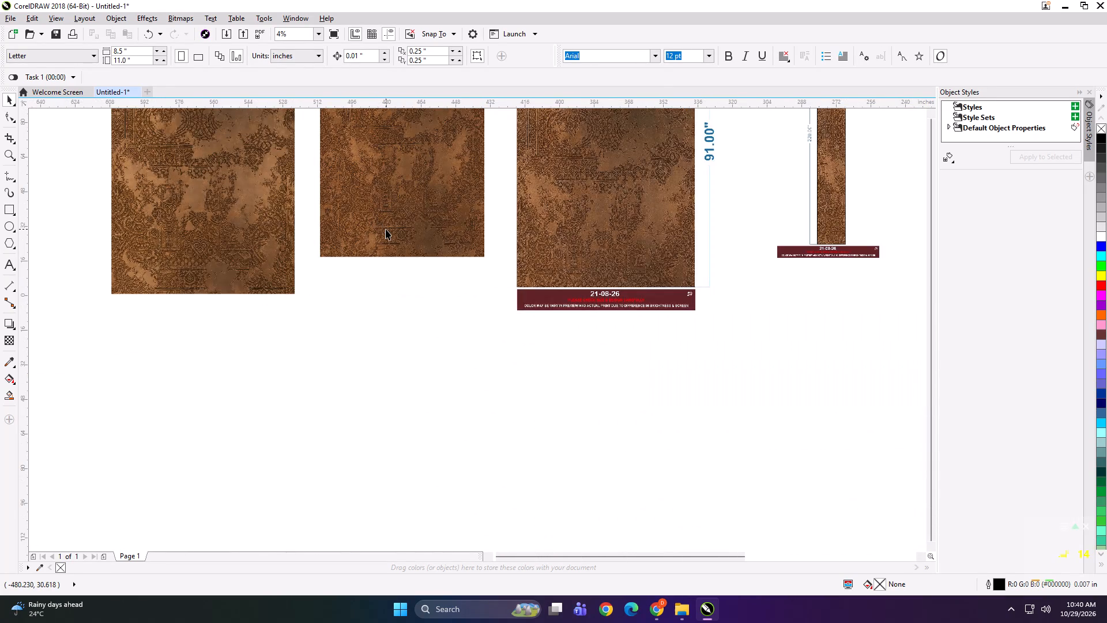
{"action": "scroll", "coordinate": [386, 229], "scroll_direction": "down", "scroll_amount": 2}
{"action": "scroll", "coordinate": [330, 273], "scroll_direction": "up", "scroll_amount": 1}
{"action": "scroll", "coordinate": [374, 228], "scroll_direction": "up", "scroll_amount": 2}
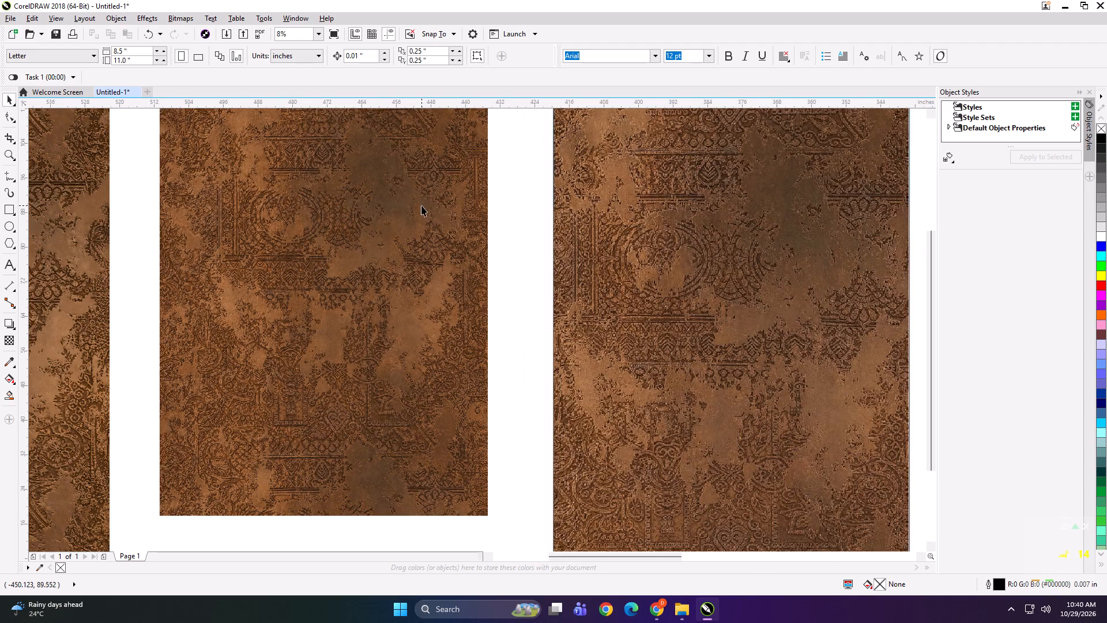
{"action": "scroll", "coordinate": [421, 205], "scroll_direction": "down", "scroll_amount": 1}
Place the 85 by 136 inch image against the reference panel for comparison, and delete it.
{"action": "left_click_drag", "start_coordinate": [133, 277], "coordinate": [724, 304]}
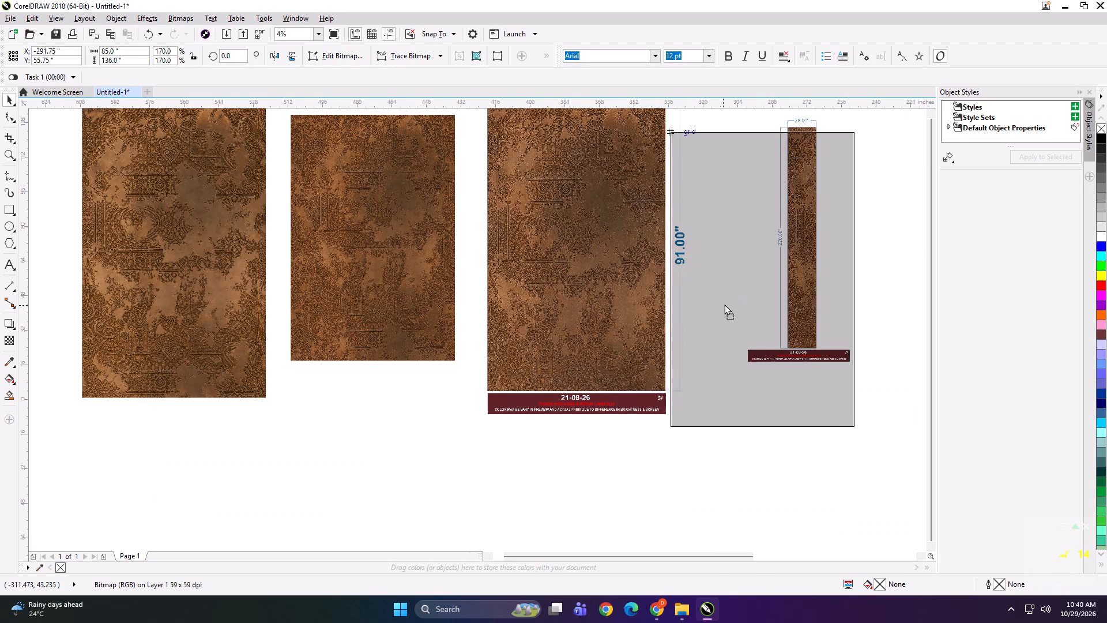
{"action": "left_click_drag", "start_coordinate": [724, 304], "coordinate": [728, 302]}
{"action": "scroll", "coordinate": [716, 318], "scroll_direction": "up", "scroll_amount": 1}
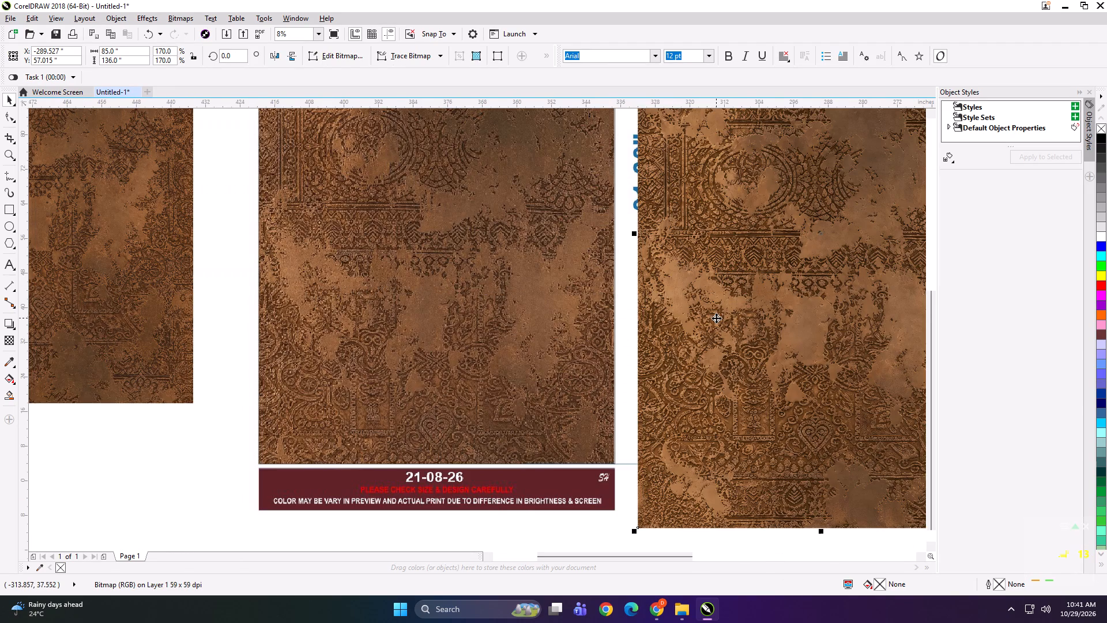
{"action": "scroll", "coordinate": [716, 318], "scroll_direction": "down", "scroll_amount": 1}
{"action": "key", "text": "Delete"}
Resize the recreated textile pattern image to exactly 56 inches wide and 91 inches high.
{"action": "scroll", "coordinate": [608, 331], "scroll_direction": "down", "scroll_amount": 1}
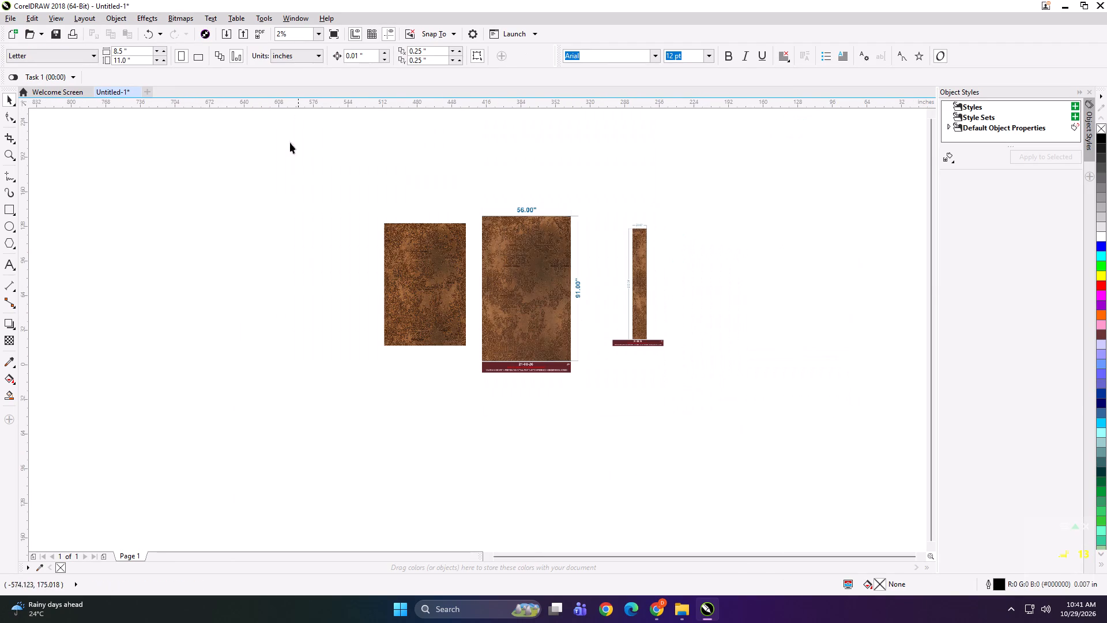
{"action": "left_click_drag", "start_coordinate": [288, 141], "coordinate": [985, 577]}
{"action": "key", "text": "shift+F2"}
{"action": "left_click", "coordinate": [88, 317]}
{"action": "left_click", "coordinate": [214, 252]}
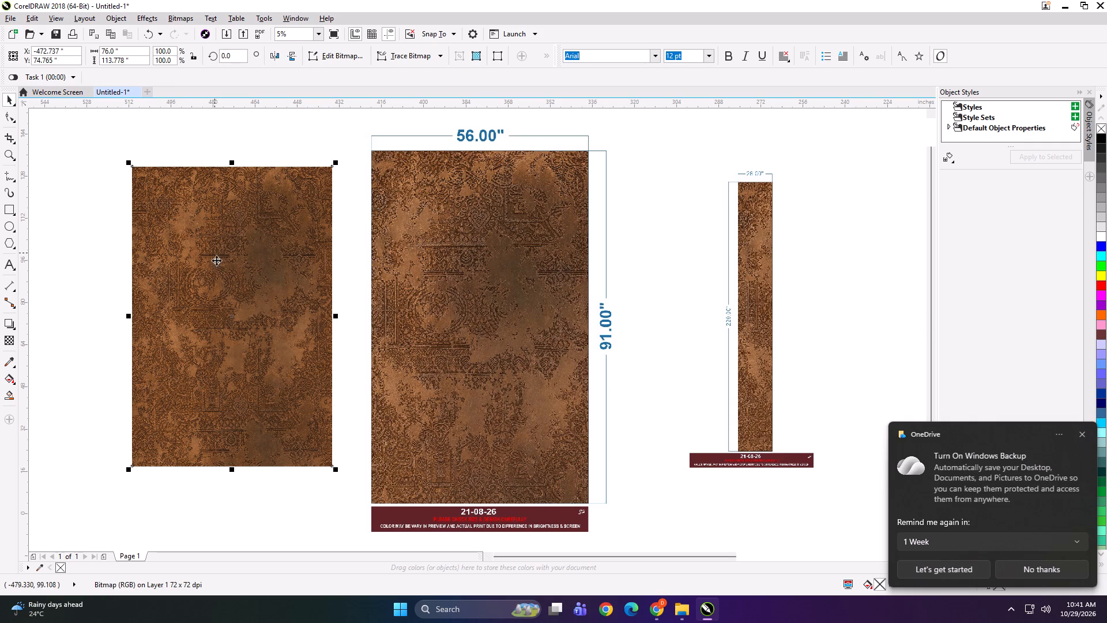
{"action": "left_click", "coordinate": [135, 43]}
{"action": "left_click", "coordinate": [135, 46]}
{"action": "key", "text": "ctrl+a"}
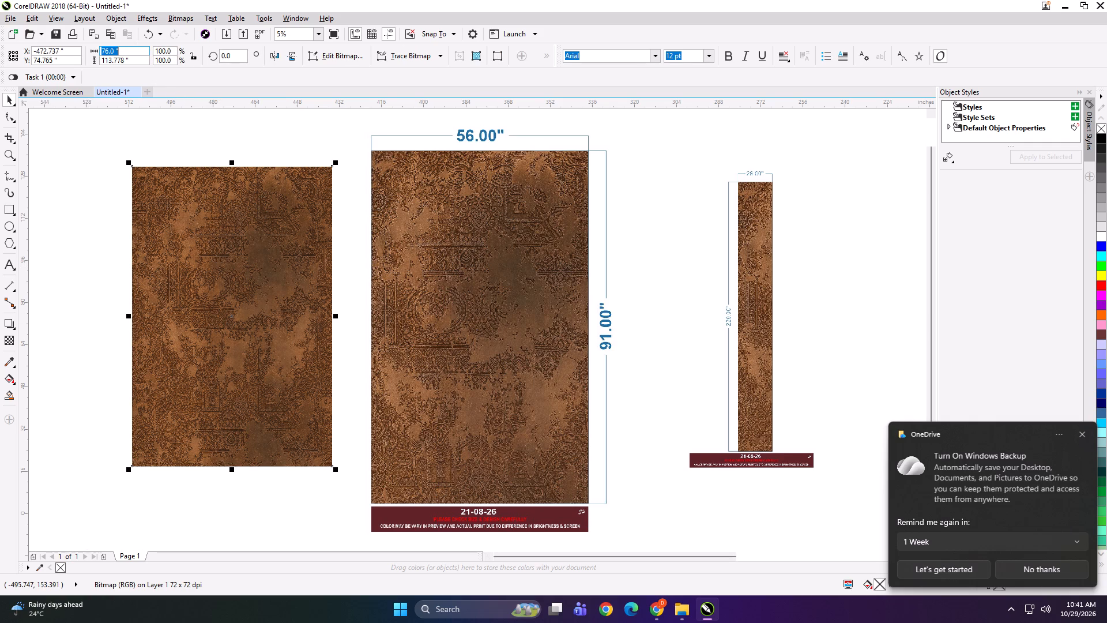
{"action": "type", "text": "56"}
{"action": "key", "text": "Tab"}
{"action": "type", "text": "91"}
{"action": "key", "text": "Return"}
Create a 56 by 91 inch rectangle exactly matching the outline of the resized pattern image, and select the rectangle.
{"action": "double_click", "coordinate": [11, 209], "text": "shift"}
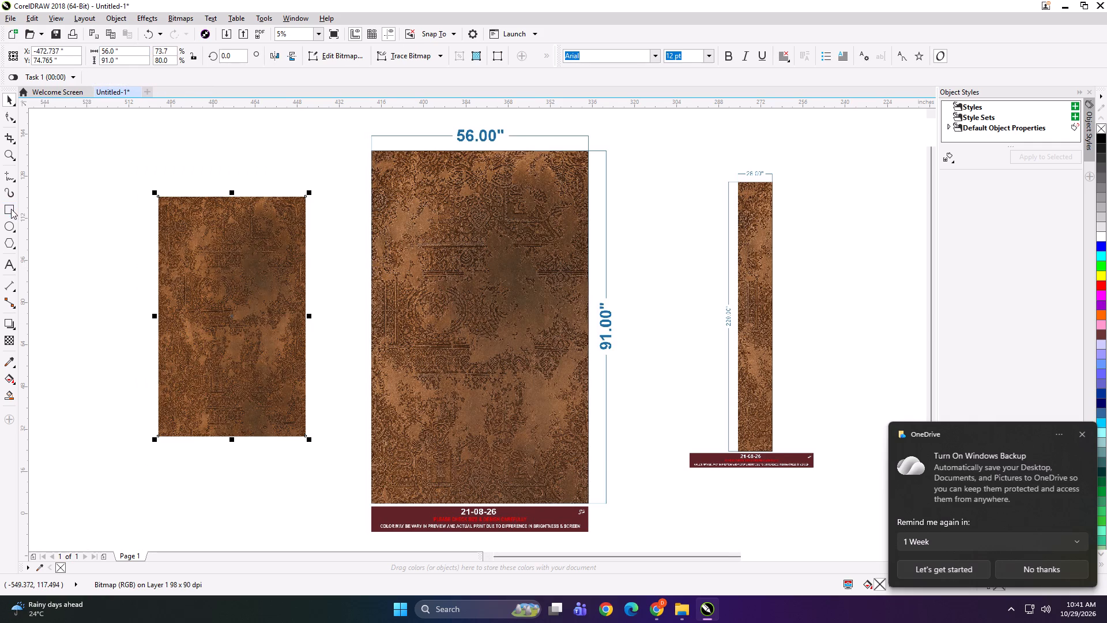
{"action": "key", "text": "shift+space"}
{"action": "left_click", "coordinate": [112, 212]}
{"action": "left_click", "coordinate": [202, 243]}
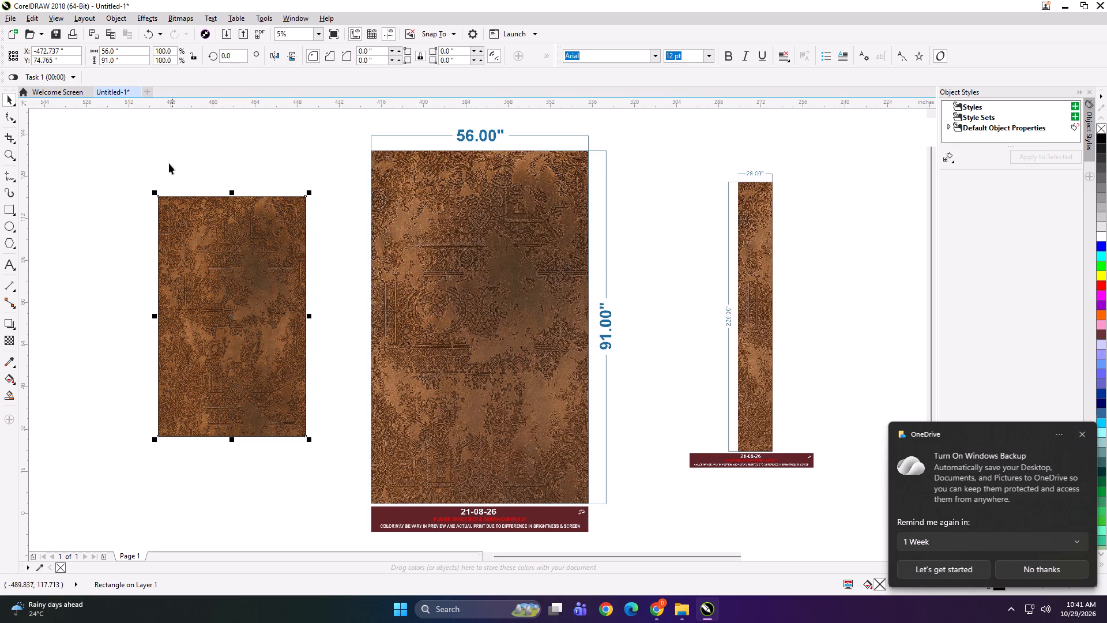
Set the rectangle's width to 49 inches and align its left edge with the pattern image's left edge.
{"action": "left_click", "coordinate": [126, 52]}
{"action": "key", "text": "ctrl+a"}
{"action": "type", "text": "49"}
{"action": "key", "text": "Return"}
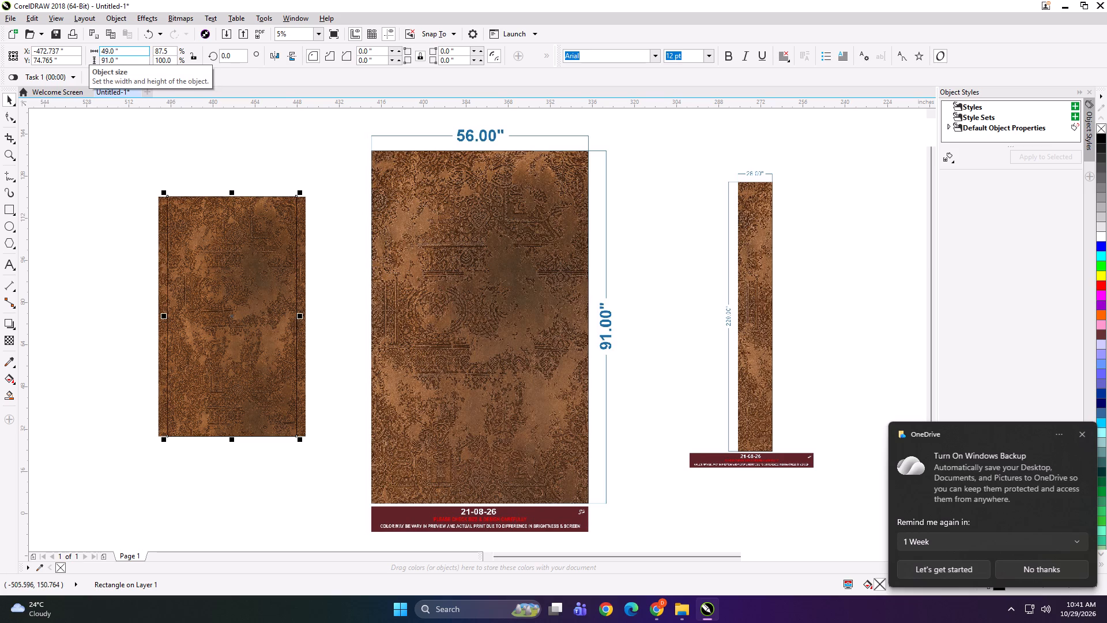
{"action": "left_click", "coordinate": [162, 216], "text": "shift"}
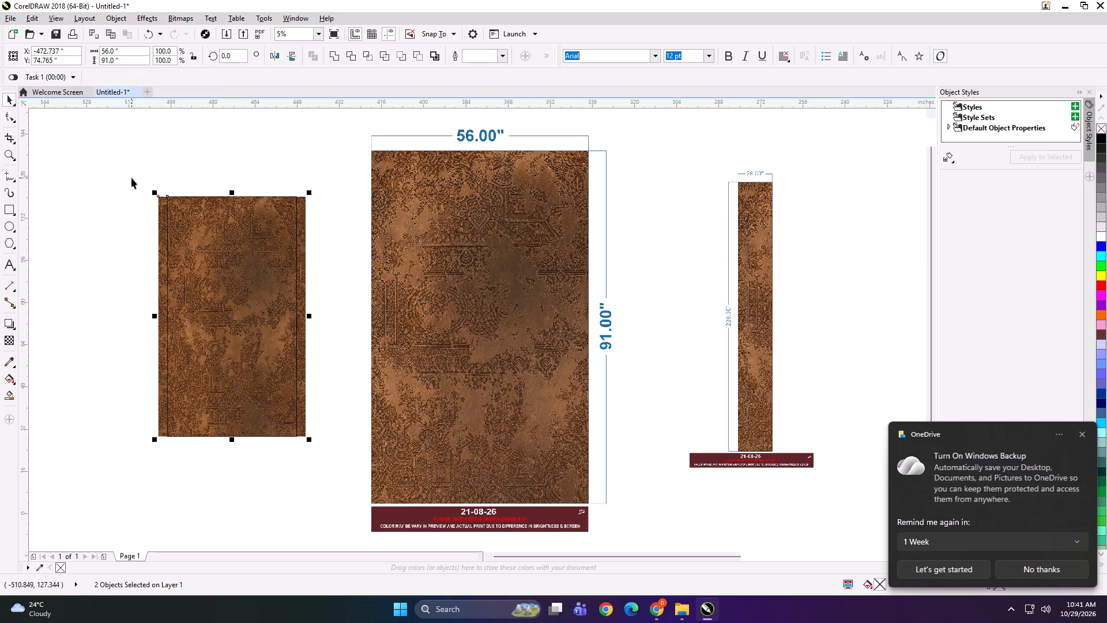
{"action": "key", "text": "l"}
{"action": "left_click", "coordinate": [115, 222]}
{"action": "left_click", "coordinate": [266, 293]}
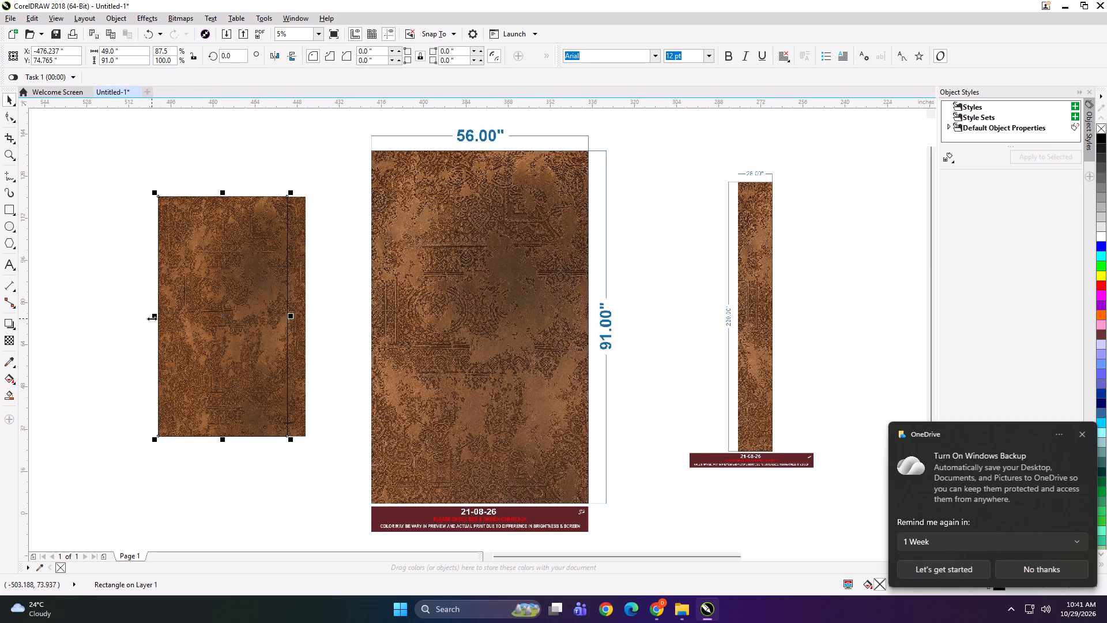
Make a mirrored copy of the 49 inch rectangle across its right edge.
{"action": "left_click_drag", "start_coordinate": [152, 318], "coordinate": [293, 328]}
{"action": "right_click", "coordinate": [293, 328], "text": "ctrl"}
{"action": "scroll", "coordinate": [290, 320], "scroll_direction": "up", "scroll_amount": 1}
{"action": "key", "text": "Left"}
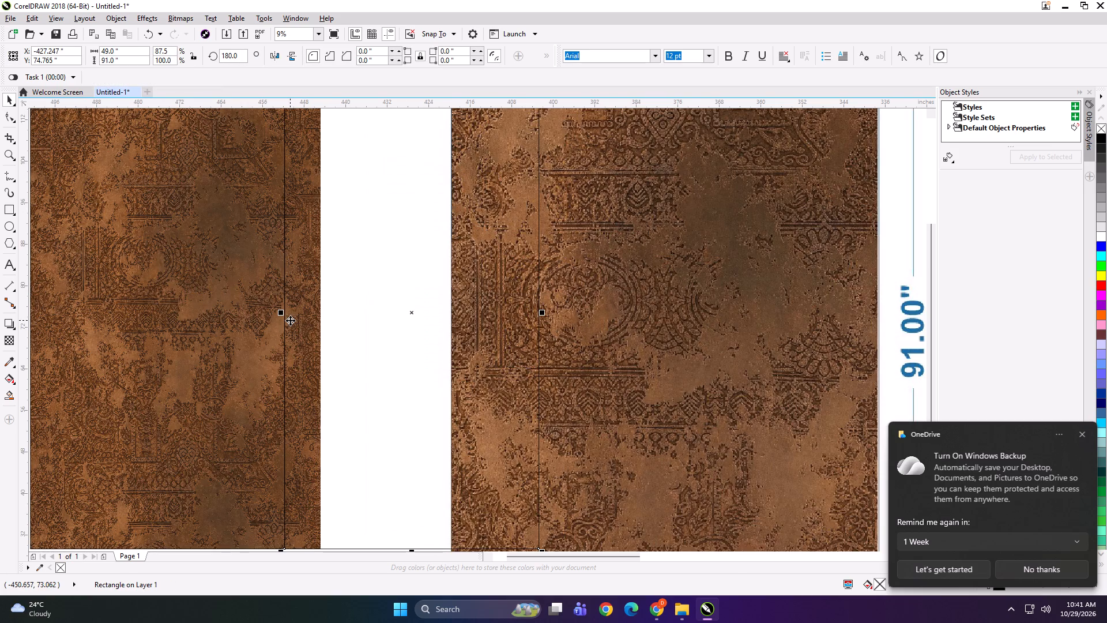
{"action": "scroll", "coordinate": [306, 320], "scroll_direction": "down", "scroll_amount": 1}
{"action": "key", "text": "ctrl+z"}
{"action": "left_click", "coordinate": [96, 301]}
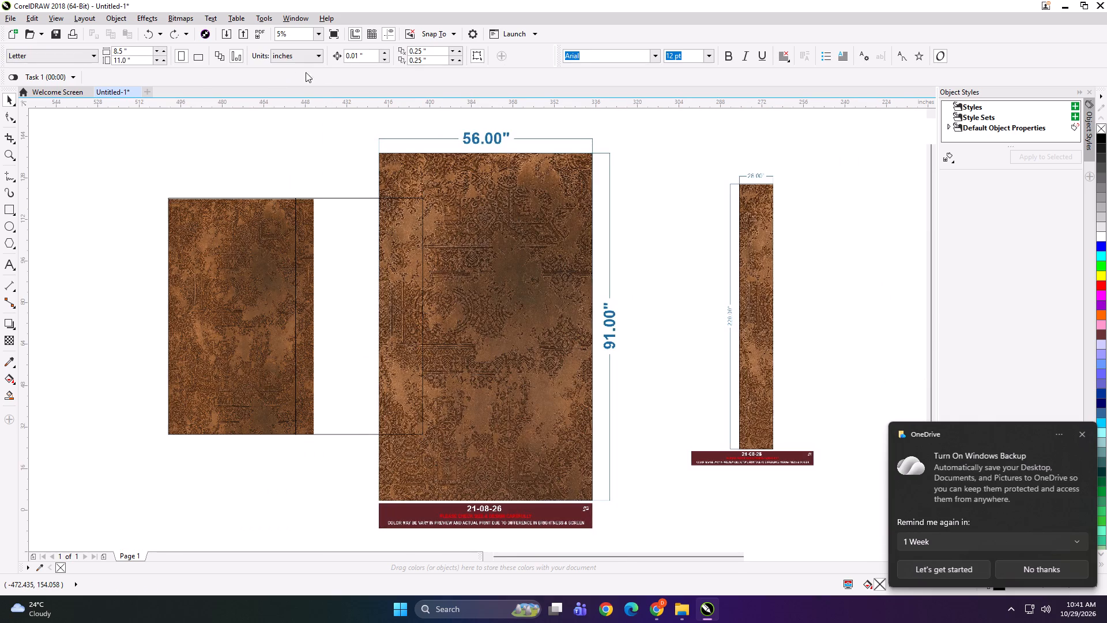
Set the nudge distance to 0.5 inch and nudge the mirrored rectangle left once to overlap the first one.
{"action": "left_click", "coordinate": [370, 62]}
{"action": "double_click", "coordinate": [370, 52]}
{"action": "key", "text": "ctrl+a"}
{"action": "type", "text": ".5"}
{"action": "key", "text": "Return"}
{"action": "left_click", "coordinate": [352, 302]}
{"action": "key", "text": "Left"}
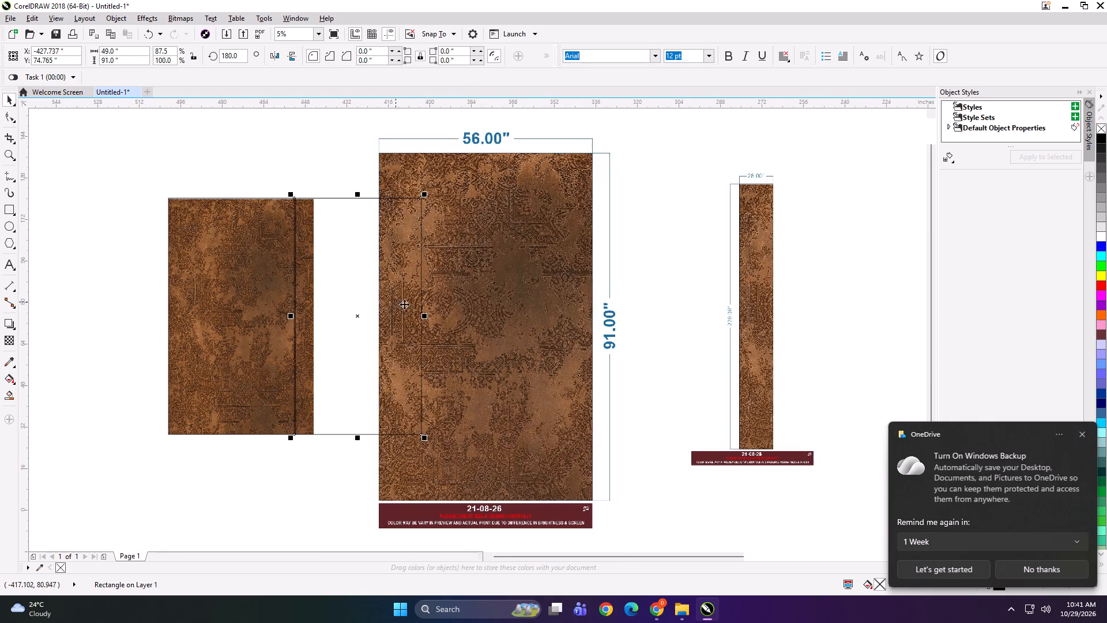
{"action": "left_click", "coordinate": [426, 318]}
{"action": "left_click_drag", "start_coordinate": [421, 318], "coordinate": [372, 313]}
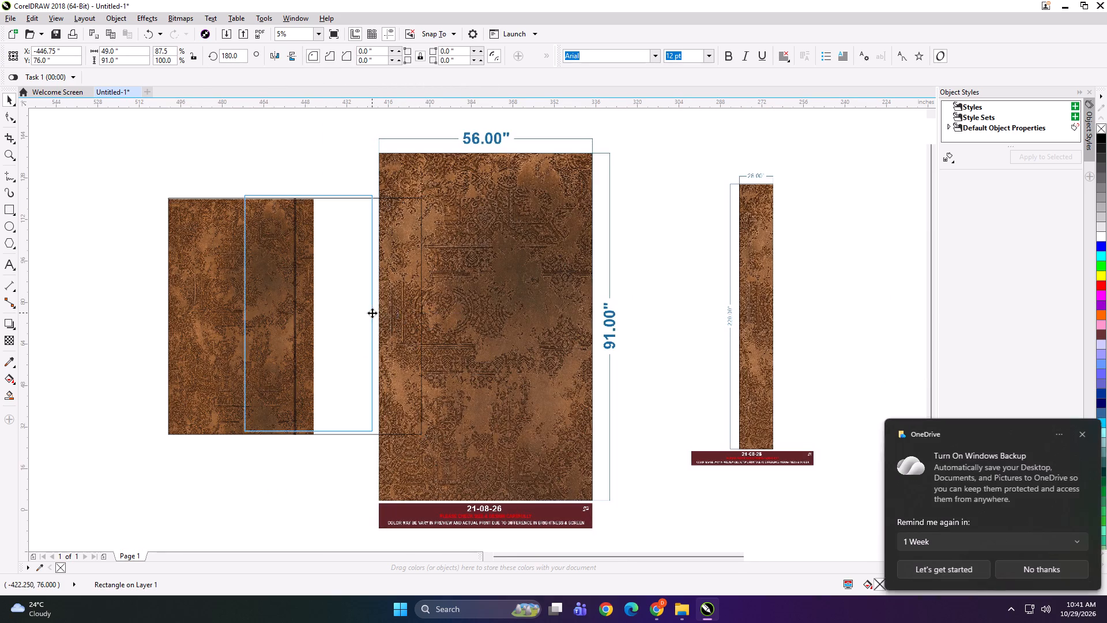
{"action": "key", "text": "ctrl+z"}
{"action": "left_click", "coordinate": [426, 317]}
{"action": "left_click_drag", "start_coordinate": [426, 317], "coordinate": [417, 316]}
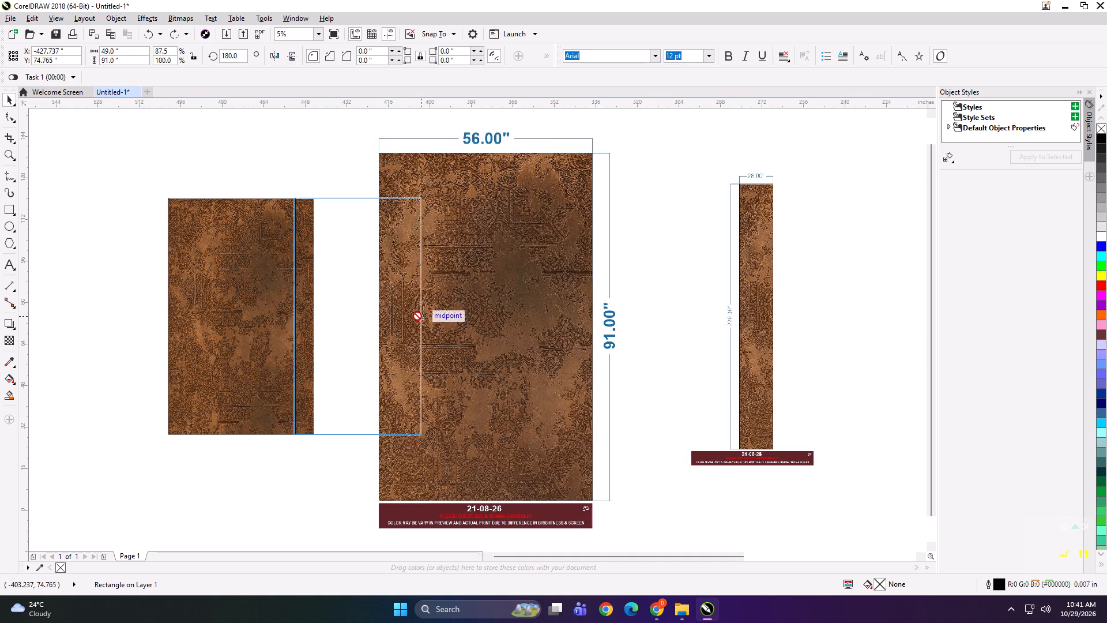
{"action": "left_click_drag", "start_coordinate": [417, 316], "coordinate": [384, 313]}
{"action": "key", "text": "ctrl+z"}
Narrow the mirrored rectangle to 7.5 inches by bringing its right side to the pattern image's right edge.
{"action": "left_click", "coordinate": [96, 288]}
{"action": "left_click", "coordinate": [363, 281]}
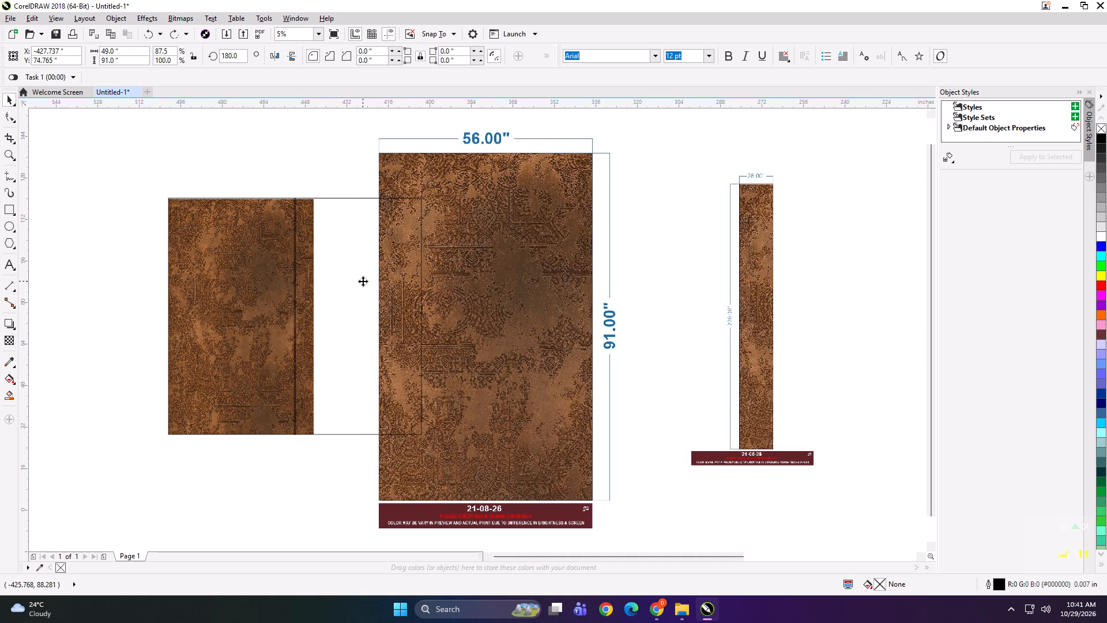
{"action": "left_click_drag", "start_coordinate": [426, 317], "coordinate": [321, 309]}
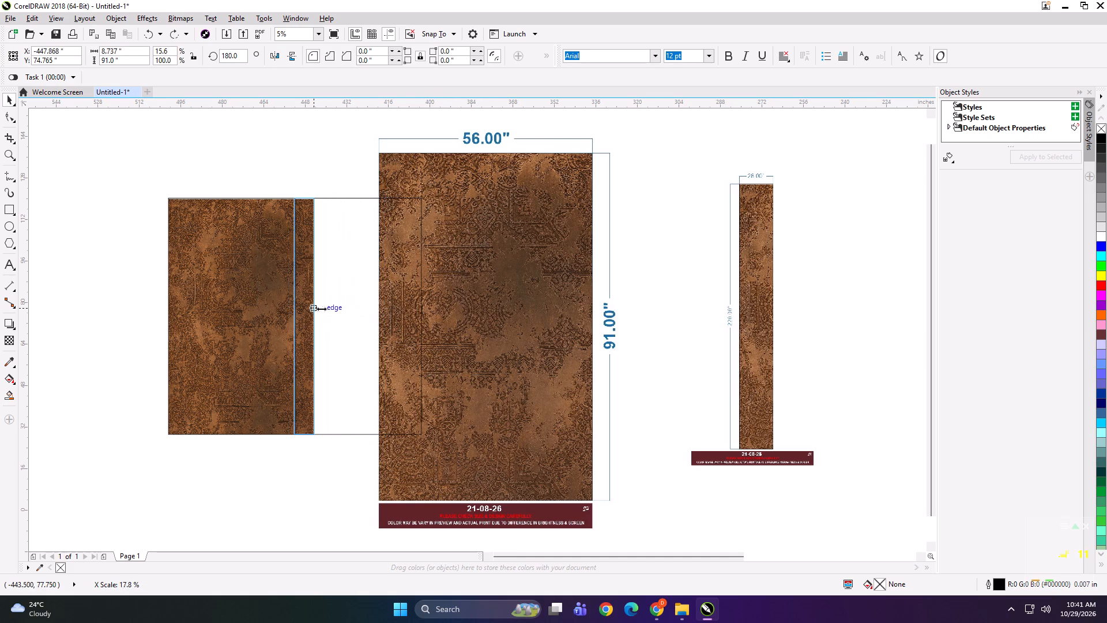
{"action": "left_click_drag", "start_coordinate": [321, 309], "coordinate": [319, 309]}
{"action": "scroll", "coordinate": [259, 268], "scroll_direction": "up", "scroll_amount": 1}
{"action": "scroll", "coordinate": [337, 276], "scroll_direction": "down", "scroll_amount": 1}
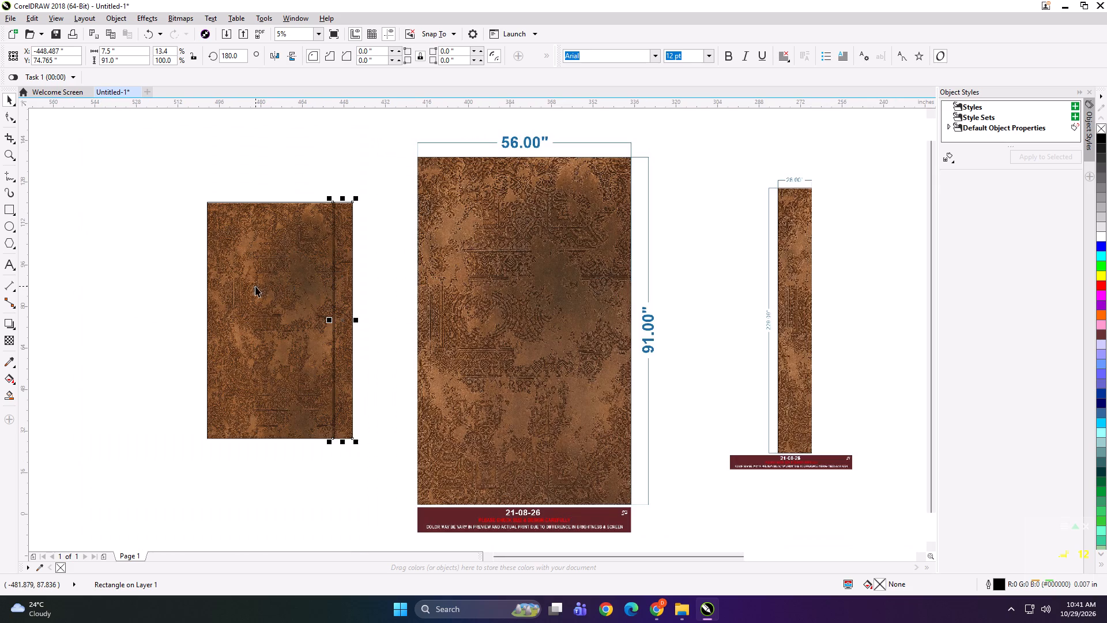
Group the 49 inch and 7.5 inch rectangles, and PowerClip a duplicate of the pattern image into the group.
{"action": "left_click", "coordinate": [255, 286], "text": "shift"}
{"action": "key", "text": "ctrl+g"}
{"action": "left_click", "coordinate": [157, 294]}
{"action": "left_click", "coordinate": [246, 292], "text": "alt"}
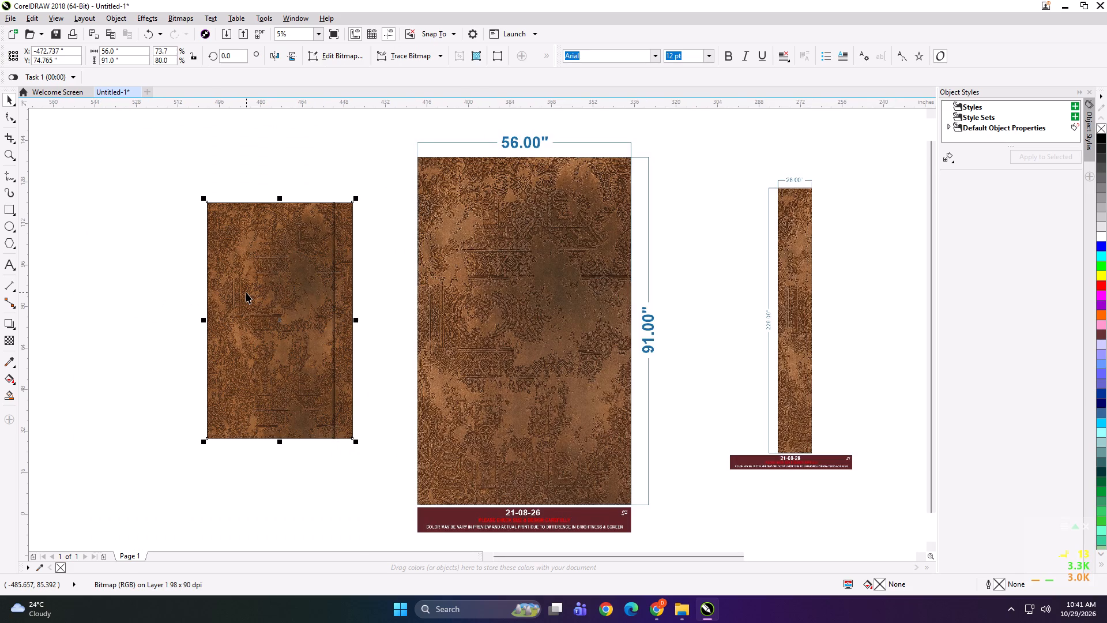
{"action": "key", "text": "plus"}
{"action": "key", "text": "shift+Return"}
{"action": "left_click", "coordinate": [246, 292]}
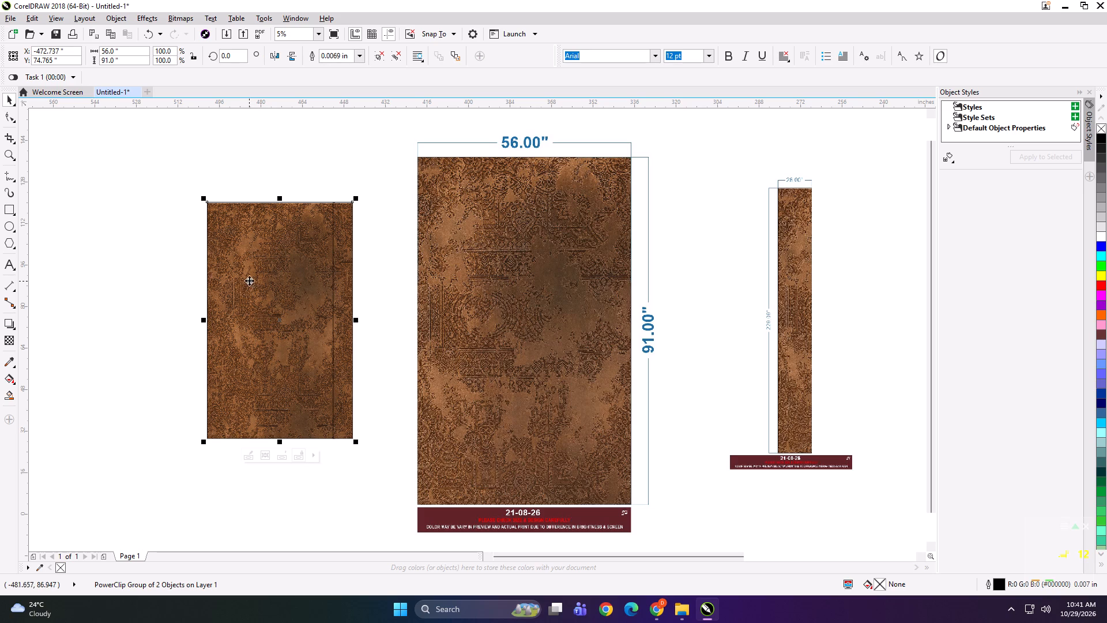
Shift the PowerClip group left off the original pattern image, and move that image to the right of the 28 by 220 inch strip.
{"action": "scroll", "coordinate": [312, 297], "scroll_direction": "down", "scroll_amount": 1}
{"action": "left_click_drag", "start_coordinate": [281, 304], "coordinate": [234, 307]}
{"action": "left_click_drag", "start_coordinate": [308, 302], "coordinate": [771, 317]}
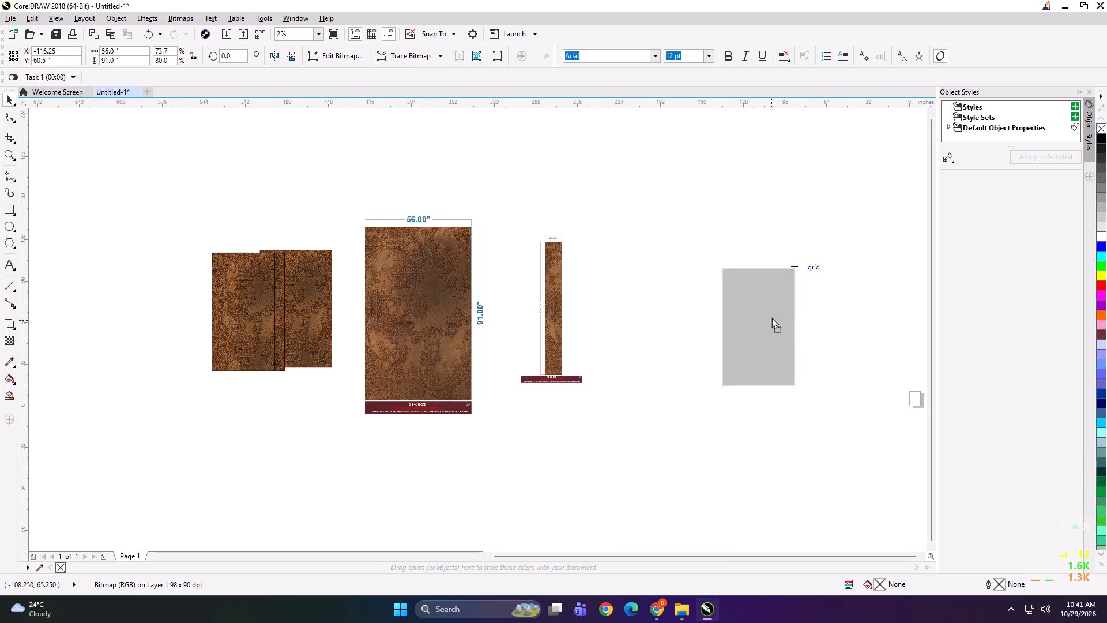
{"action": "left_click_drag", "start_coordinate": [771, 317], "coordinate": [650, 306]}
{"action": "scroll", "coordinate": [666, 297], "scroll_direction": "up", "scroll_amount": 1}
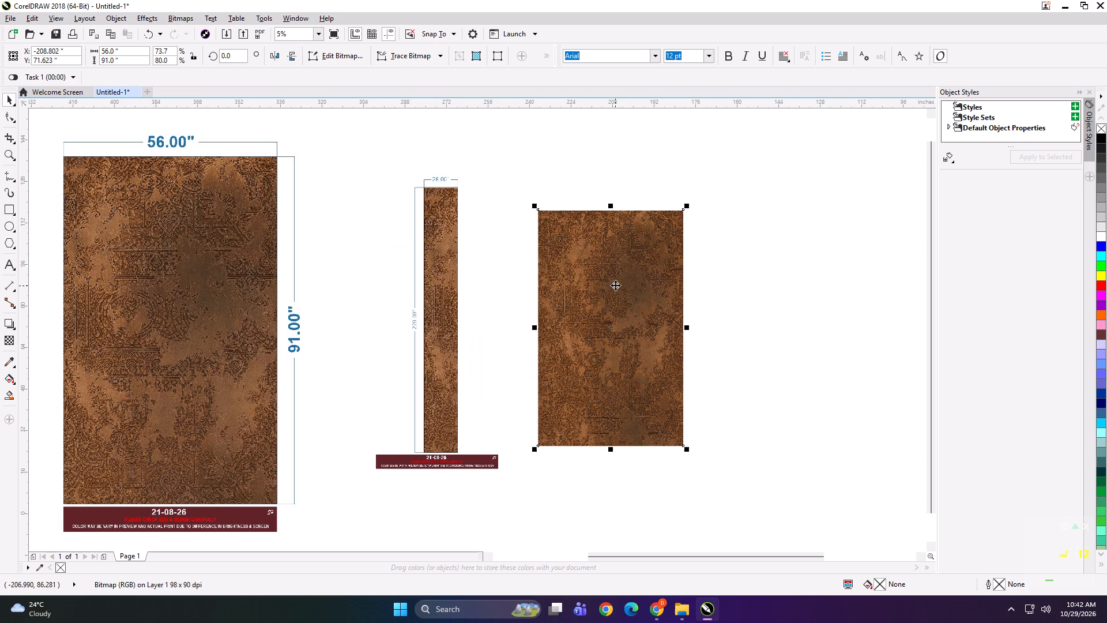
{"action": "scroll", "coordinate": [466, 325], "scroll_direction": "up", "scroll_amount": 1}
{"action": "scroll", "coordinate": [446, 329], "scroll_direction": "down", "scroll_amount": 1}
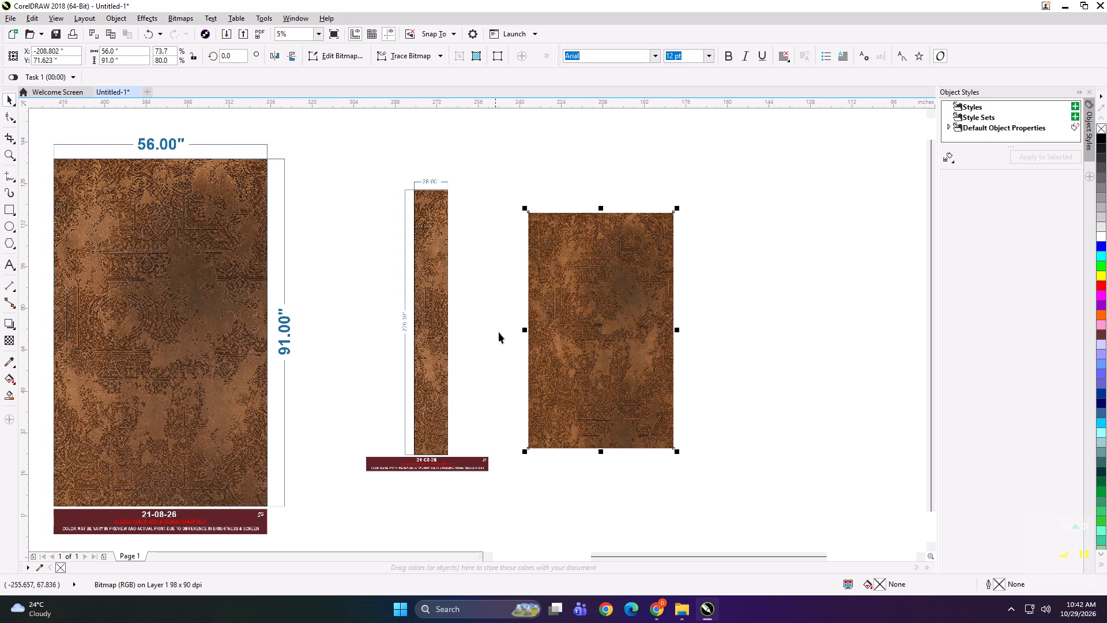
Create a 56 by 91 inch rectangle matching the outline of the moved pattern image.
{"action": "double_click", "coordinate": [7, 210], "text": "shift"}
{"action": "key", "text": "shift+space"}
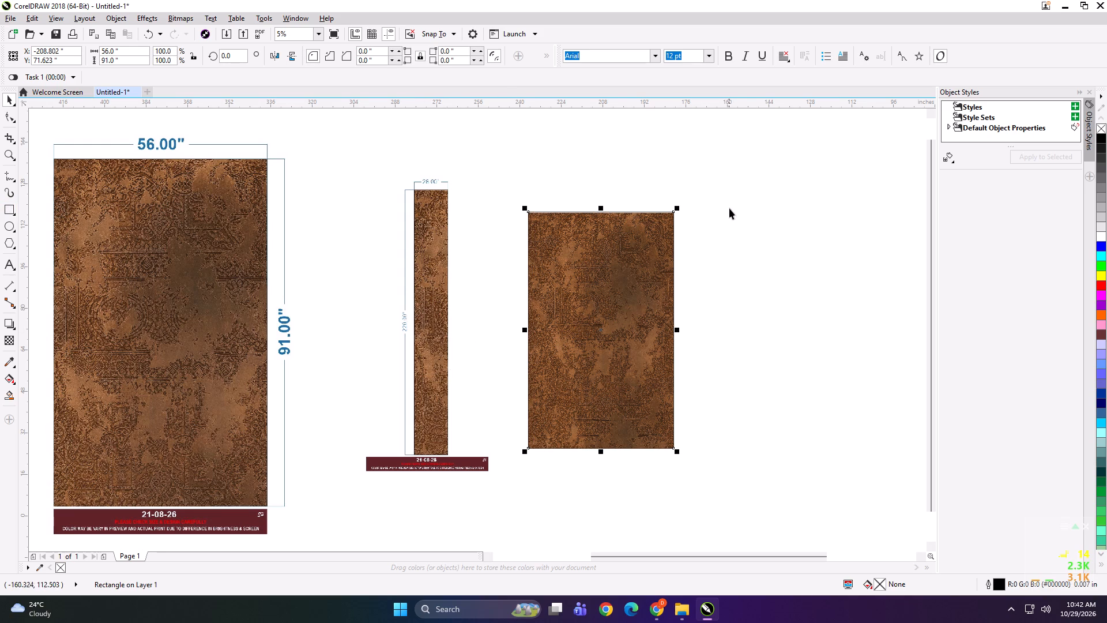
Scale the pattern image and its outline rectangle together to 220 inches high, keeping their proportions.
{"action": "left_click", "coordinate": [731, 196]}
{"action": "left_click_drag", "start_coordinate": [721, 180], "coordinate": [509, 543]}
{"action": "scroll", "coordinate": [462, 242], "scroll_direction": "up", "scroll_amount": 1}
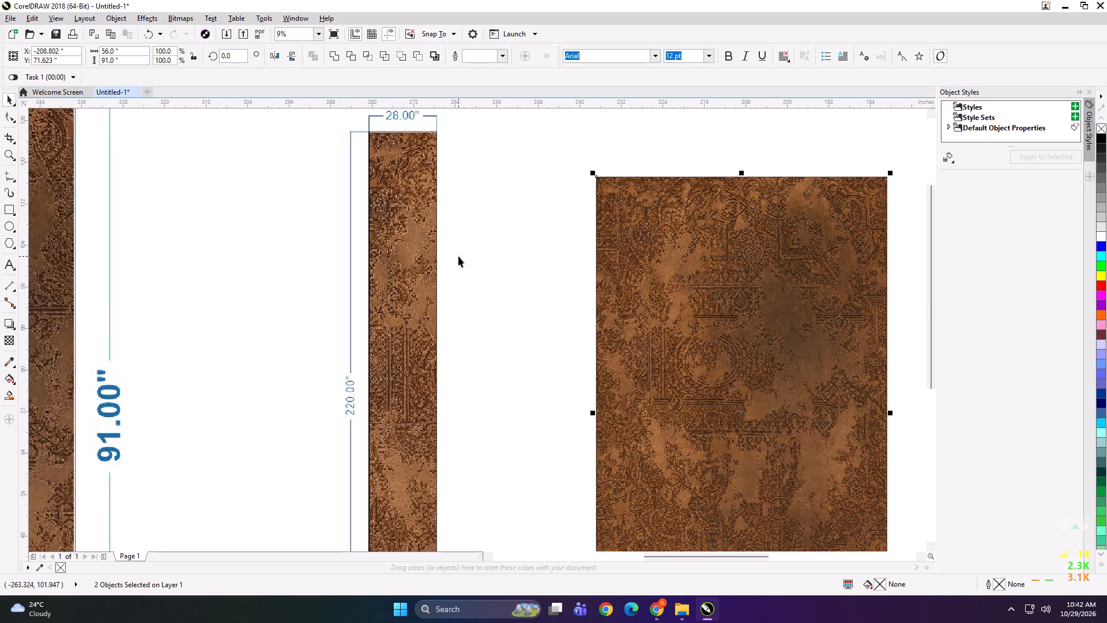
{"action": "scroll", "coordinate": [479, 252], "scroll_direction": "down", "scroll_amount": 1}
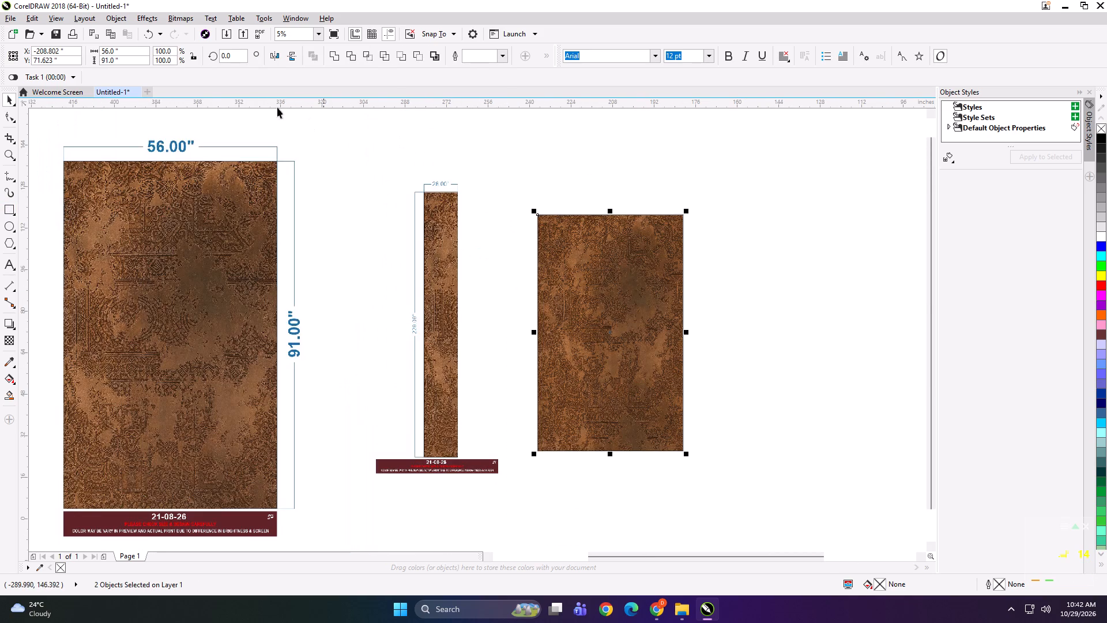
{"action": "left_click", "coordinate": [191, 57]}
{"action": "left_click", "coordinate": [135, 58]}
{"action": "key", "text": "ctrl+a"}
{"action": "type", "text": "220"}
{"action": "key", "text": "Return"}
Move the 220 inch high image and its rectangle to clear space right of the 28 by 220 inch strip.
{"action": "scroll", "coordinate": [163, 210], "scroll_direction": "down", "scroll_amount": 1}
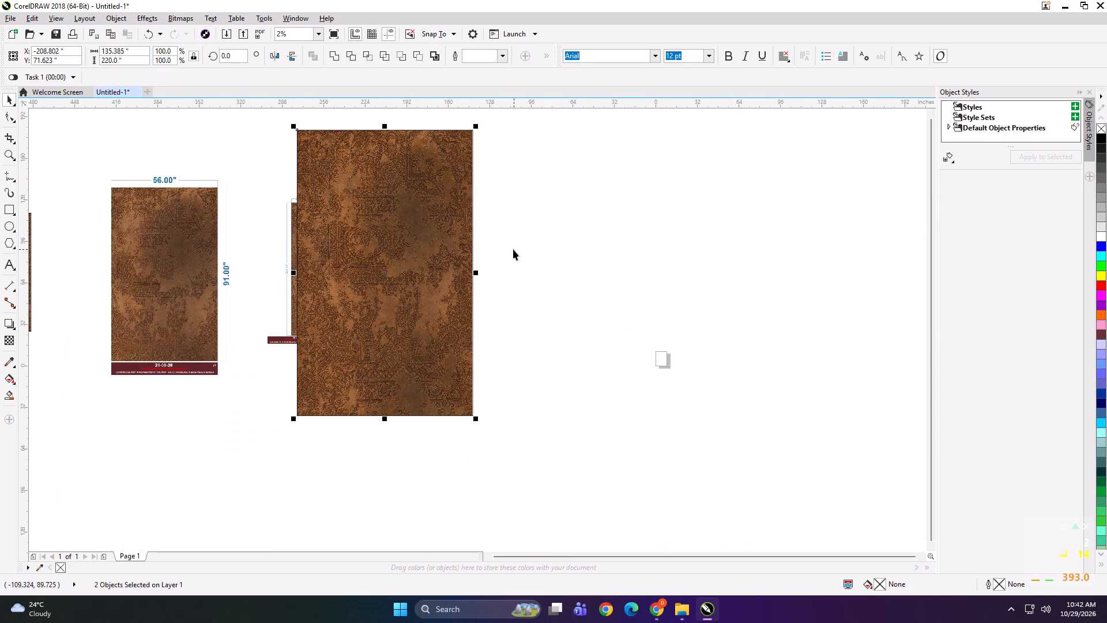
{"action": "left_click_drag", "start_coordinate": [441, 253], "coordinate": [570, 263]}
{"action": "left_click", "coordinate": [645, 125]}
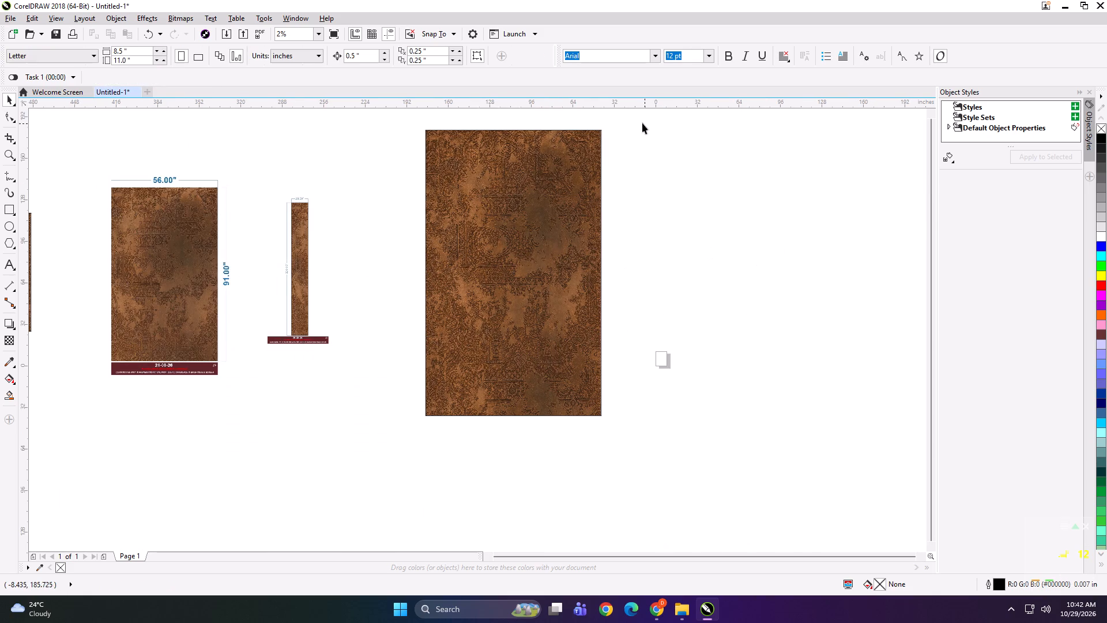
{"action": "left_click_drag", "start_coordinate": [638, 137], "coordinate": [353, 483]}
{"action": "left_click_drag", "start_coordinate": [625, 125], "coordinate": [356, 485]}
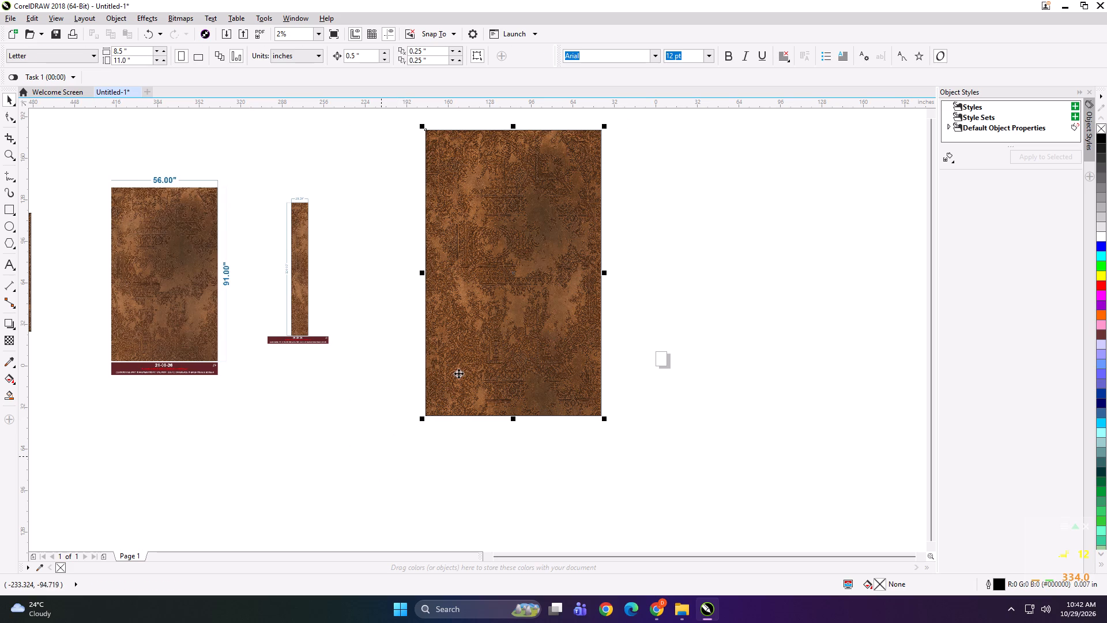
{"action": "left_click_drag", "start_coordinate": [504, 269], "coordinate": [462, 292]}
{"action": "left_click", "coordinate": [461, 292]}
{"action": "left_click", "coordinate": [627, 290]}
Examine the 28 by 220 inch reference strip's dimensions and texture against the enlarged pattern image.
{"action": "scroll", "coordinate": [427, 267], "scroll_direction": "up", "scroll_amount": 1}
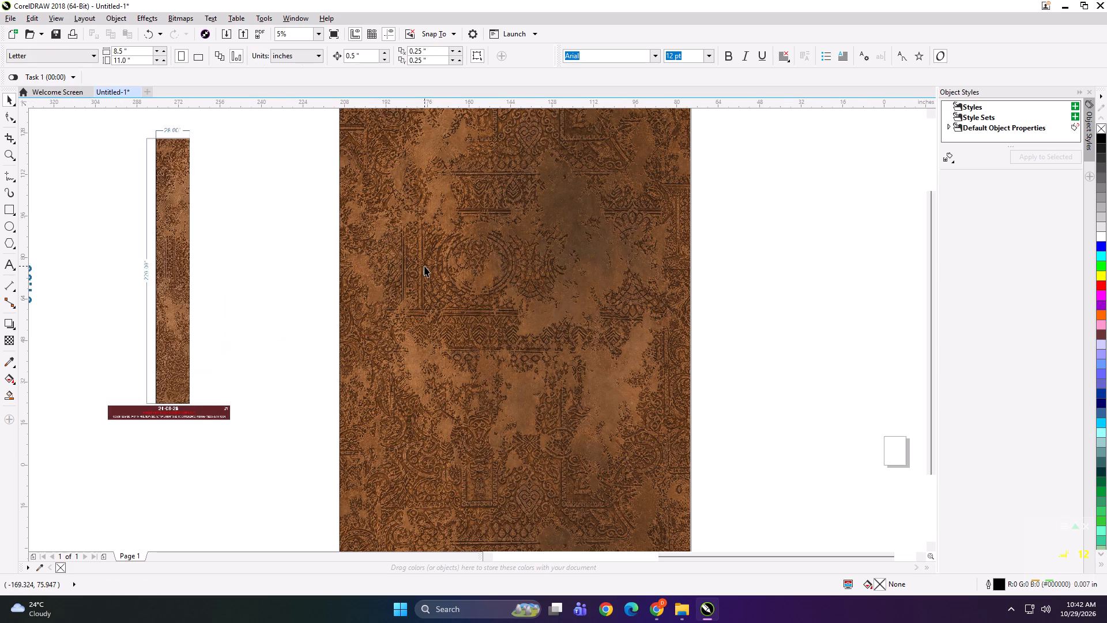
{"action": "scroll", "coordinate": [152, 127], "scroll_direction": "up", "scroll_amount": 1}
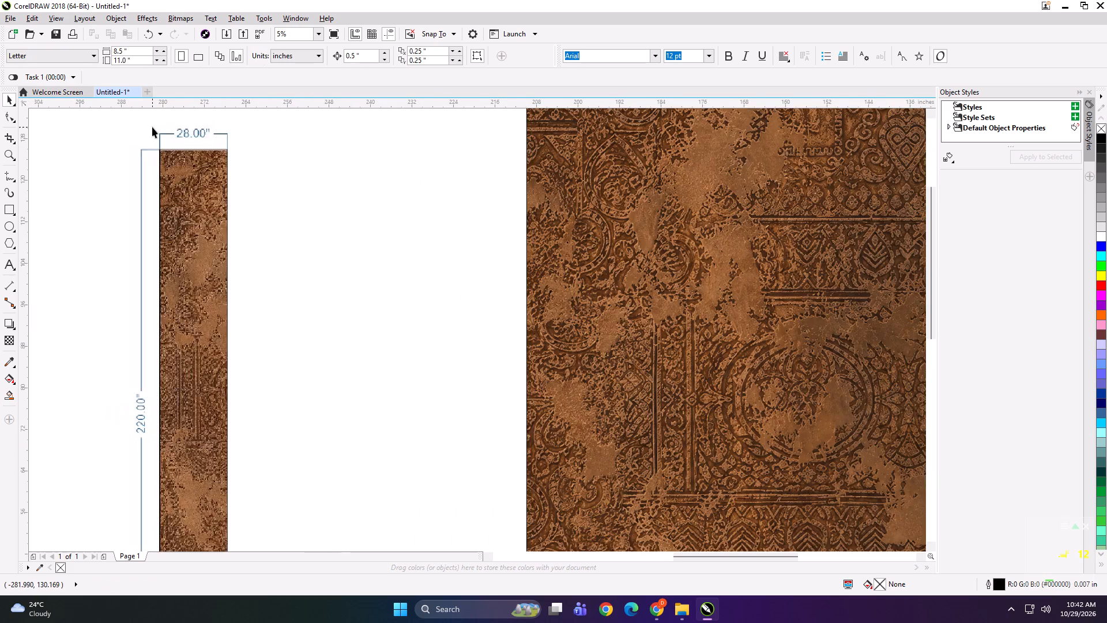
{"action": "scroll", "coordinate": [152, 127], "scroll_direction": "up", "scroll_amount": 1}
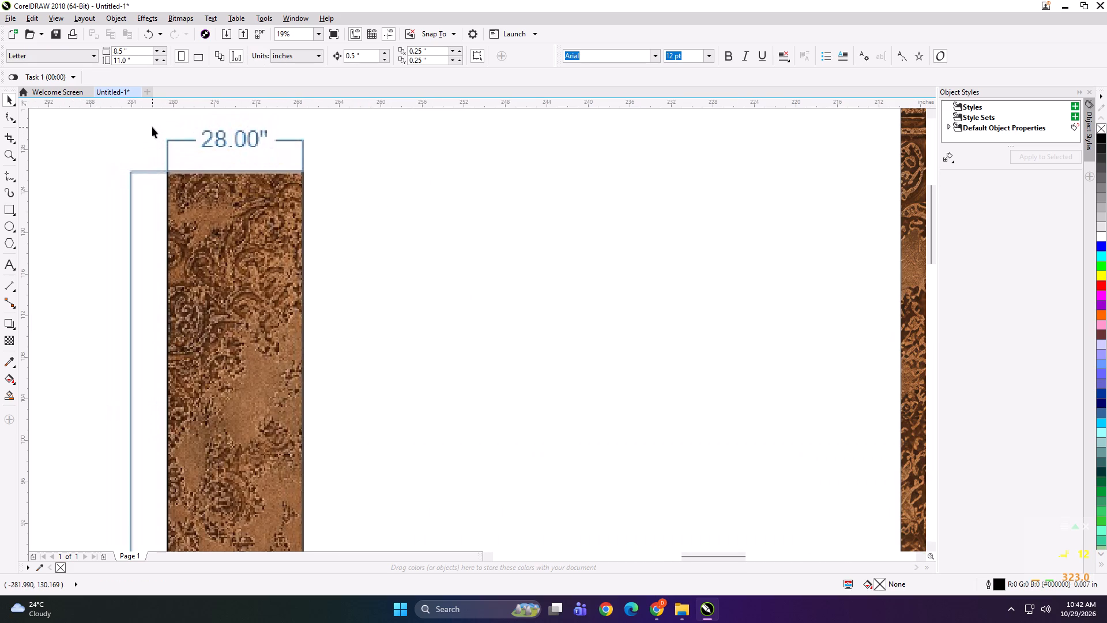
{"action": "scroll", "coordinate": [171, 140], "scroll_direction": "down", "scroll_amount": 2}
{"action": "scroll", "coordinate": [448, 263], "scroll_direction": "down", "scroll_amount": 1}
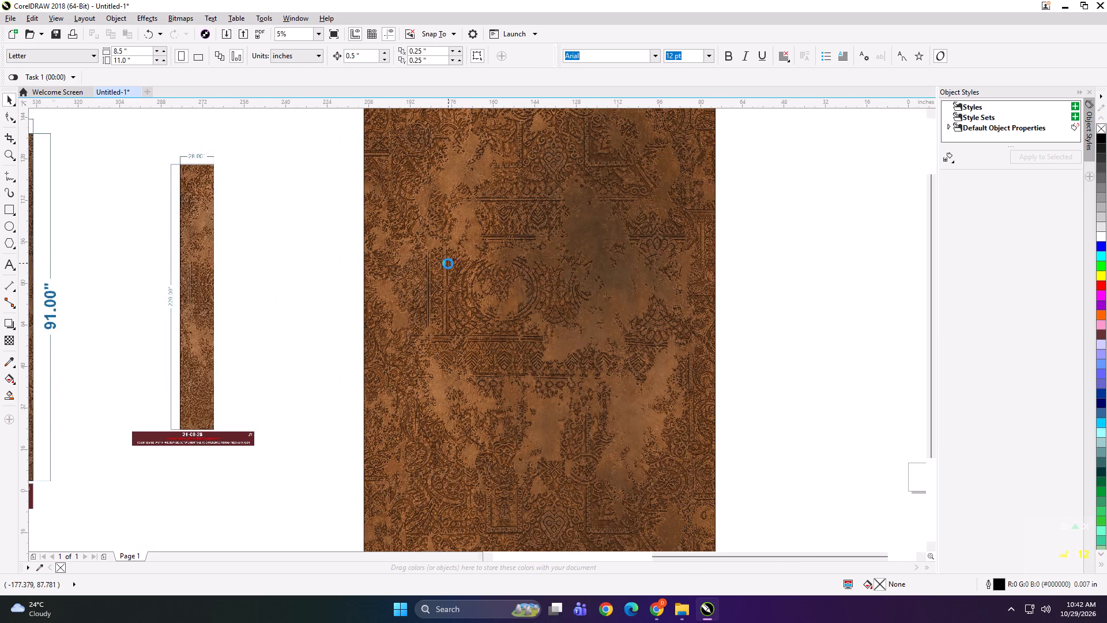
{"action": "left_click", "coordinate": [448, 264]}
{"action": "left_click_drag", "start_coordinate": [451, 264], "coordinate": [504, 265]}
{"action": "key", "text": "ctrl+z"}
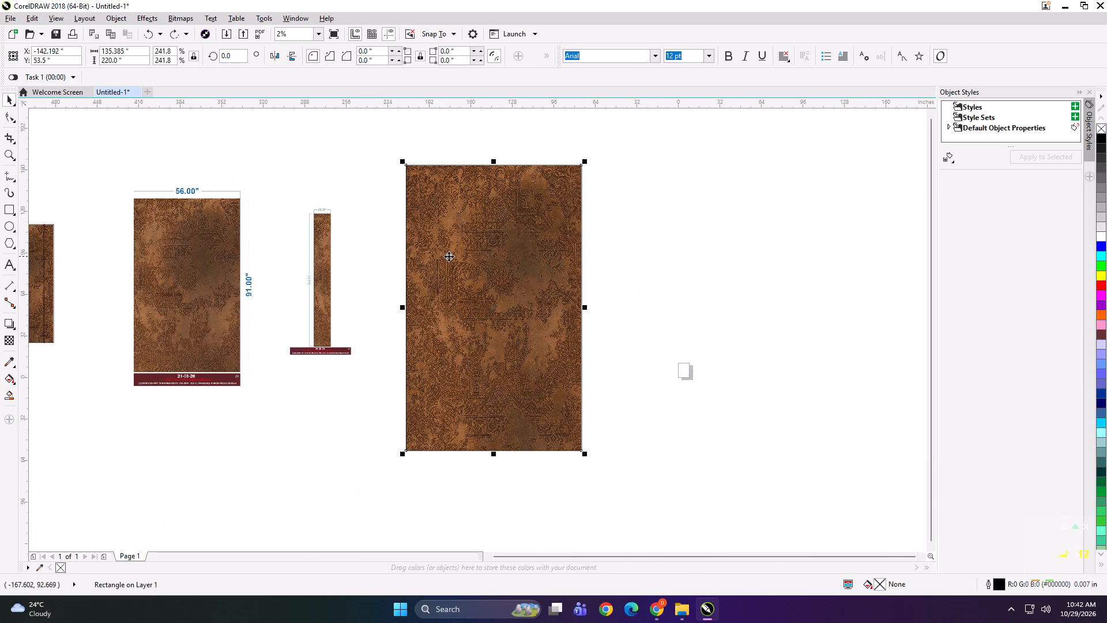
Set only the rectangle's width to 28 inches, keeping 220 inches high, and align it left with the enlarged pattern image.
{"action": "left_click", "coordinate": [142, 46]}
{"action": "left_click", "coordinate": [143, 49]}
{"action": "key", "text": "ctrl+a"}
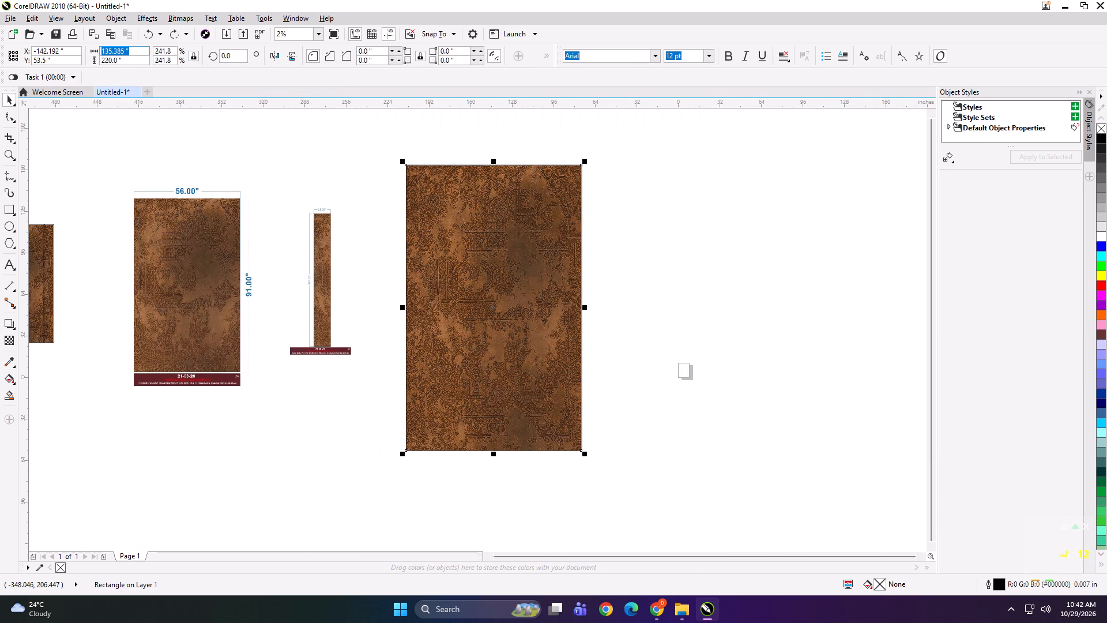
{"action": "left_click", "coordinate": [195, 57]}
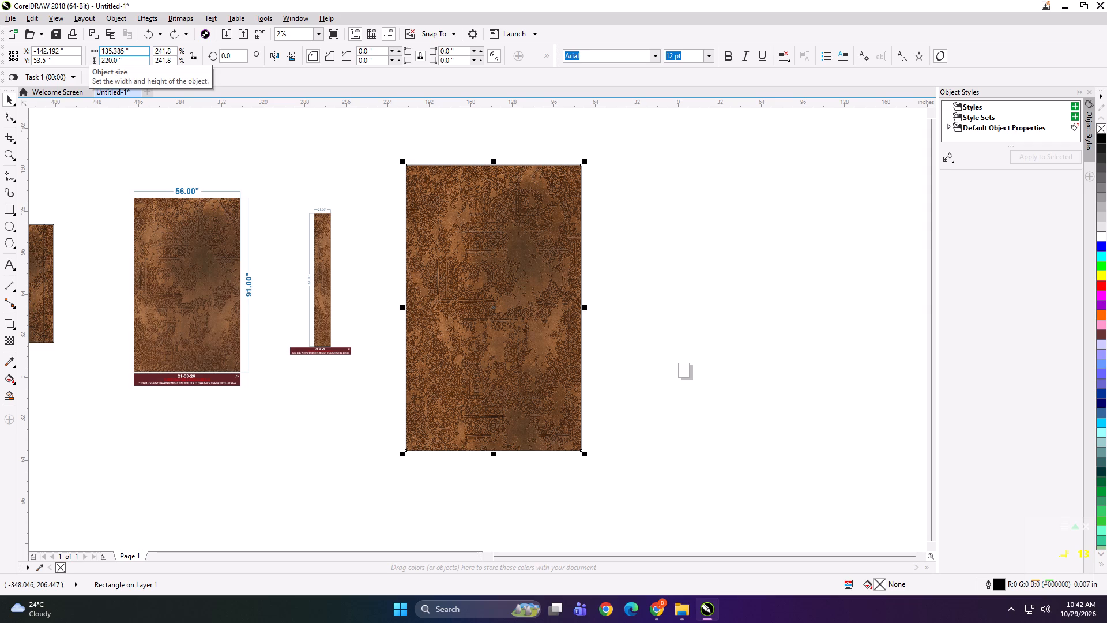
{"action": "left_click", "coordinate": [137, 54]}
{"action": "key", "text": "ctrl+a"}
{"action": "type", "text": "28"}
{"action": "key", "text": "Return"}
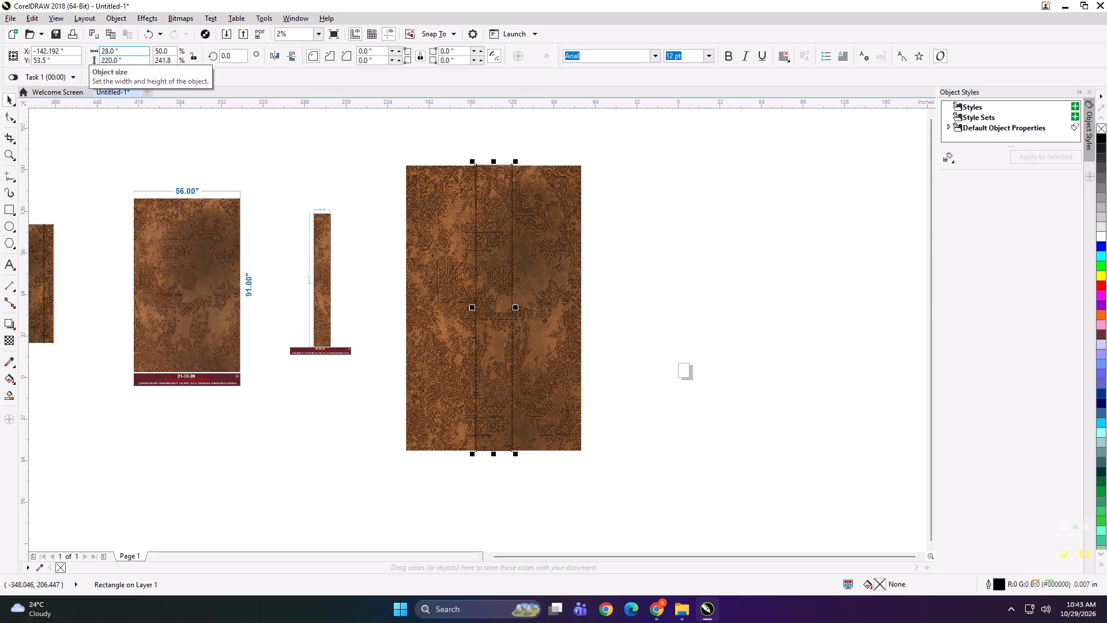
{"action": "left_click", "coordinate": [426, 295], "text": "shift"}
{"action": "key", "text": "l"}
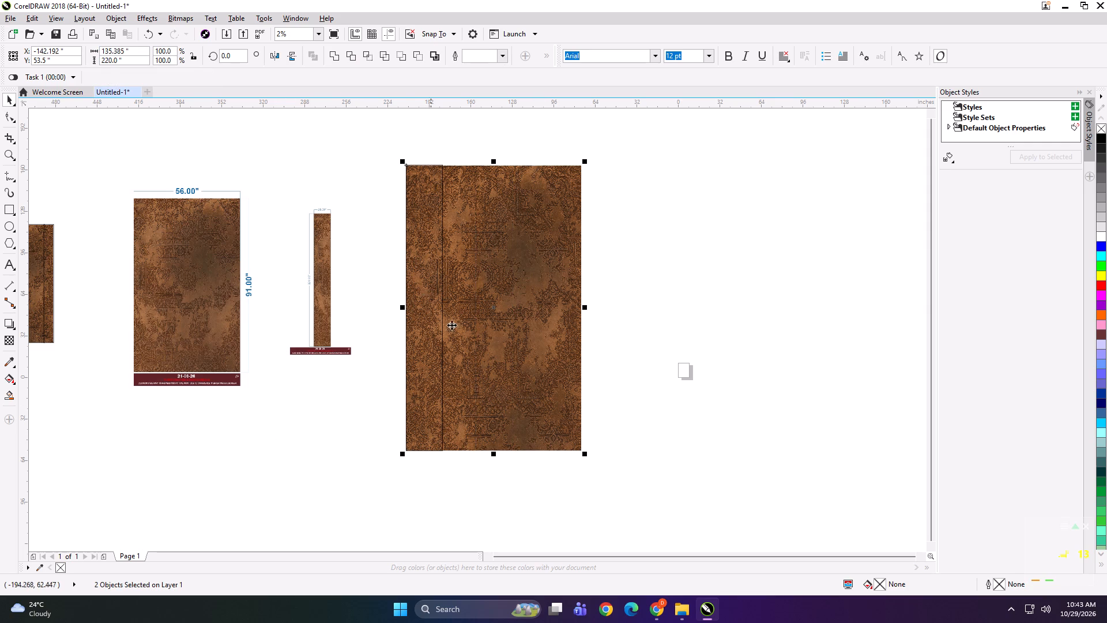
Nudge the 28 inch wide rectangle right by 15 inches, over the vertical border bands beside the circular medallion.
{"action": "left_click", "coordinate": [671, 337]}
{"action": "scroll", "coordinate": [374, 265], "scroll_direction": "up", "scroll_amount": 1}
{"action": "left_click", "coordinate": [490, 294]}
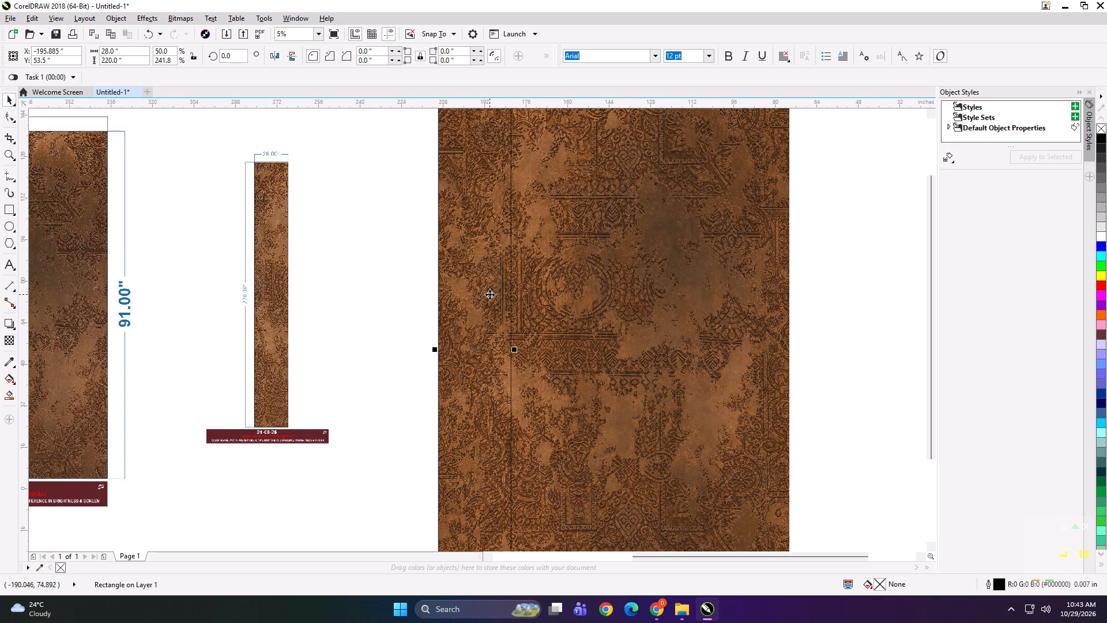
{"action": "key", "text": "Right"}
{"action": "key", "text": "Right"}
{"action": "key", "text": "Right"}
{"action": "key", "text": "Right"}
{"action": "key", "text": "Right"}
{"action": "key", "text": "Right"}
{"action": "key", "text": "Right"}
{"action": "key", "text": "Right"}
{"action": "key", "text": "Right"}
{"action": "key", "text": "Right"}
{"action": "key", "text": "Right"}
{"action": "key", "text": "Right"}
{"action": "key", "text": "Right"}
{"action": "key", "text": "Right"}
{"action": "key", "text": "Right"}
{"action": "key", "text": "Right"}
{"action": "key", "text": "Right"}
{"action": "key", "text": "Right"}
{"action": "key", "text": "Right"}
{"action": "key", "text": "Right"}
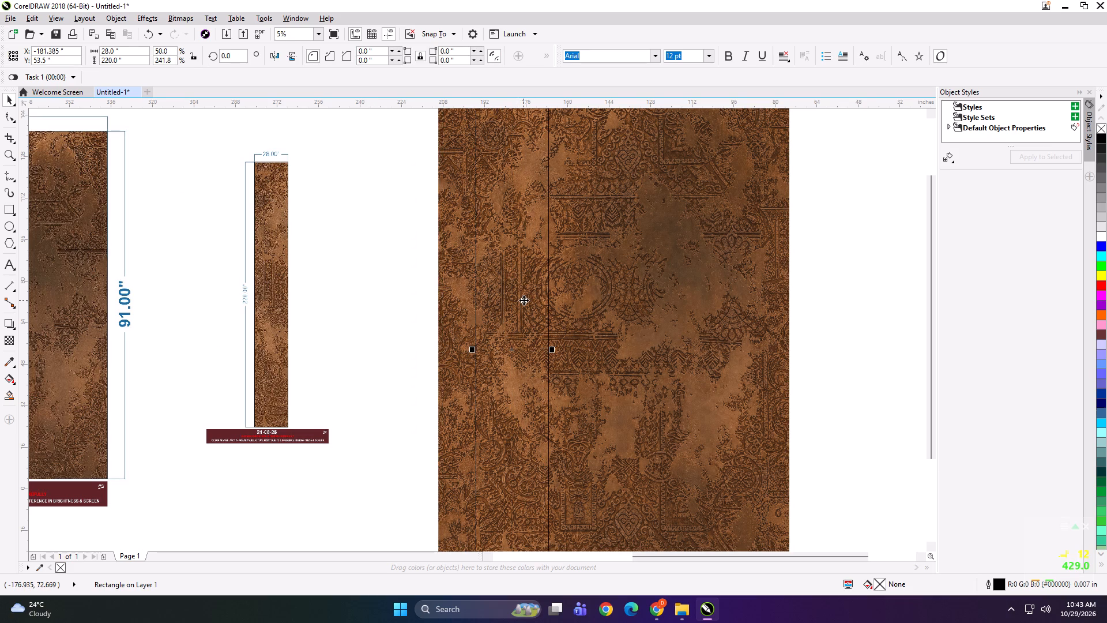
{"action": "scroll", "coordinate": [519, 300], "scroll_direction": "up", "scroll_amount": 1}
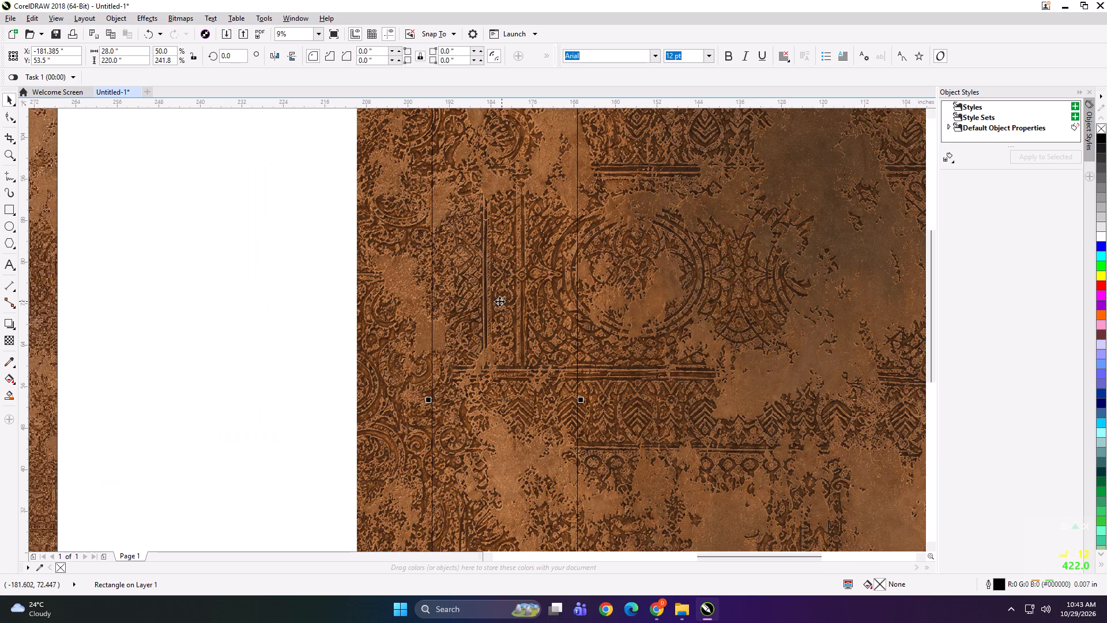
{"action": "key", "text": "Right"}
{"action": "scroll", "coordinate": [498, 299], "scroll_direction": "down", "scroll_amount": 1}
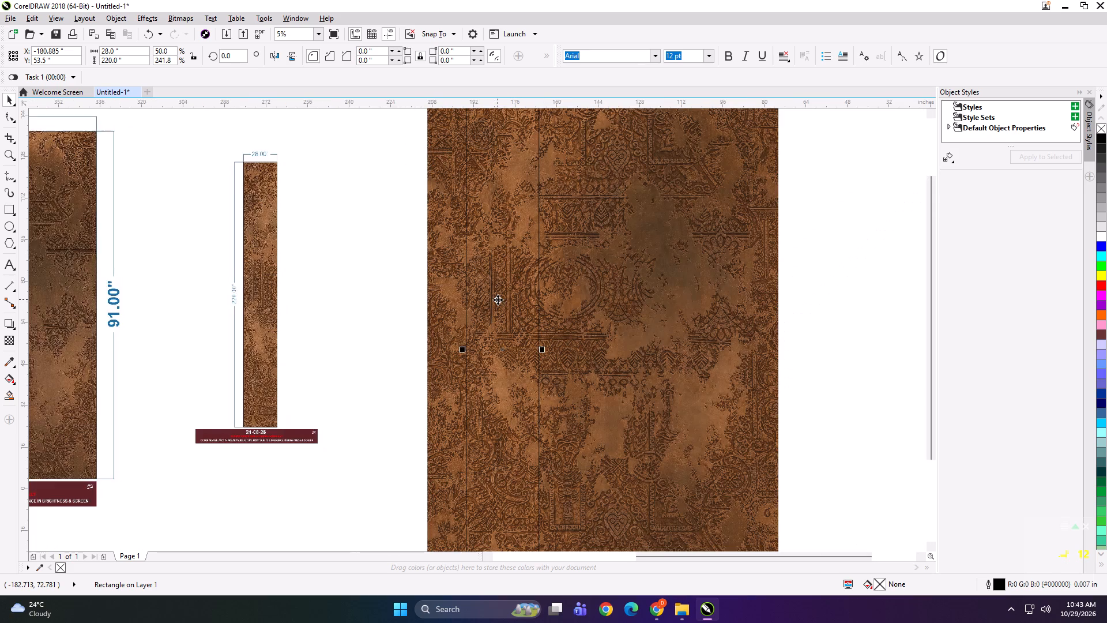
PowerClip the enlarged pattern image inside the 28 by 220 inch rectangle.
{"action": "key", "text": "shift+Return"}
{"action": "left_click", "coordinate": [502, 286]}
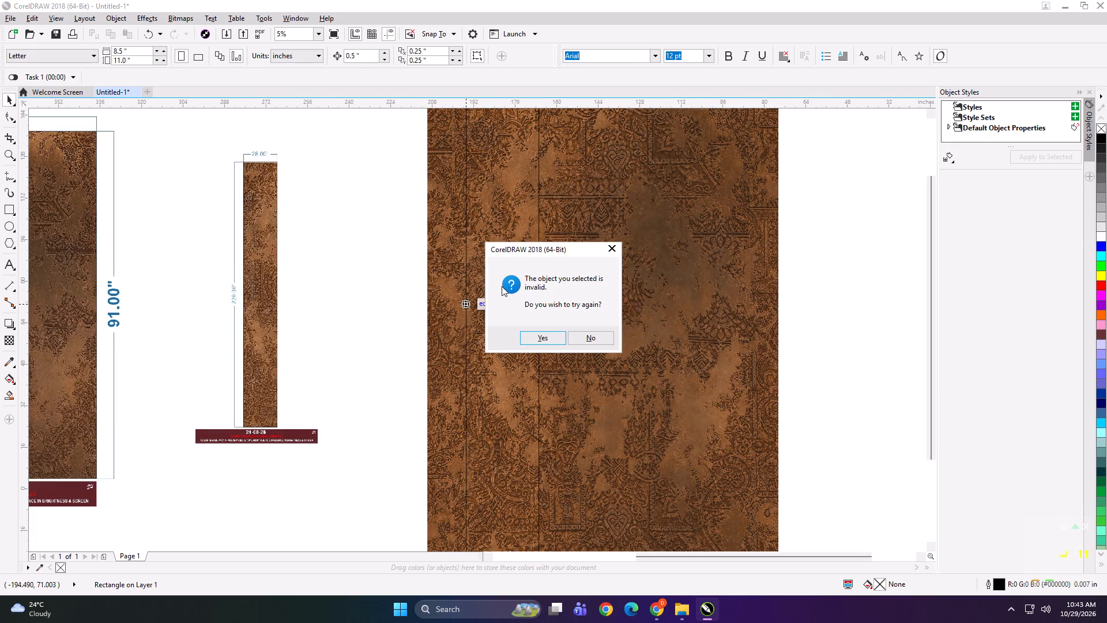
{"action": "double_click", "coordinate": [586, 336]}
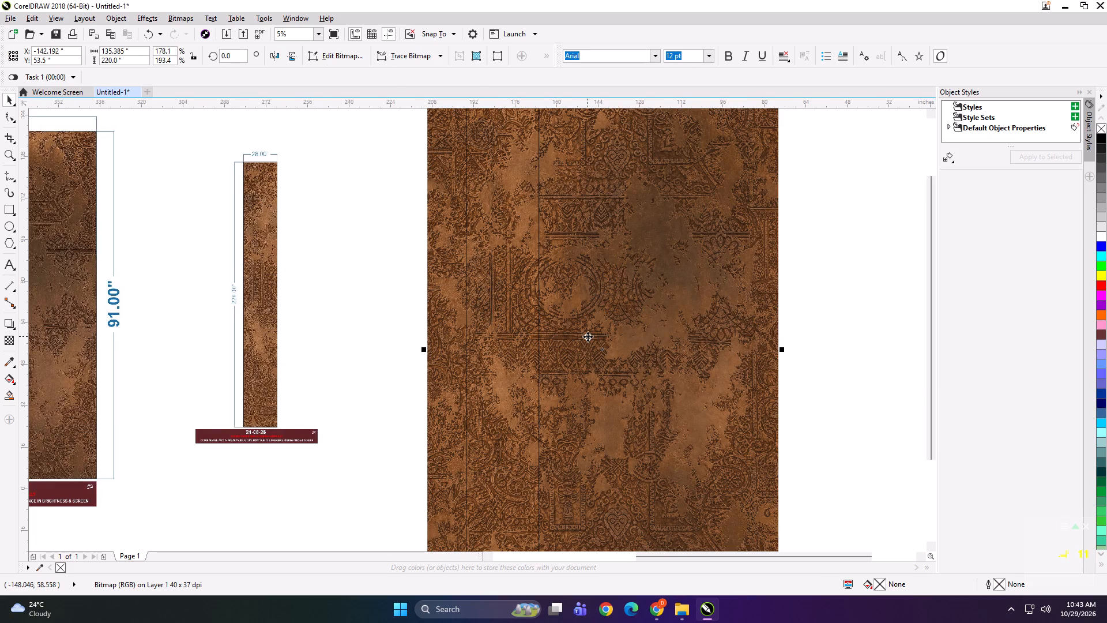
{"action": "key", "text": "shift+Return"}
{"action": "left_click", "coordinate": [529, 310]}
{"action": "scroll", "coordinate": [529, 310], "scroll_direction": "down", "scroll_amount": 2}
{"action": "scroll", "coordinate": [457, 314], "scroll_direction": "up", "scroll_amount": 1}
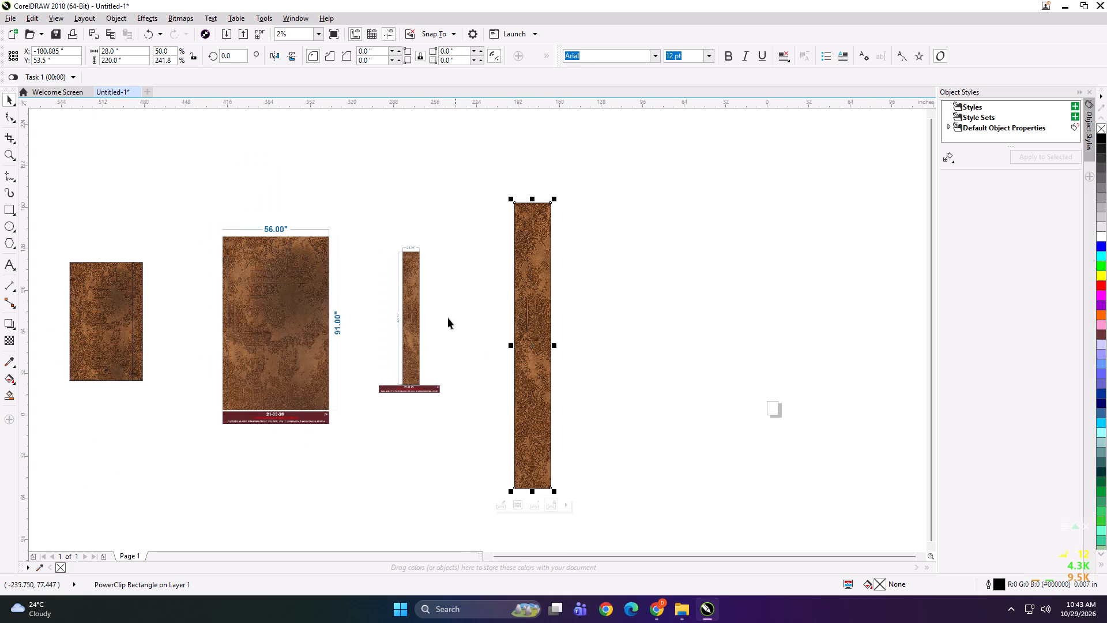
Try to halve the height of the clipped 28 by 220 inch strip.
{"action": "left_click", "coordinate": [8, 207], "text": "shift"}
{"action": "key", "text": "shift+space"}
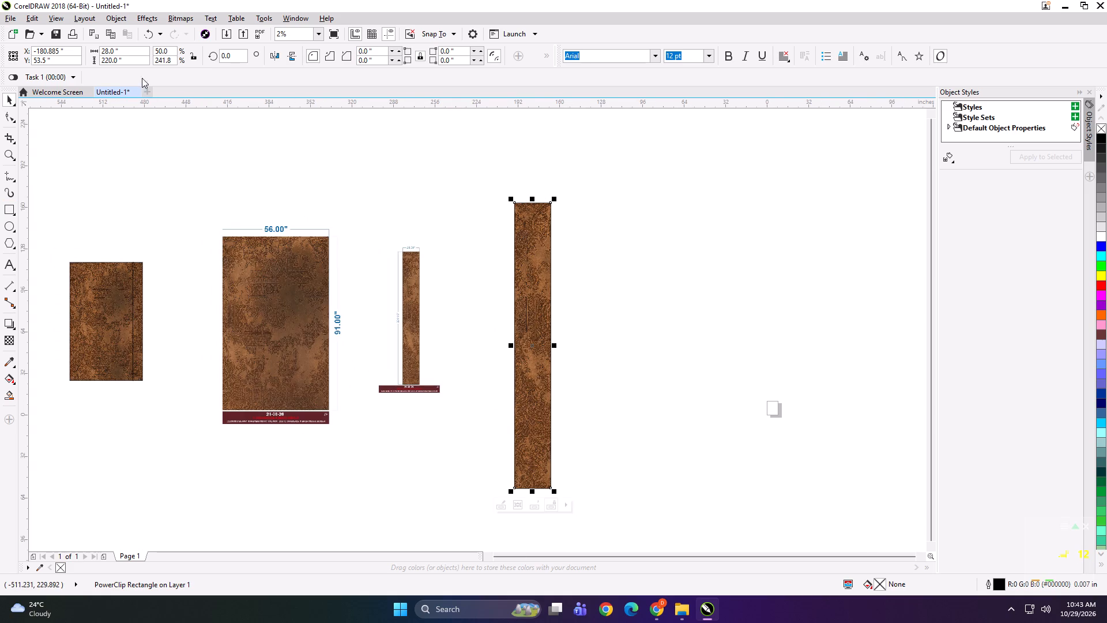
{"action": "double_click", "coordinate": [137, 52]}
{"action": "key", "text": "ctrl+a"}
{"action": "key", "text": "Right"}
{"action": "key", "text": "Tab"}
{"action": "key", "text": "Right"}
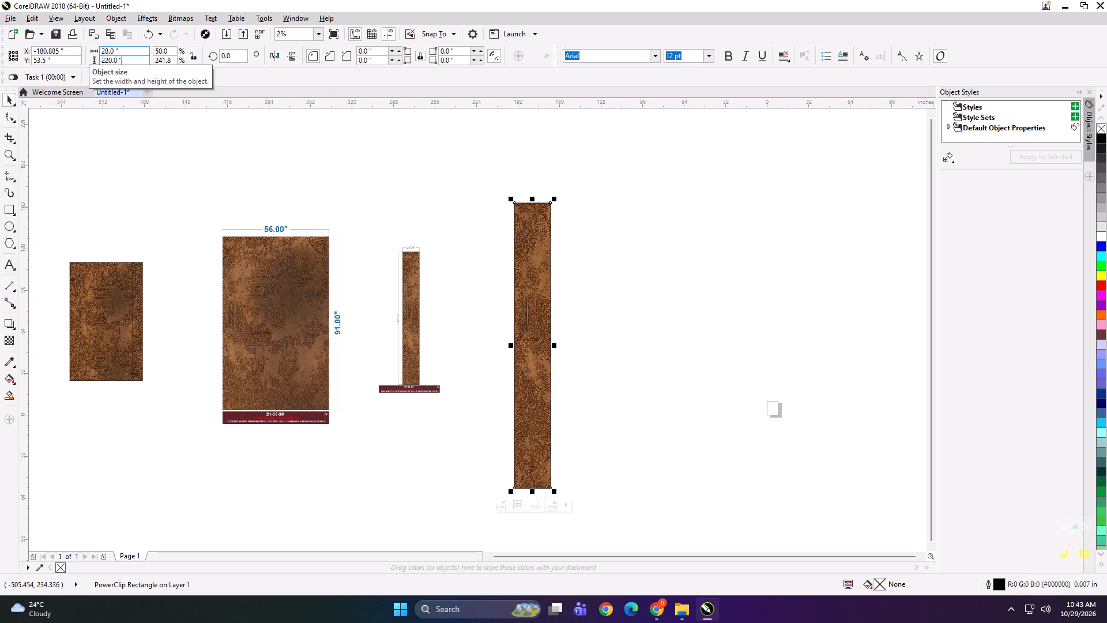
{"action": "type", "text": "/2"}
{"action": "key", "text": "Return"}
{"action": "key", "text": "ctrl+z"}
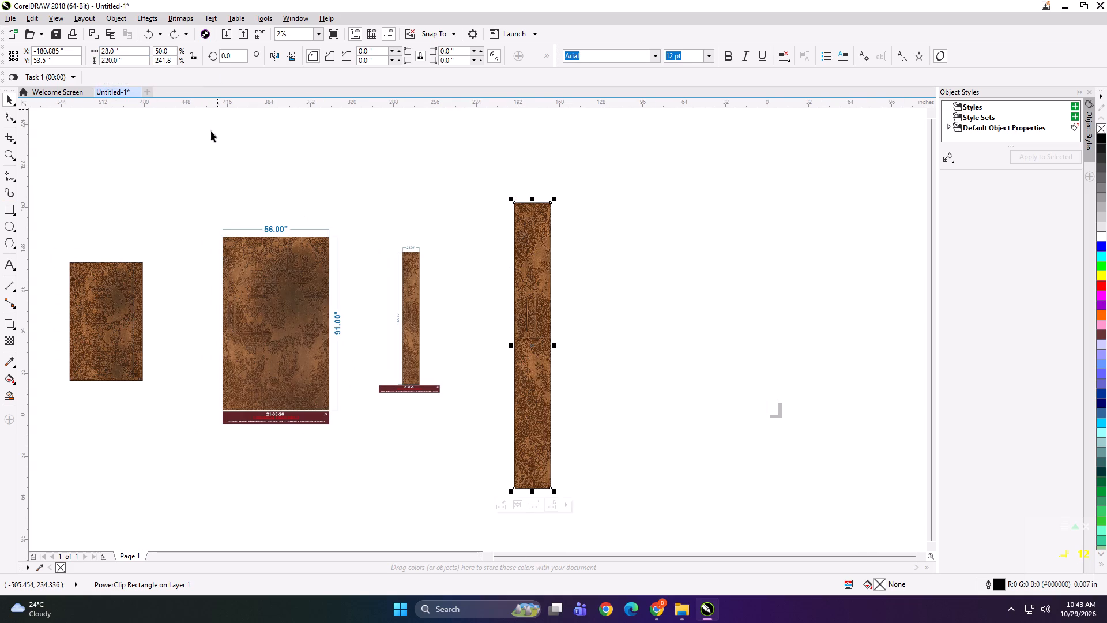
Create a rectangle matching the clipped strip, shift it partly off to the right, and set its height to 110 inches.
{"action": "double_click", "coordinate": [9, 210], "text": "shift"}
{"action": "key", "text": "space"}
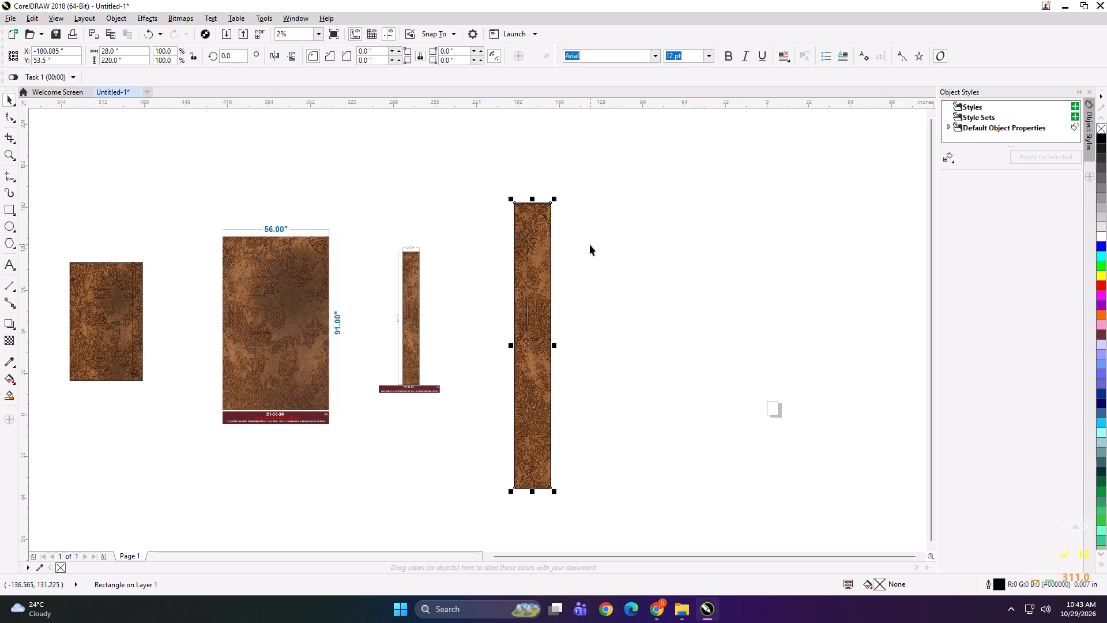
{"action": "left_click_drag", "start_coordinate": [557, 254], "coordinate": [565, 254]}
{"action": "left_click_drag", "start_coordinate": [549, 262], "coordinate": [571, 259]}
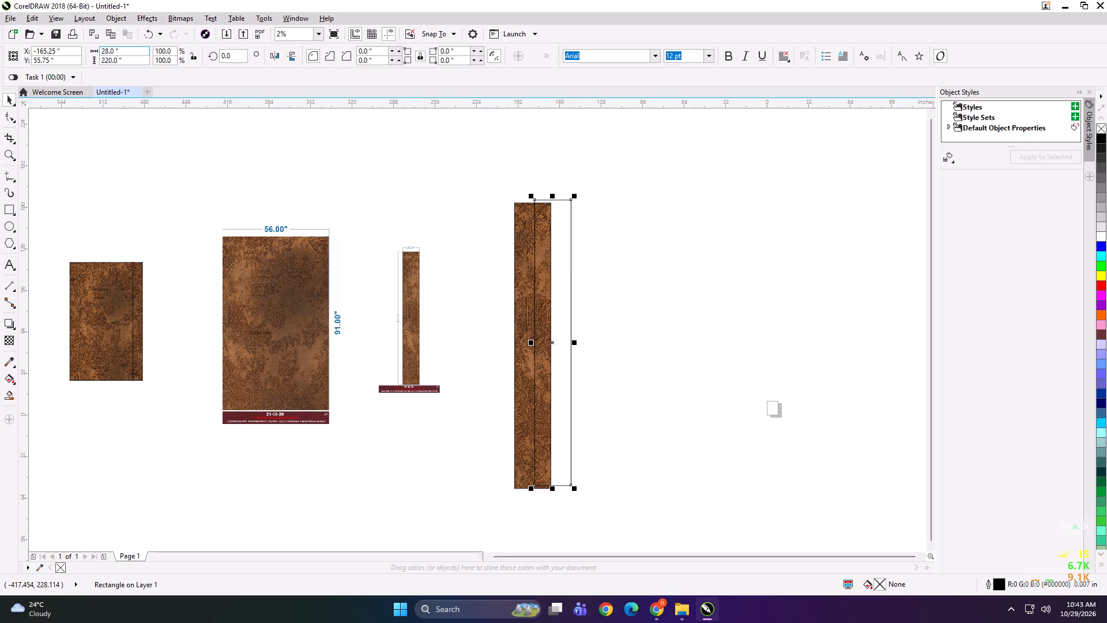
{"action": "left_click", "coordinate": [131, 57]}
{"action": "type", "text": "/2"}
{"action": "key", "text": "Return"}
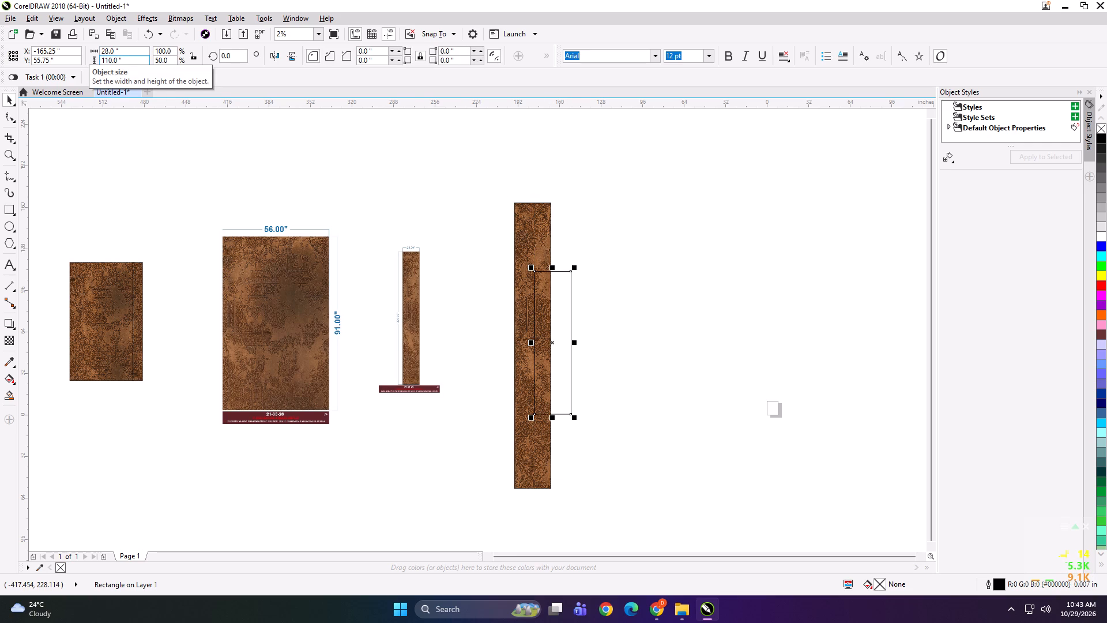
Align the 110 inch high rectangle to the top and left edges of the clipped strip.
{"action": "left_click", "coordinate": [528, 227], "text": "shift"}
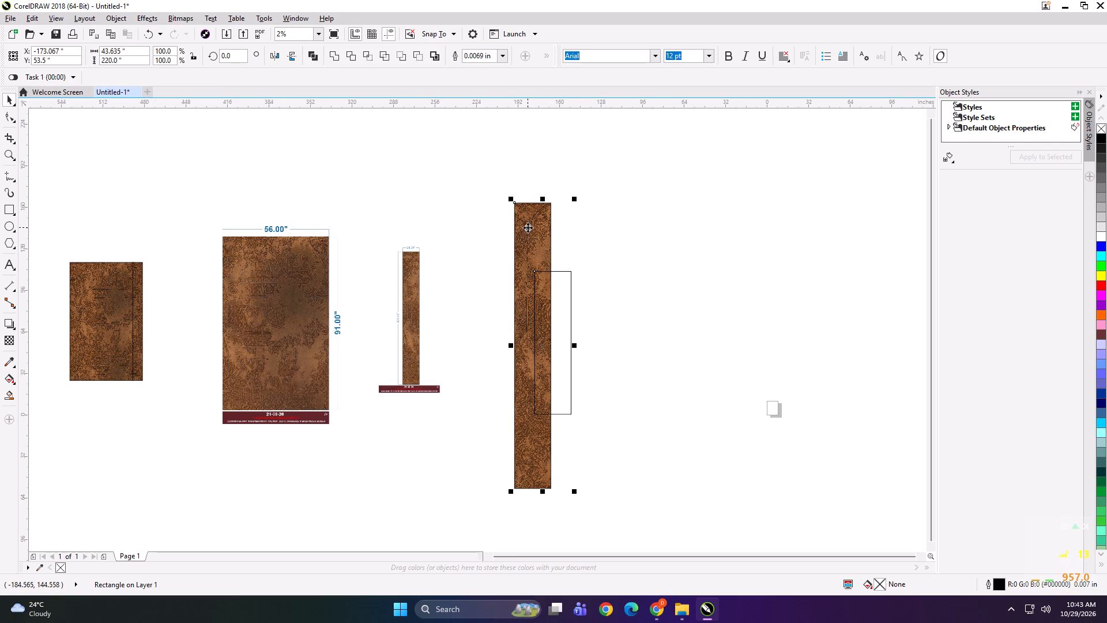
{"action": "type", "text": "tl"}
{"action": "left_click", "coordinate": [630, 212]}
Mirror a copy of the 110 inch rectangle onto the strip's lower half and nudge it up 0.5 inches.
{"action": "left_click", "coordinate": [537, 231]}
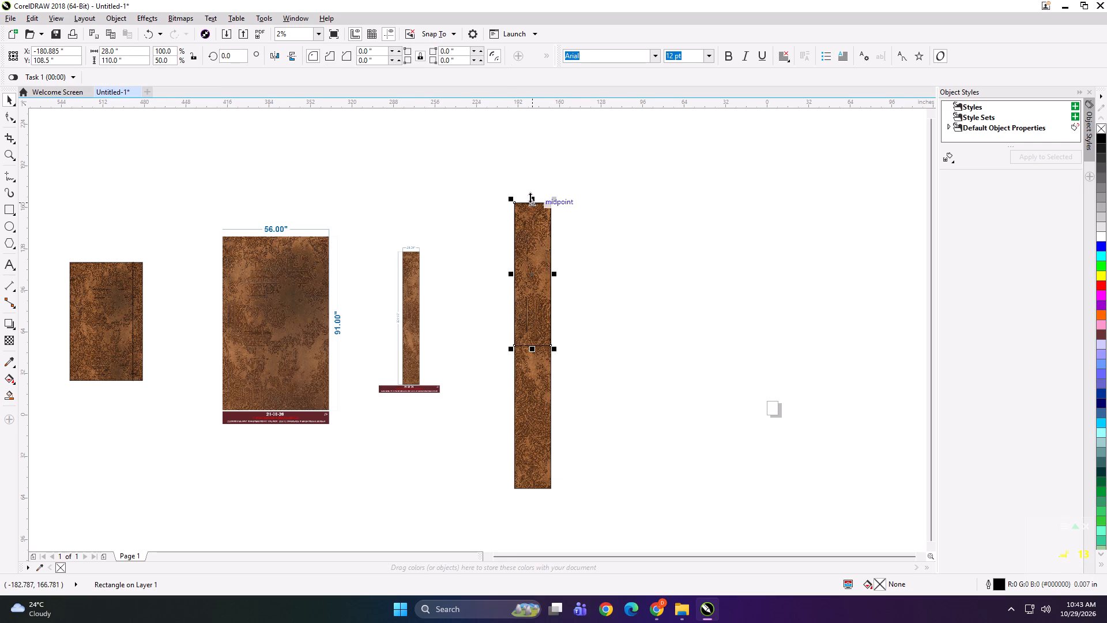
{"action": "left_click_drag", "start_coordinate": [532, 199], "coordinate": [547, 406]}
{"action": "right_click", "coordinate": [547, 406], "text": "ctrl"}
{"action": "scroll", "coordinate": [543, 464], "scroll_direction": "up", "scroll_amount": 1}
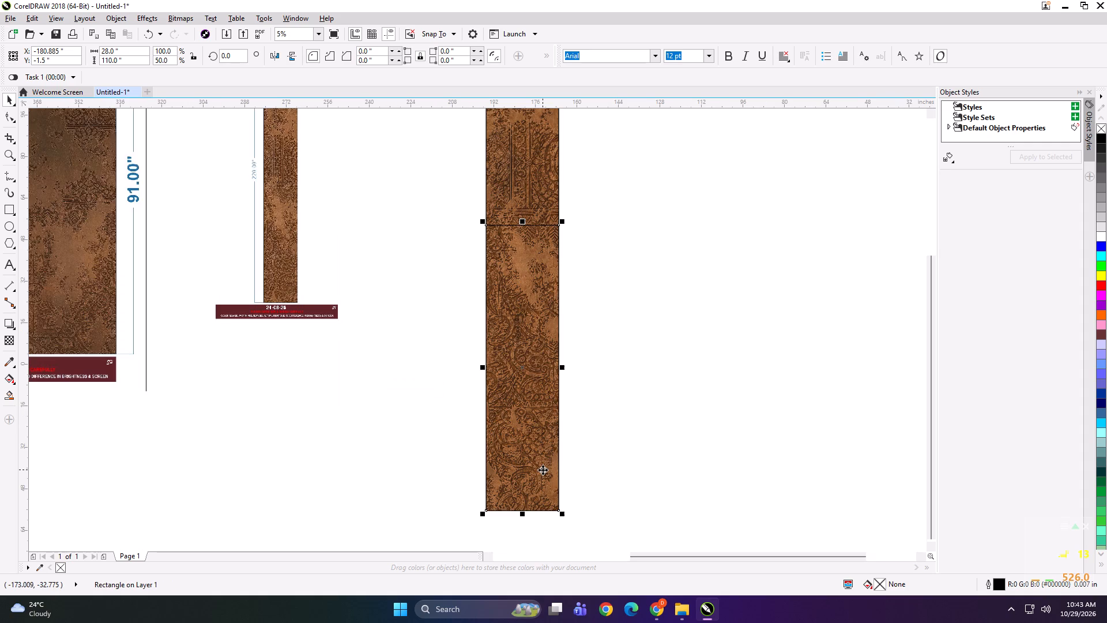
{"action": "key", "text": "Up"}
Stretch both rectangles together down to the strip's bottom edge, for a total height of 220 inches.
{"action": "scroll", "coordinate": [556, 426], "scroll_direction": "down", "scroll_amount": 1}
{"action": "left_click", "coordinate": [533, 265], "text": "shift"}
{"action": "scroll", "coordinate": [551, 463], "scroll_direction": "up", "scroll_amount": 2}
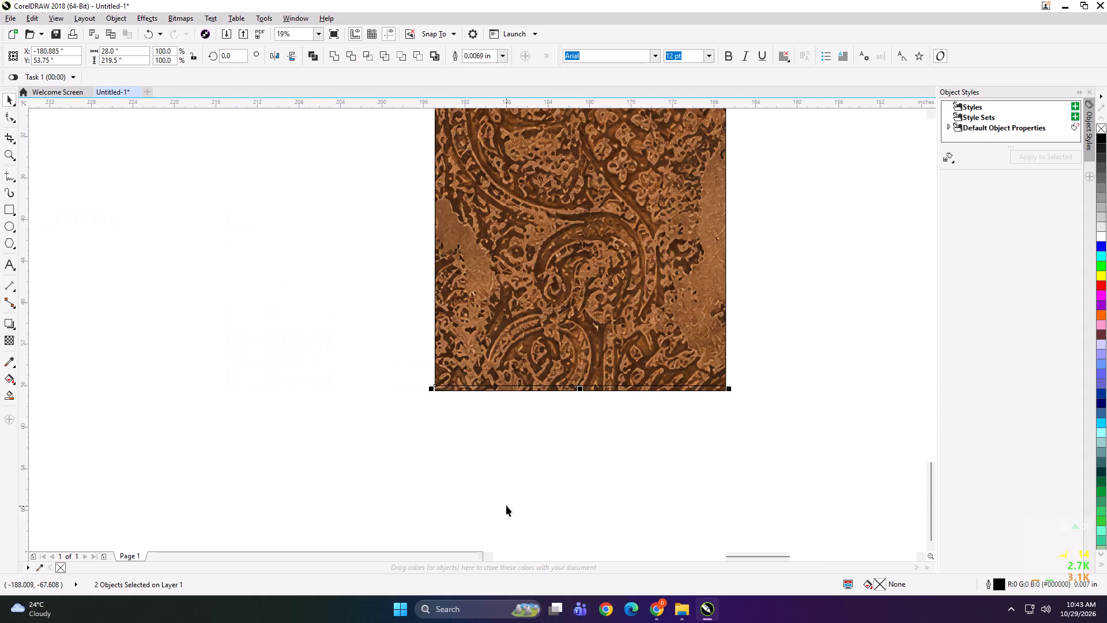
{"action": "scroll", "coordinate": [506, 505], "scroll_direction": "up", "scroll_amount": 2}
{"action": "left_click_drag", "start_coordinate": [598, 344], "coordinate": [603, 356]}
{"action": "scroll", "coordinate": [585, 382], "scroll_direction": "down", "scroll_amount": 2}
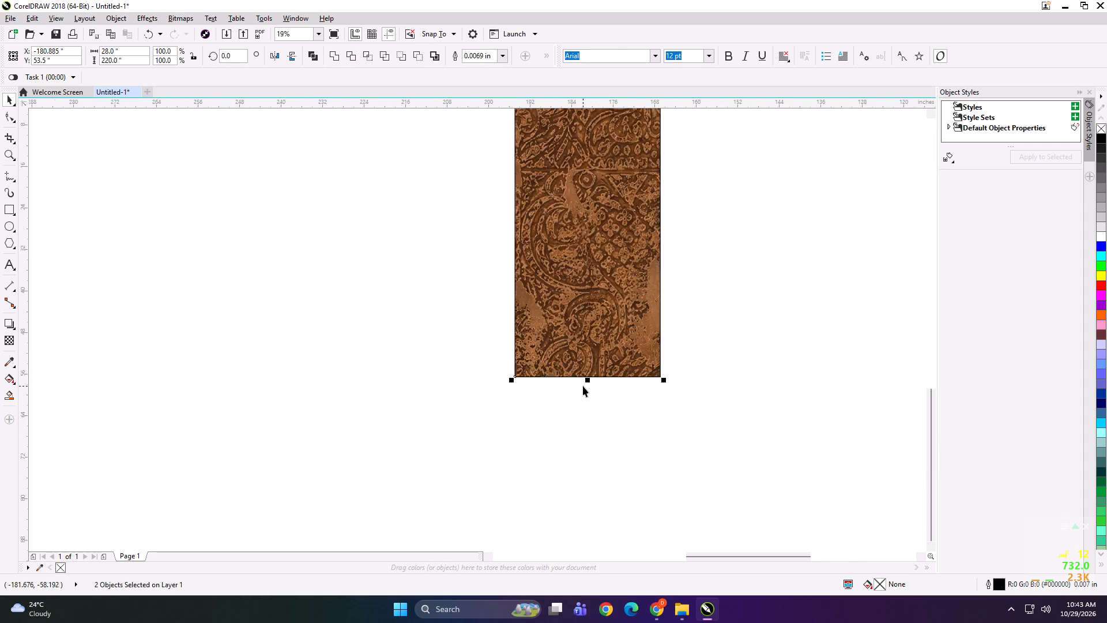
{"action": "scroll", "coordinate": [583, 386], "scroll_direction": "down", "scroll_amount": 1}
Group the two rectangles, PowerClip the strip inside the group, and ungroup it into two separate panels.
{"action": "key", "text": "ctrl+g"}
{"action": "left_click", "coordinate": [714, 350]}
{"action": "scroll", "coordinate": [634, 367], "scroll_direction": "down", "scroll_amount": 1}
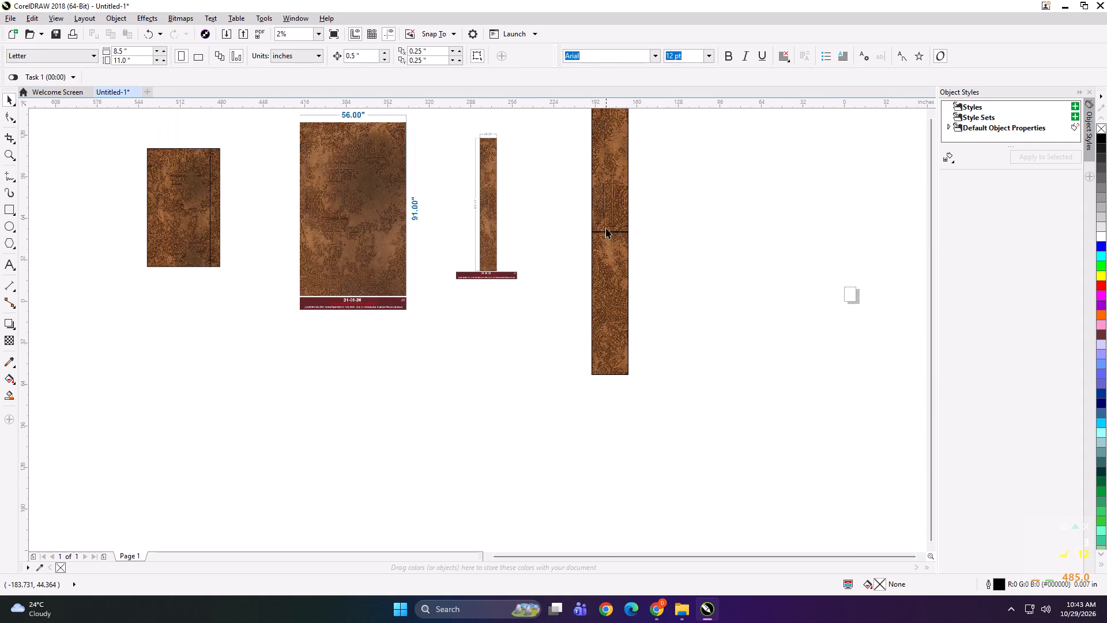
{"action": "scroll", "coordinate": [606, 224], "scroll_direction": "up", "scroll_amount": 1}
{"action": "left_click", "coordinate": [605, 219], "text": "alt"}
{"action": "key", "text": "shift+Return"}
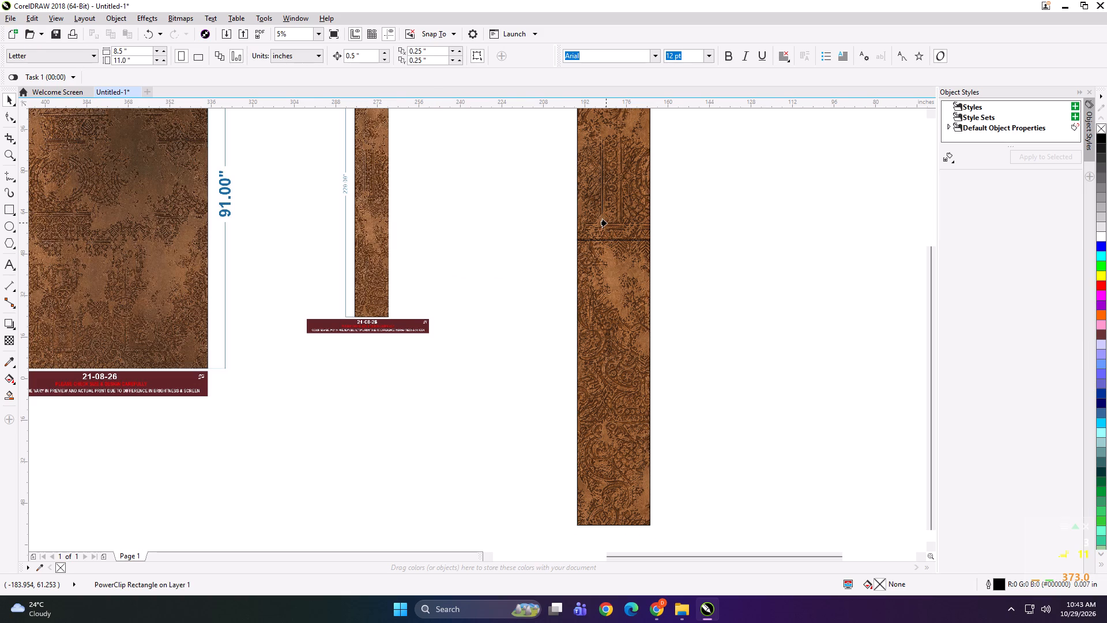
{"action": "left_click", "coordinate": [606, 223]}
{"action": "key", "text": "ctrl+u"}
{"action": "scroll", "coordinate": [590, 287], "scroll_direction": "down", "scroll_amount": 1}
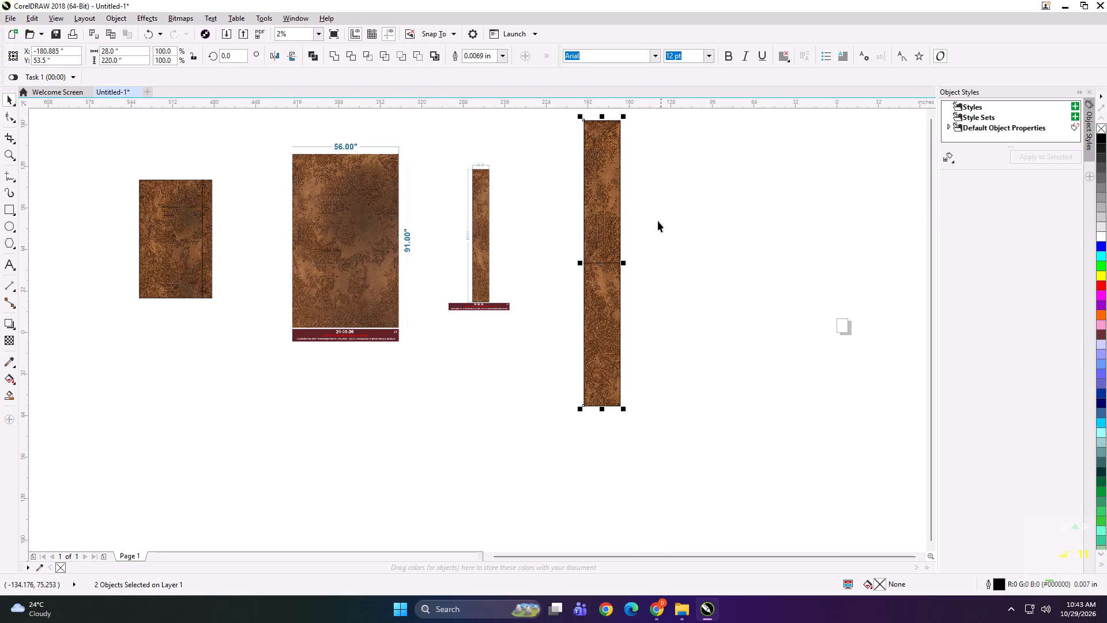
Separate the two clipped panels, moving the upper half down beside the lower half on its left.
{"action": "left_click", "coordinate": [642, 202]}
{"action": "left_click", "coordinate": [617, 216]}
{"action": "left_click", "coordinate": [735, 249]}
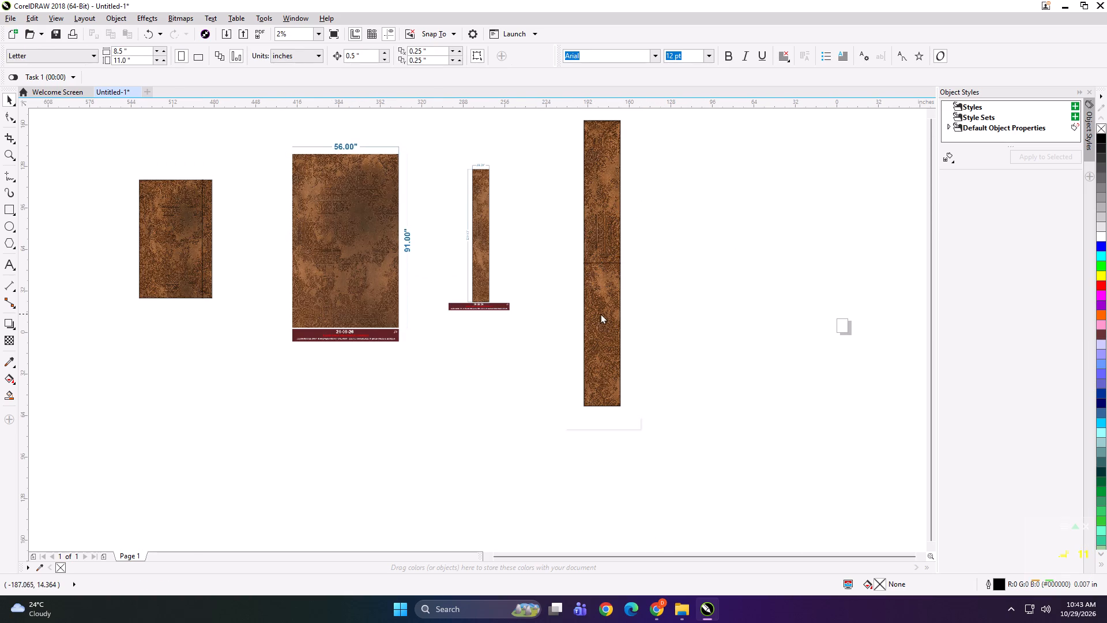
{"action": "left_click", "coordinate": [594, 314]}
{"action": "left_click_drag", "start_coordinate": [645, 294], "coordinate": [673, 252]}
{"action": "left_click_drag", "start_coordinate": [585, 216], "coordinate": [541, 348]}
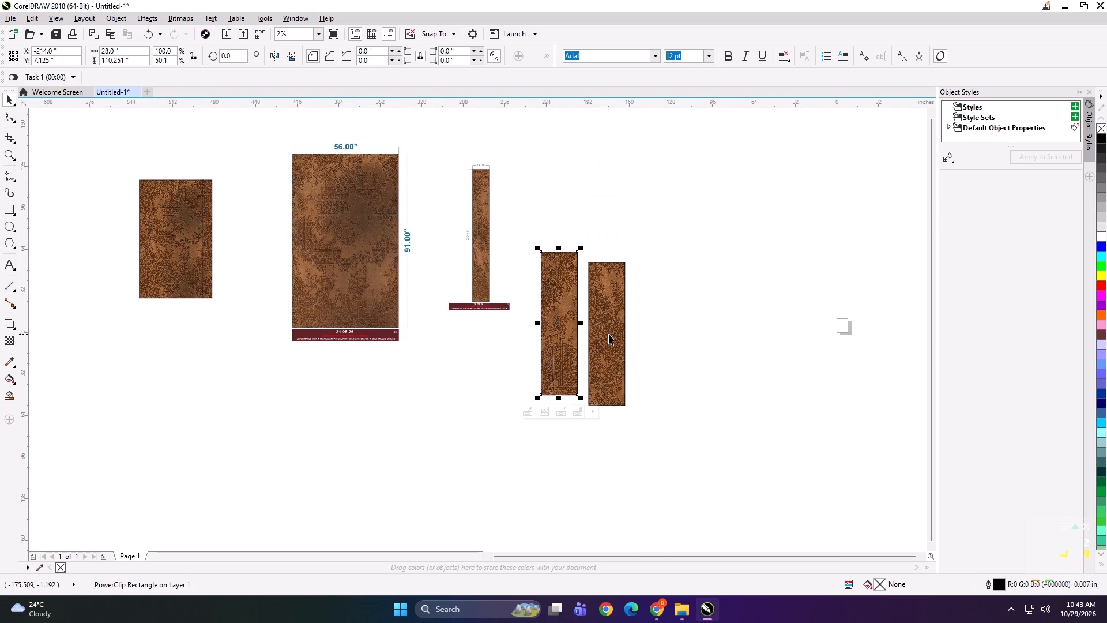
Move the 28 by 220 inch reference image down and enlarge it proportionally to about 99.7 by 199.9 inches.
{"action": "left_click_drag", "start_coordinate": [485, 235], "coordinate": [479, 305]}
{"action": "left_click_drag", "start_coordinate": [515, 387], "coordinate": [555, 442], "text": "shift"}
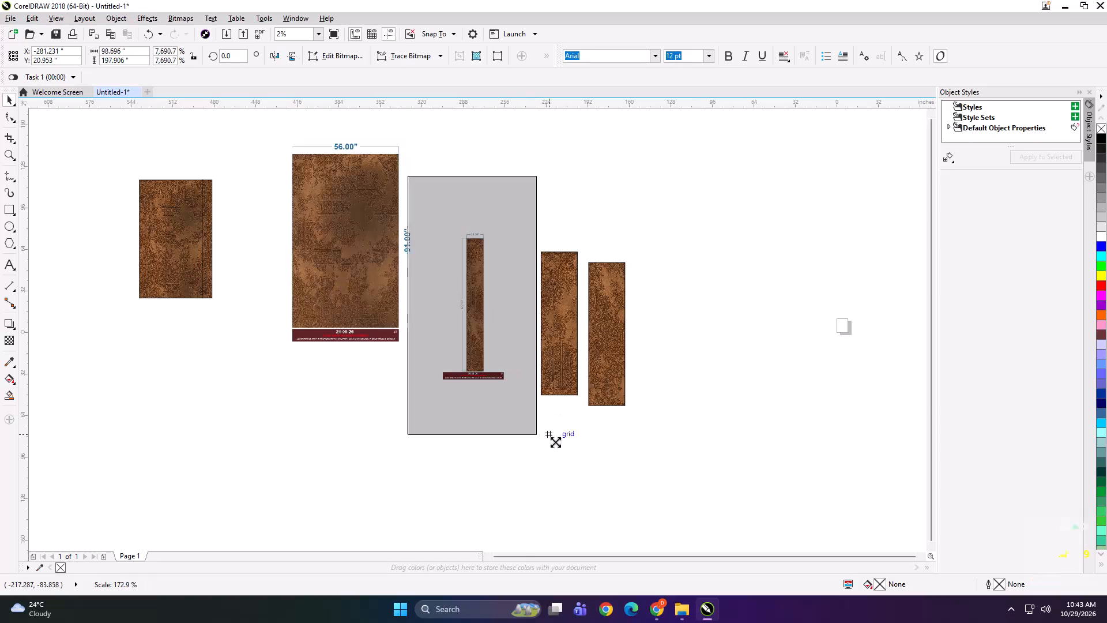
{"action": "left_click_drag", "start_coordinate": [555, 442], "coordinate": [552, 442], "text": "shift"}
{"action": "left_click_drag", "start_coordinate": [496, 337], "coordinate": [496, 344]}
{"action": "scroll", "coordinate": [572, 312], "scroll_direction": "up", "scroll_amount": 1}
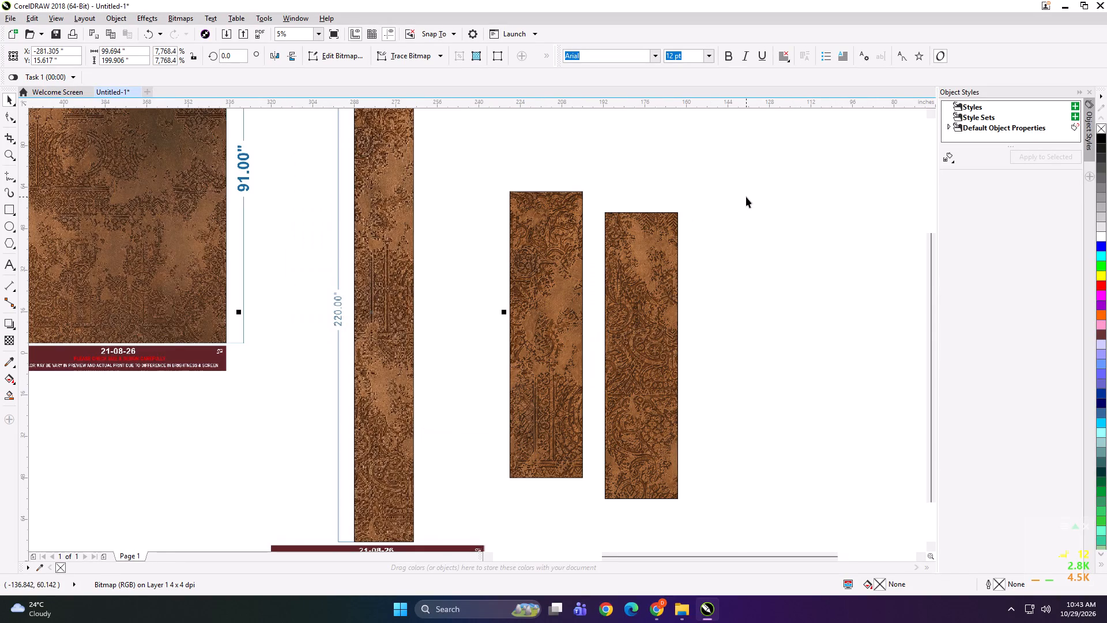
Move the lower-half panel close to the right side of the upper-half panel and align their top edges.
{"action": "left_click", "coordinate": [746, 197]}
{"action": "left_click", "coordinate": [646, 267]}
{"action": "left_click_drag", "start_coordinate": [637, 316], "coordinate": [619, 294]}
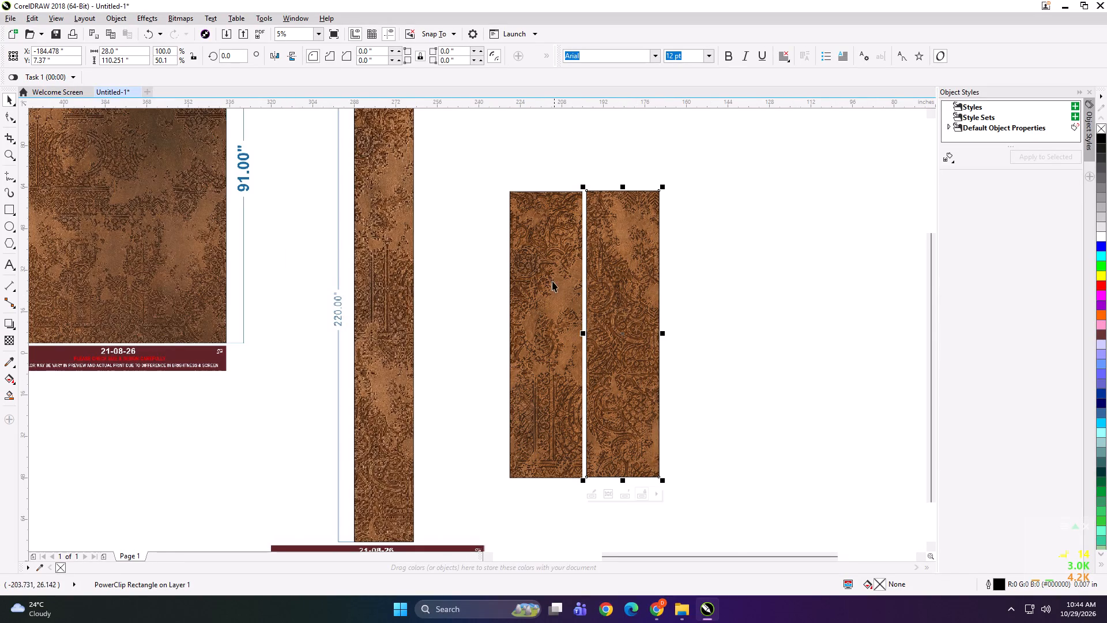
{"action": "left_click", "coordinate": [552, 281], "text": "shift"}
{"action": "key", "text": "t"}
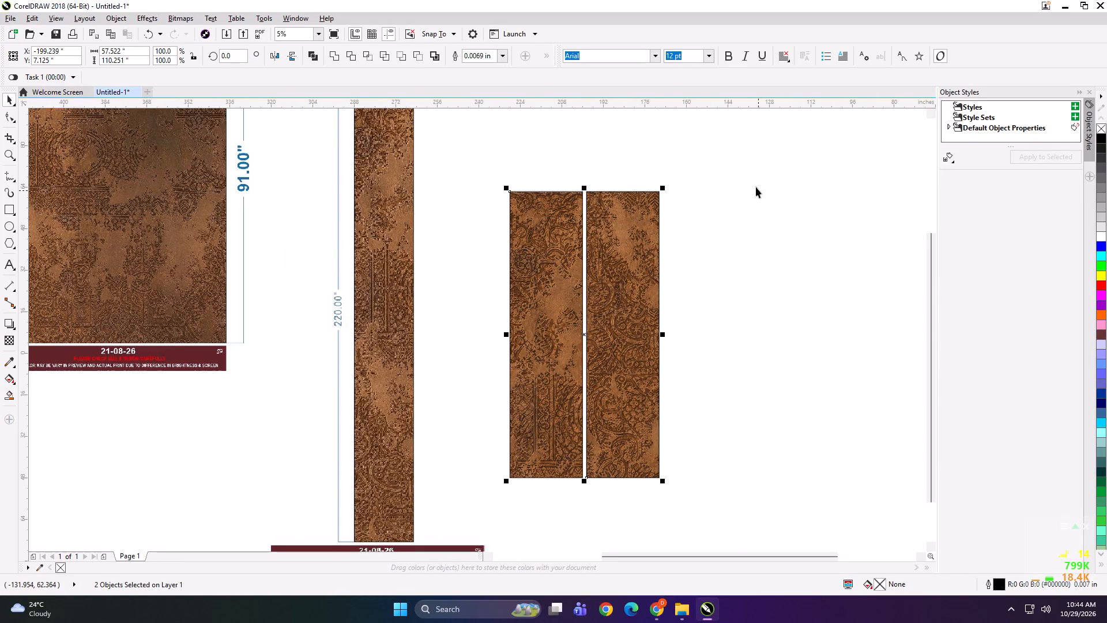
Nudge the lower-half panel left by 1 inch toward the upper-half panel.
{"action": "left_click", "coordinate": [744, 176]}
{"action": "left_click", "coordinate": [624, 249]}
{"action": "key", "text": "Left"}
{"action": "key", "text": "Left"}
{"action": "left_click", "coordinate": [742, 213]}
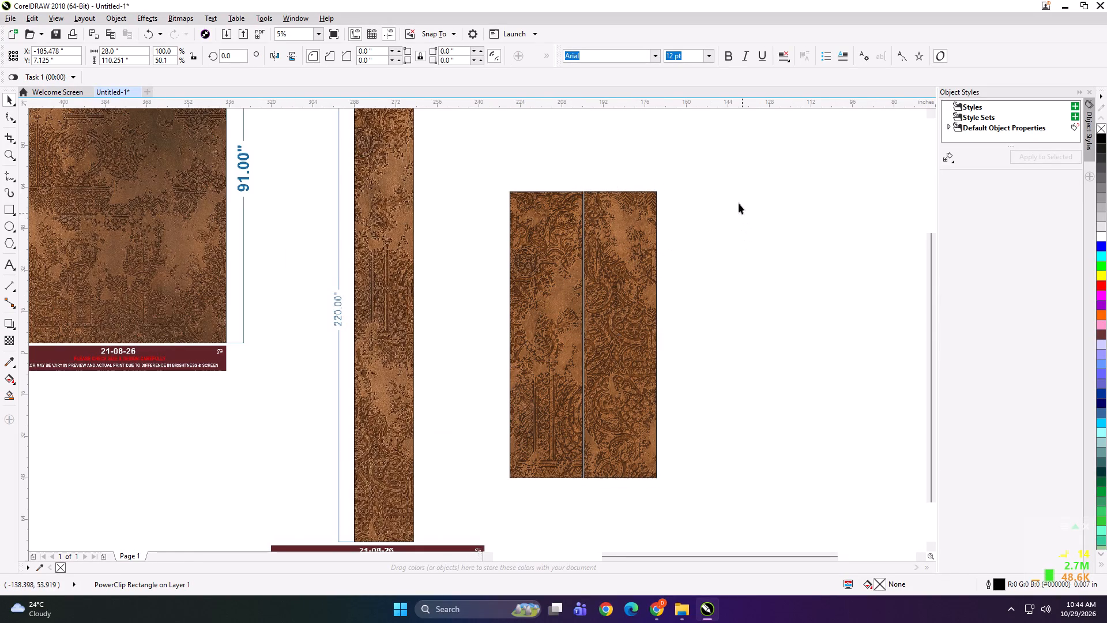
Nudge the lower-half panel right by 2.5 inches, leaving a gap of about 3 inches between the two panels.
{"action": "left_click_drag", "start_coordinate": [728, 160], "coordinate": [485, 512]}
{"action": "left_click", "coordinate": [754, 329]}
{"action": "left_click", "coordinate": [620, 299]}
{"action": "key", "text": "Right"}
{"action": "key", "text": "Right"}
{"action": "key", "text": "Right"}
{"action": "key", "text": "Right"}
{"action": "key", "text": "Right"}
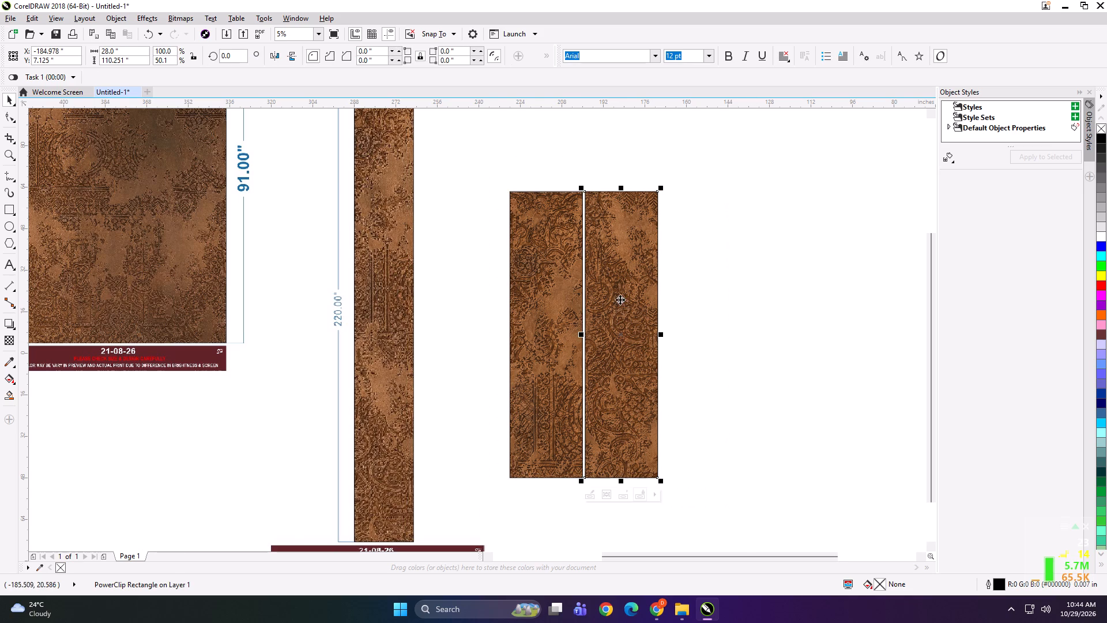
{"action": "left_click", "coordinate": [724, 257]}
{"action": "left_click", "coordinate": [574, 259]}
{"action": "scroll", "coordinate": [574, 259], "scroll_direction": "down", "scroll_amount": 1}
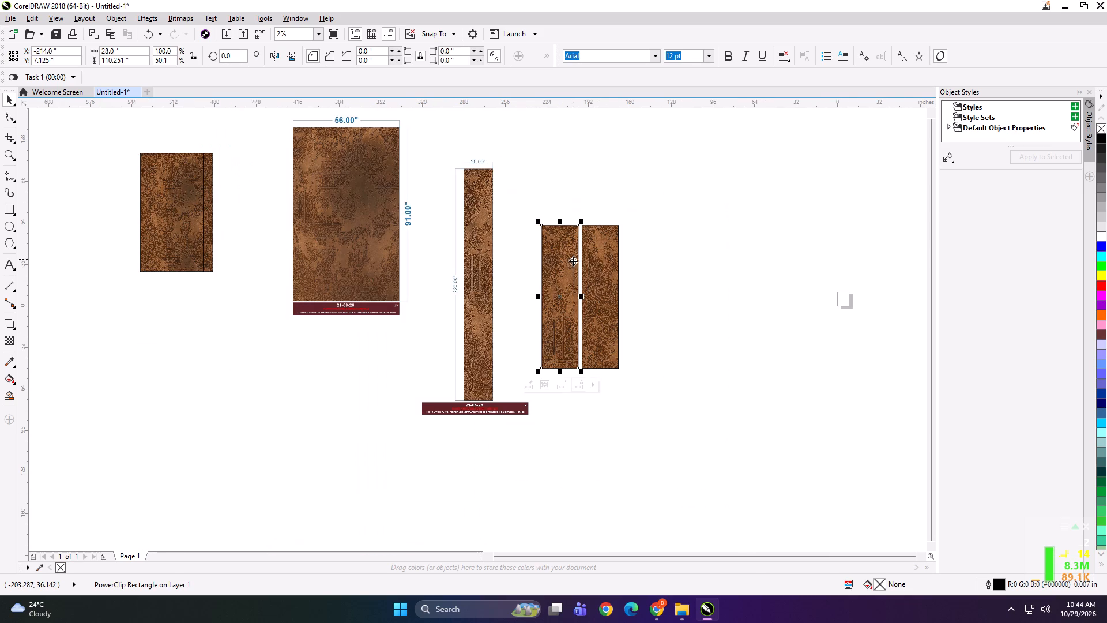
{"action": "left_click", "coordinate": [714, 226]}
Add the 24 pt Arial text label "28*220 panel 1" at the top edge of the first strip panel.
{"action": "scroll", "coordinate": [566, 223], "scroll_direction": "up", "scroll_amount": 1}
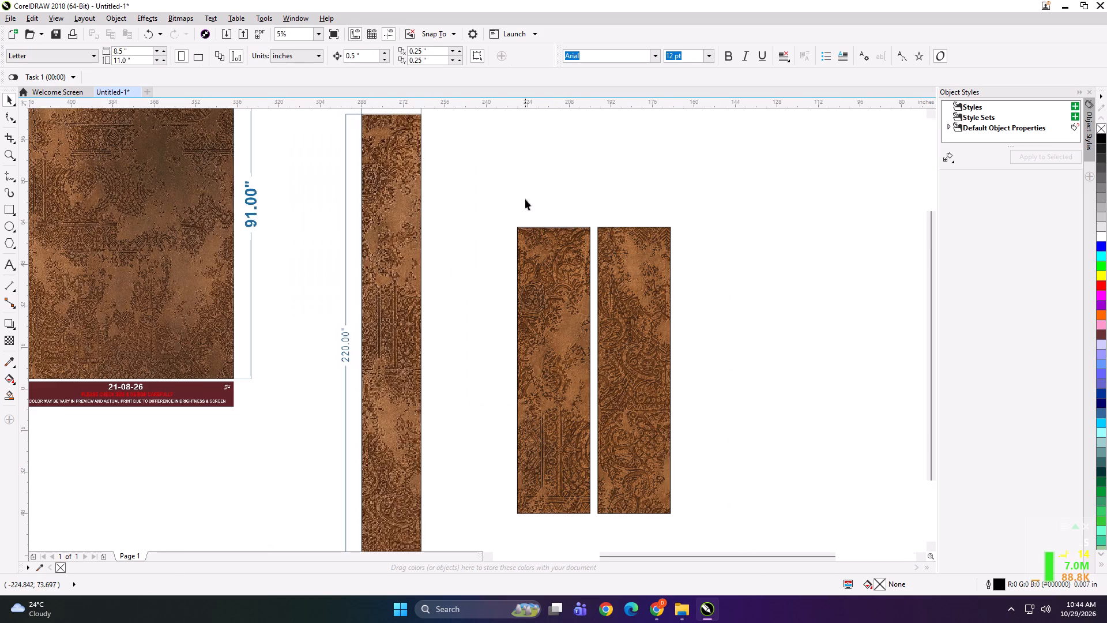
{"action": "scroll", "coordinate": [525, 199], "scroll_direction": "down", "scroll_amount": 1}
{"action": "scroll", "coordinate": [461, 149], "scroll_direction": "up", "scroll_amount": 2}
{"action": "scroll", "coordinate": [461, 149], "scroll_direction": "down", "scroll_amount": 1}
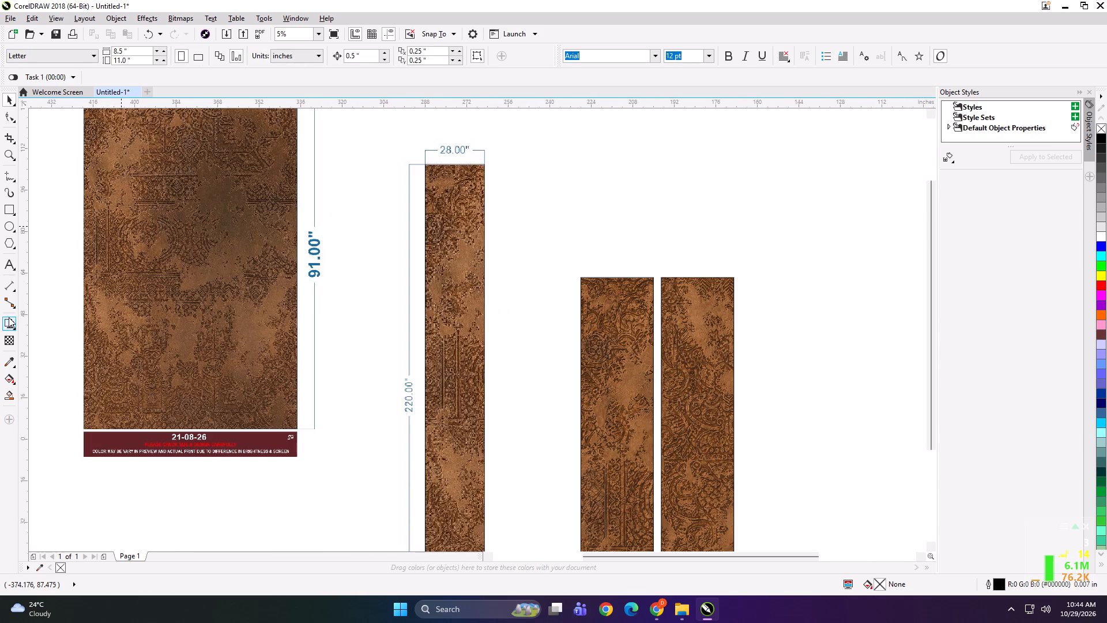
{"action": "left_click", "coordinate": [9, 266]}
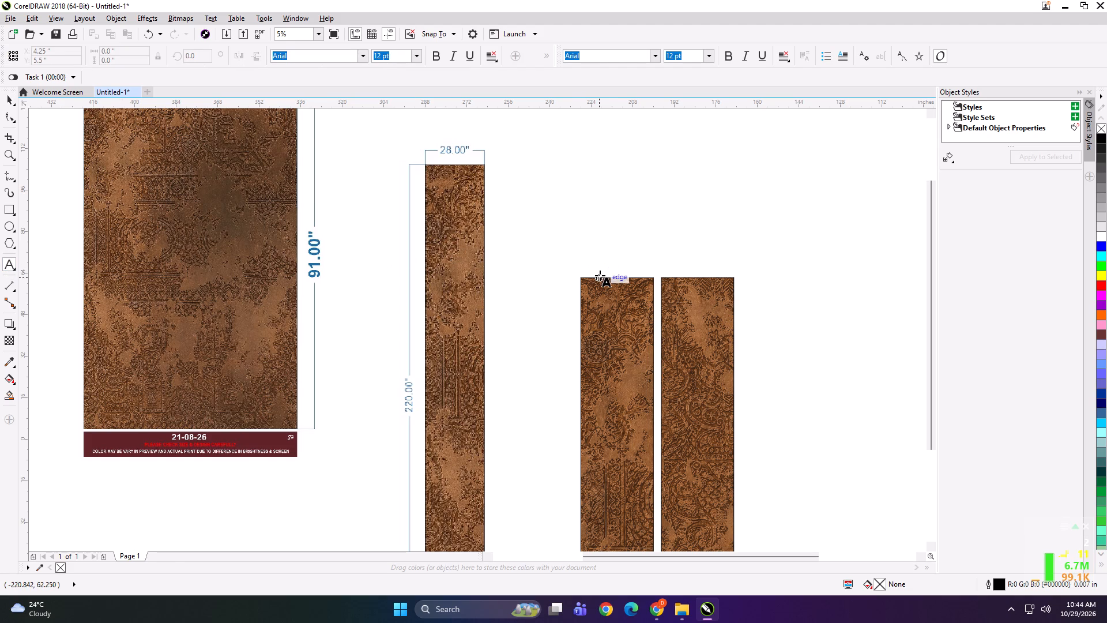
{"action": "left_click", "coordinate": [600, 275]}
{"action": "type", "text": "28*220 panel 1"}
Copy the label to the second strip panel's top edge and change its text to "28*220 panel 2".
{"action": "key", "text": "ctrl+a"}
{"action": "key", "text": "ctrl+c"}
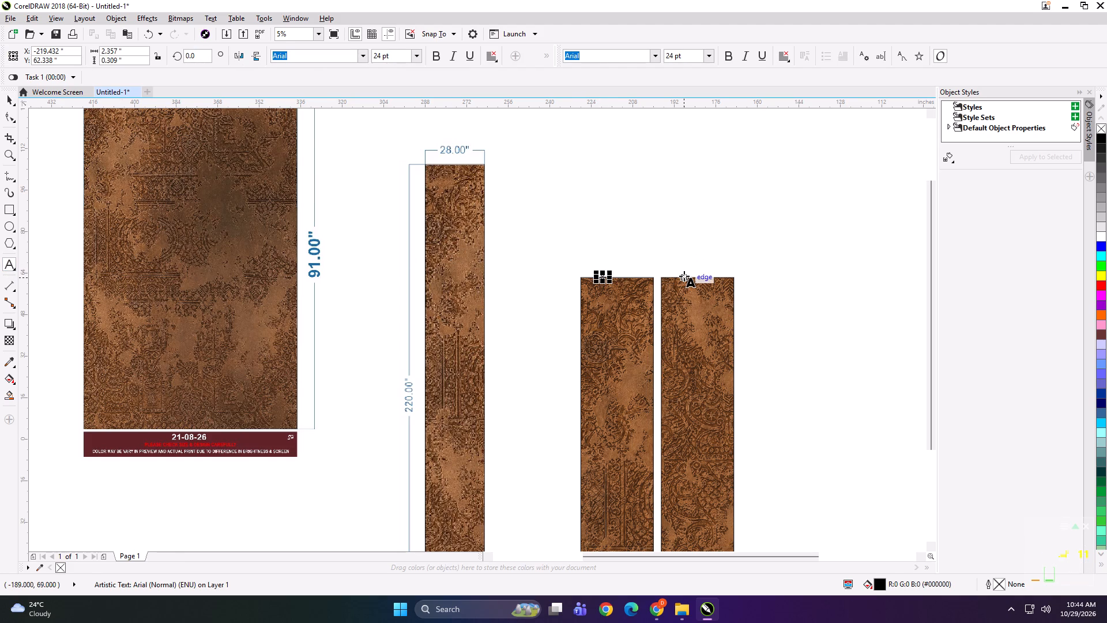
{"action": "left_click", "coordinate": [684, 276]}
{"action": "key", "text": "ctrl+v"}
{"action": "key", "text": "BackSpace"}
{"action": "key", "text": "2"}
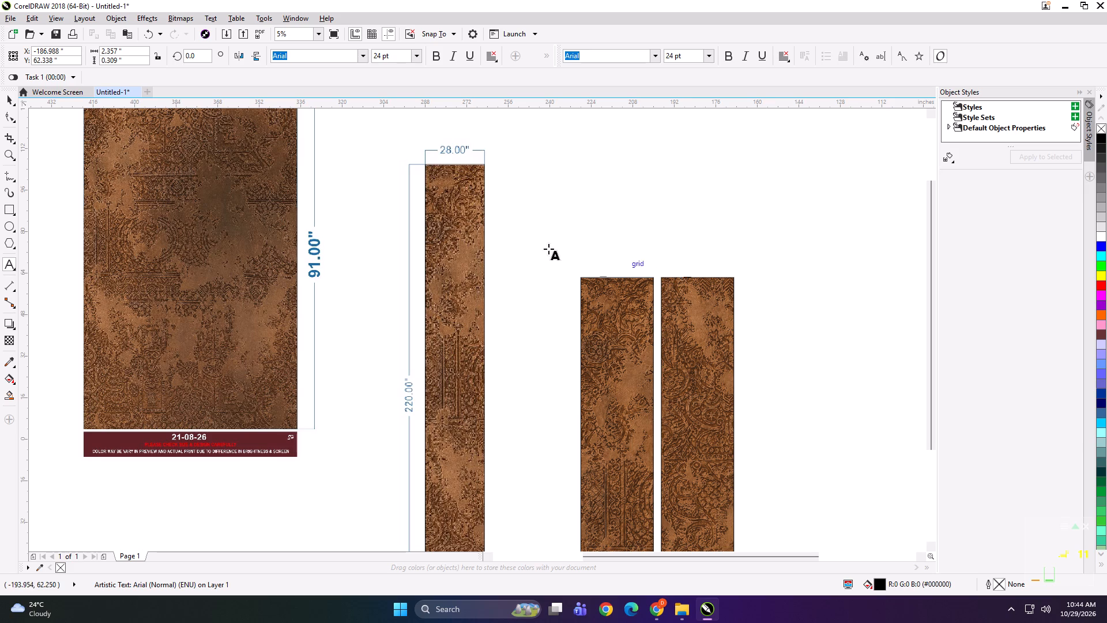
Group each of the two strip panels with its own text label.
{"action": "left_click", "coordinate": [13, 99]}
{"action": "left_click", "coordinate": [713, 311], "text": "shift"}
{"action": "key", "text": "ctrl+g"}
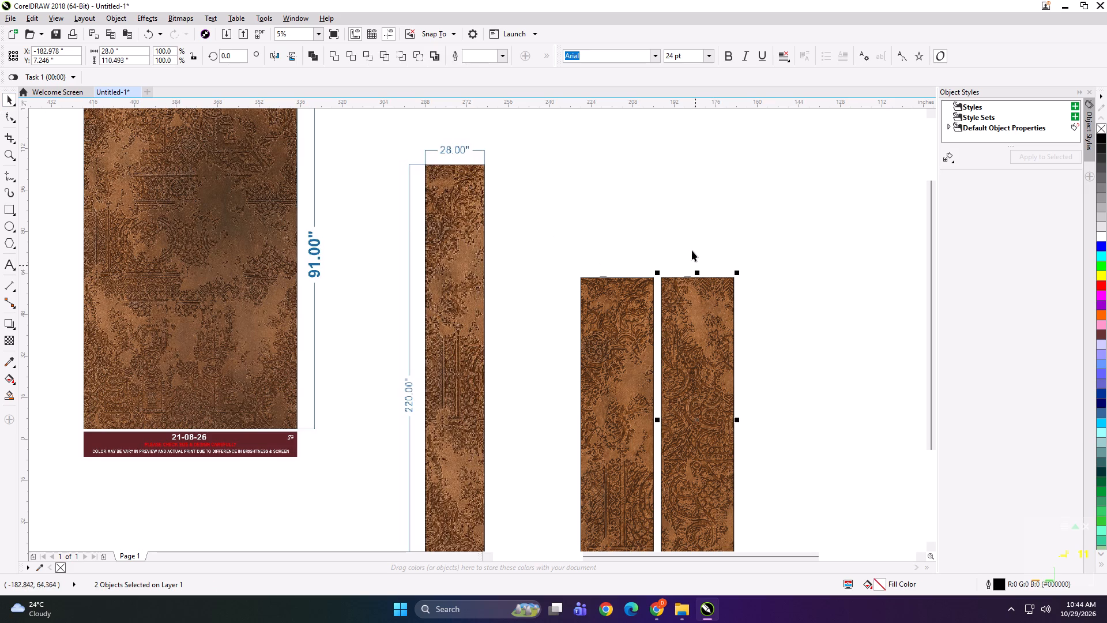
{"action": "left_click_drag", "start_coordinate": [692, 249], "coordinate": [588, 324]}
{"action": "left_click", "coordinate": [599, 316], "text": "shift"}
{"action": "key", "text": "ctrl+g"}
Add the text label "56*91 panel 1" at the top edge of the wide panel of the 56 by 91 inch image.
{"action": "scroll", "coordinate": [645, 266], "scroll_direction": "down", "scroll_amount": 1}
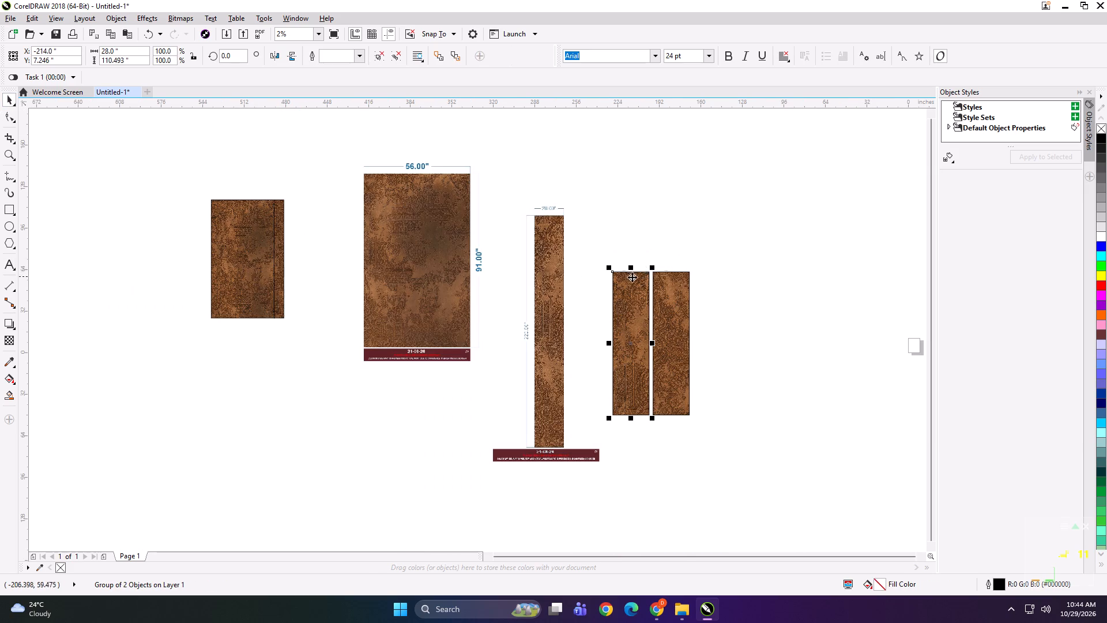
{"action": "scroll", "coordinate": [234, 166], "scroll_direction": "up", "scroll_amount": 1}
{"action": "key", "text": "space"}
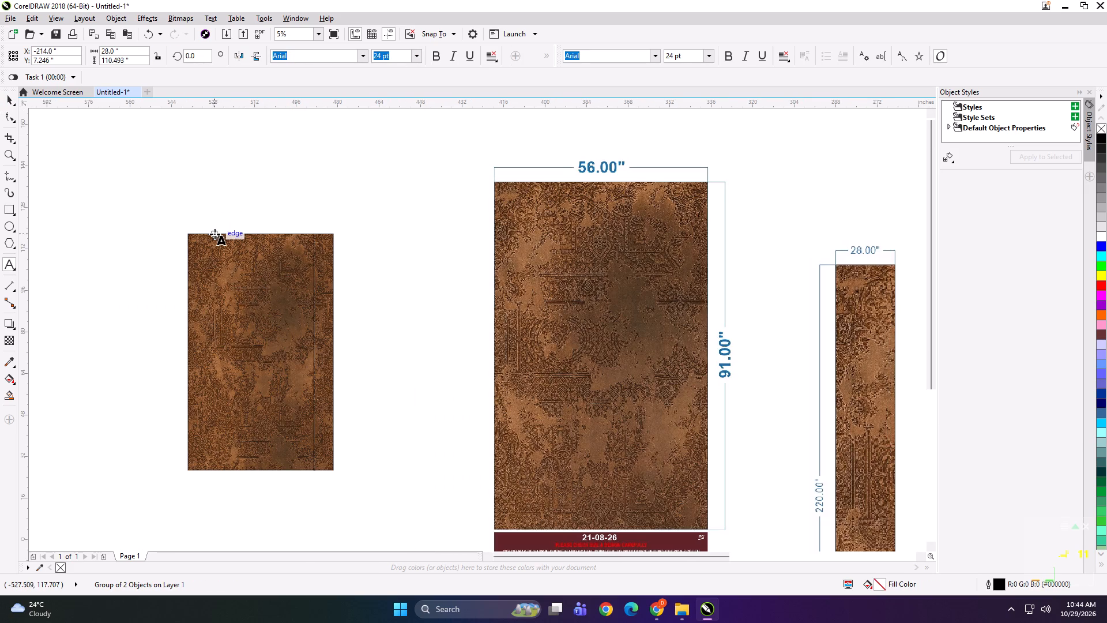
{"action": "left_click", "coordinate": [214, 234]}
{"action": "type", "text": "56*91 panel 1"}
Copy the "56*91 panel 1" label to the narrow panel's top edge and change its text to "56*91 PANEL 2".
{"action": "key", "text": "ctrl+a"}
{"action": "key", "text": "ctrl+c"}
{"action": "scroll", "coordinate": [364, 242], "scroll_direction": "up", "scroll_amount": 2}
{"action": "scroll", "coordinate": [170, 190], "scroll_direction": "up", "scroll_amount": 1}
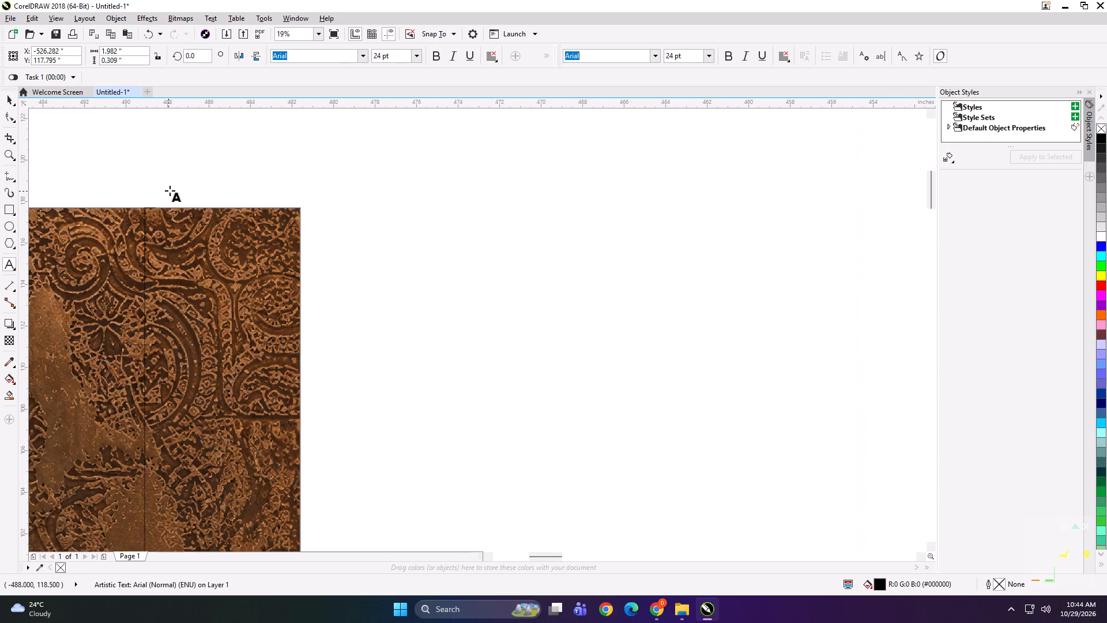
{"action": "left_click", "coordinate": [171, 206]}
{"action": "key", "text": "ctrl+v"}
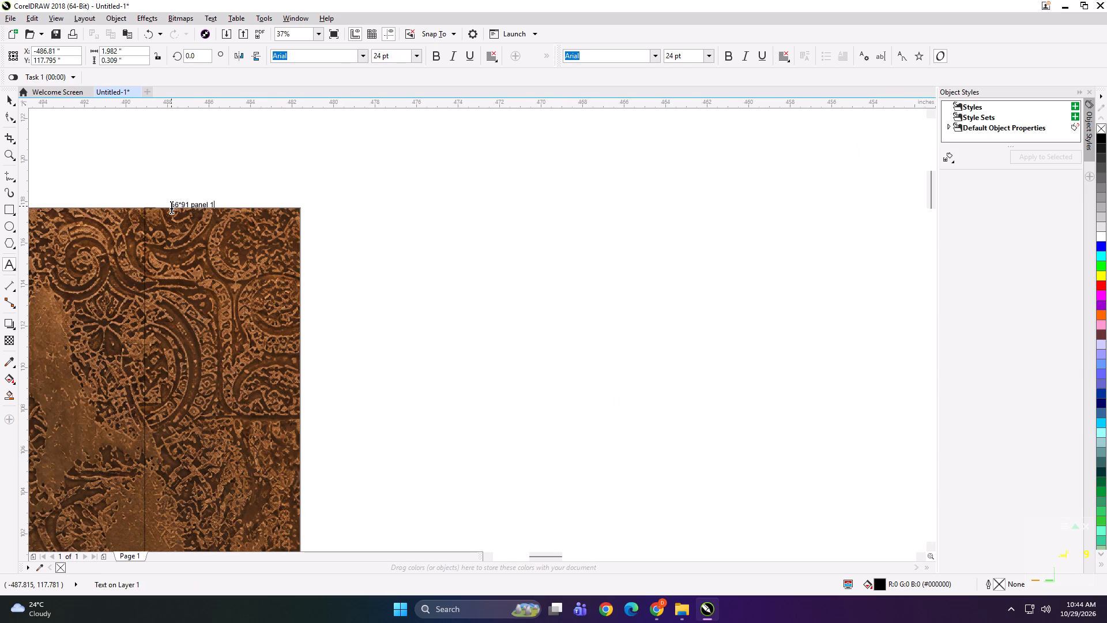
{"action": "key", "text": "BackSpace"}
{"action": "key", "text": "2"}
{"action": "scroll", "coordinate": [171, 206], "scroll_direction": "up", "scroll_amount": 2}
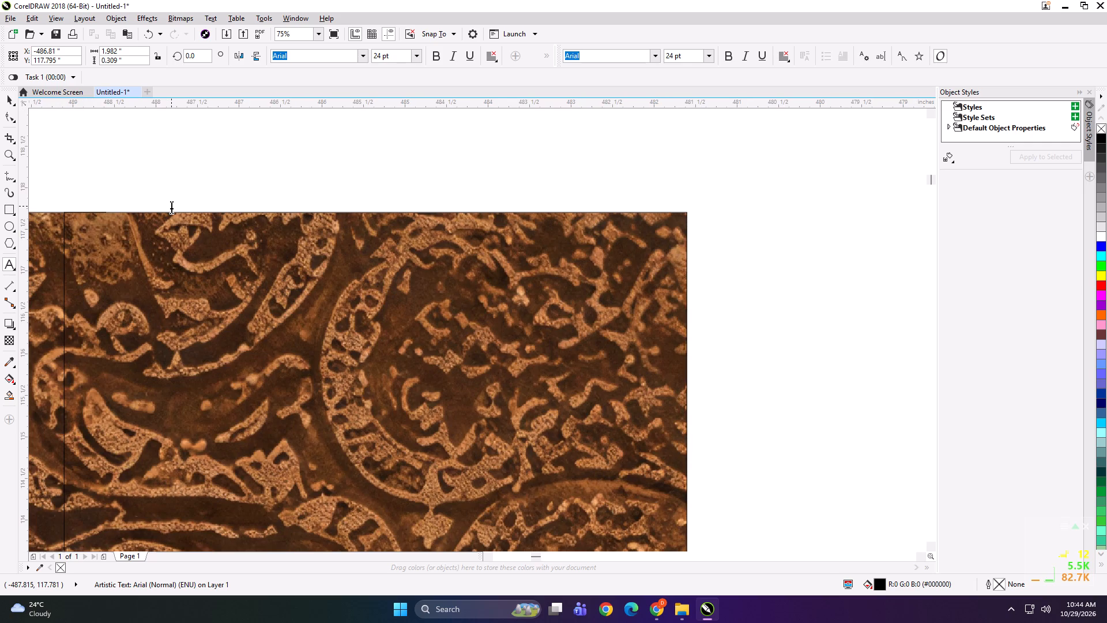
{"action": "left_click", "coordinate": [318, 204]}
{"action": "key", "text": "BackSpace"}
{"action": "key", "text": "BackSpace"}
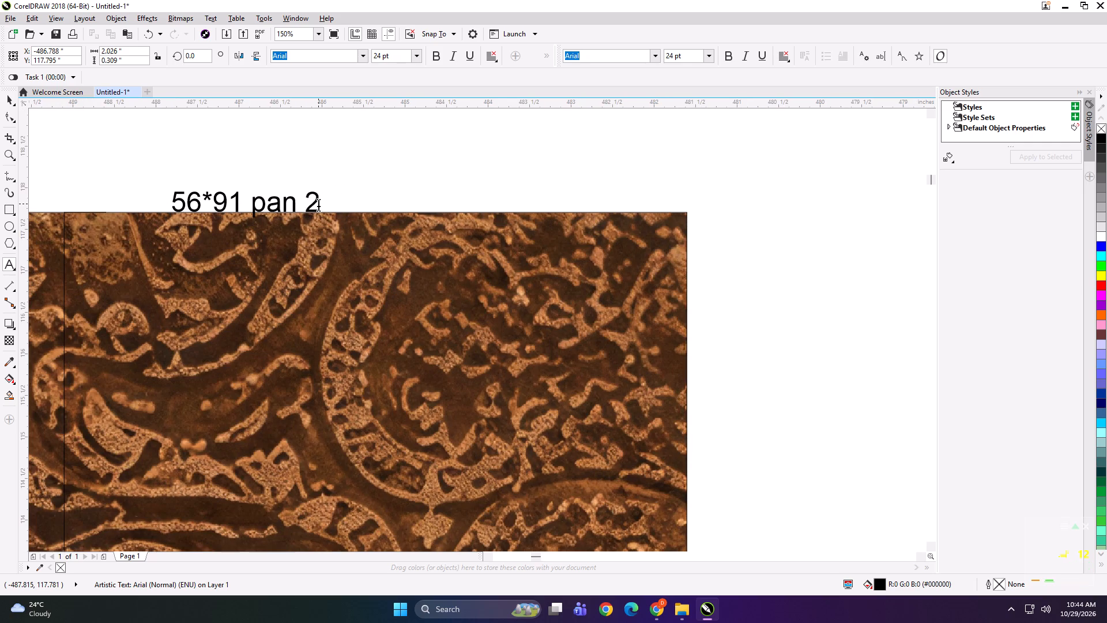
{"action": "key", "text": "BackSpace"}
{"action": "key", "text": "BackSpace"}
{"action": "key", "text": "BackSpace"}
{"action": "type", "text": "PANEL"}
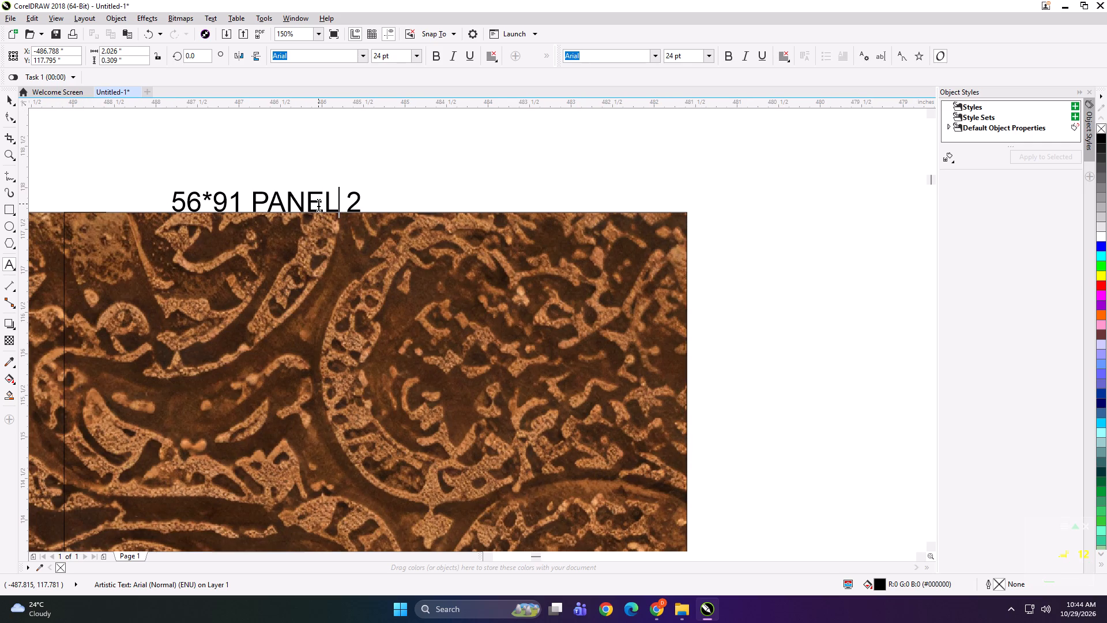
Replace the wide panel's label with a copy of the capitalised text, changed to "56*91 PANEL 1".
{"action": "key", "text": "ctrl+a"}
{"action": "key", "text": "ctrl+c"}
{"action": "scroll", "coordinate": [417, 193], "scroll_direction": "down", "scroll_amount": 2}
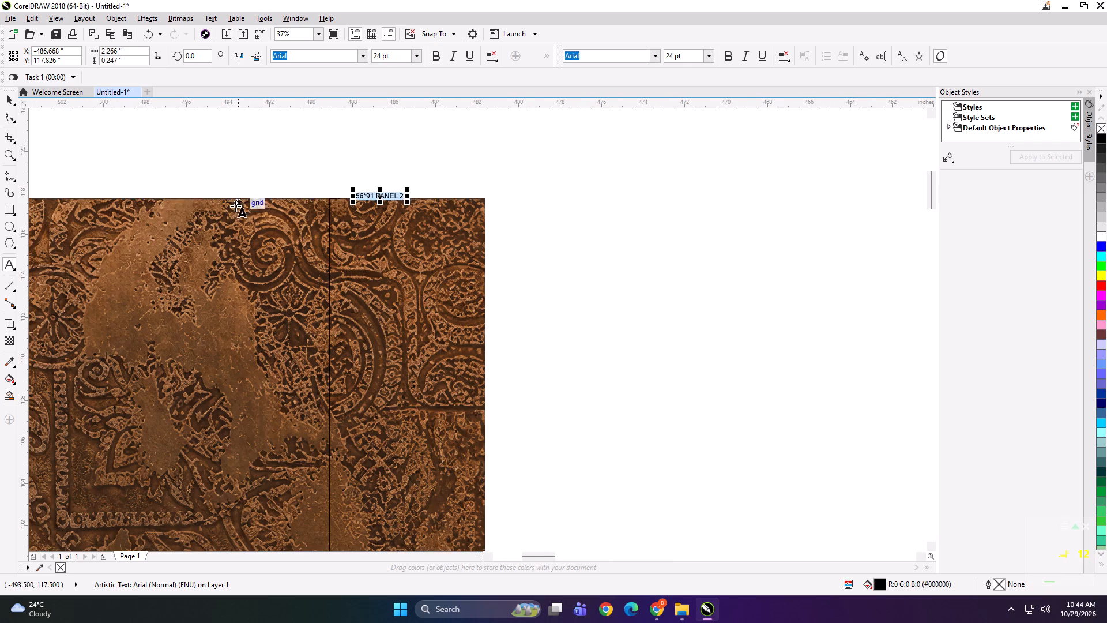
{"action": "scroll", "coordinate": [126, 207], "scroll_direction": "down", "scroll_amount": 1}
{"action": "scroll", "coordinate": [50, 203], "scroll_direction": "up", "scroll_amount": 1}
{"action": "scroll", "coordinate": [382, 207], "scroll_direction": "down", "scroll_amount": 1}
{"action": "scroll", "coordinate": [251, 204], "scroll_direction": "down", "scroll_amount": 1}
{"action": "scroll", "coordinate": [103, 206], "scroll_direction": "up", "scroll_amount": 2}
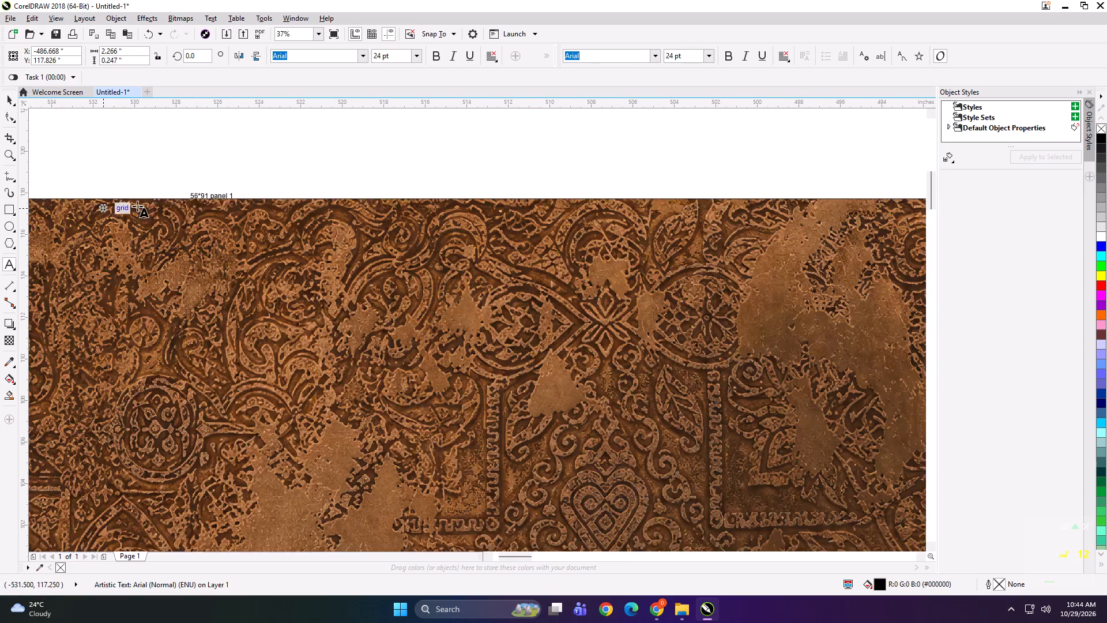
{"action": "scroll", "coordinate": [137, 206], "scroll_direction": "up", "scroll_amount": 2}
{"action": "left_click", "coordinate": [213, 195]}
{"action": "key", "text": "ctrl+a"}
{"action": "key", "text": "ctrl+v"}
{"action": "key", "text": "BackSpace"}
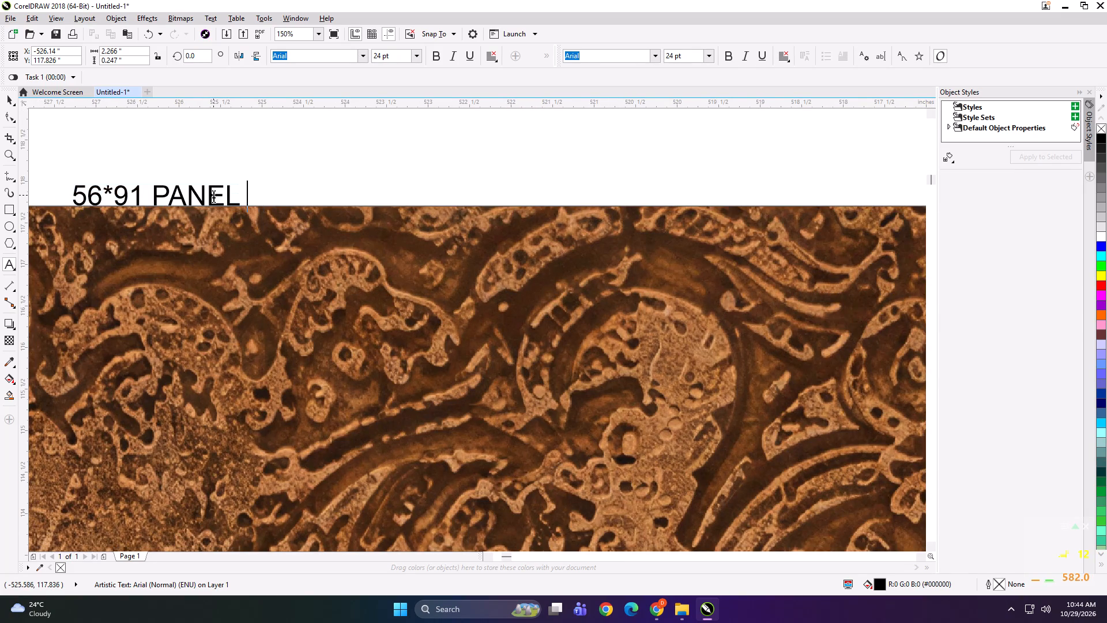
{"action": "key", "text": "1"}
{"action": "scroll", "coordinate": [213, 195], "scroll_direction": "down", "scroll_amount": 4}
Ungroup the 56 by 91 inch panels and group the wide and narrow panels each with its own label.
{"action": "left_click", "coordinate": [9, 96]}
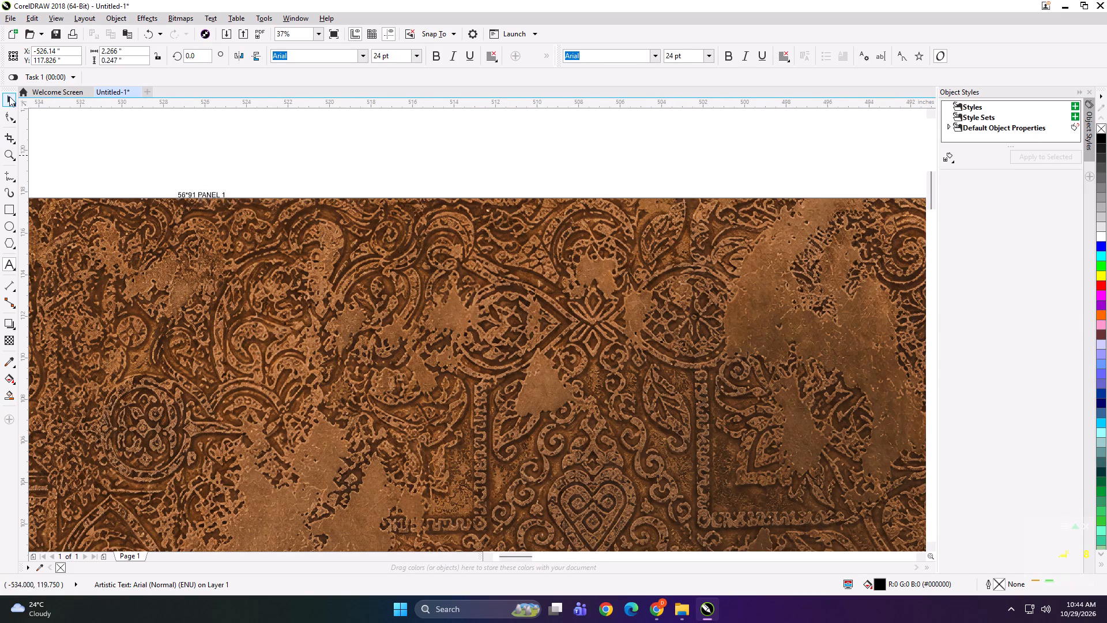
{"action": "scroll", "coordinate": [202, 151], "scroll_direction": "down", "scroll_amount": 1}
{"action": "left_click", "coordinate": [223, 232], "text": "shift"}
{"action": "key", "text": "ctrl+g"}
{"action": "scroll", "coordinate": [230, 232], "scroll_direction": "down", "scroll_amount": 2}
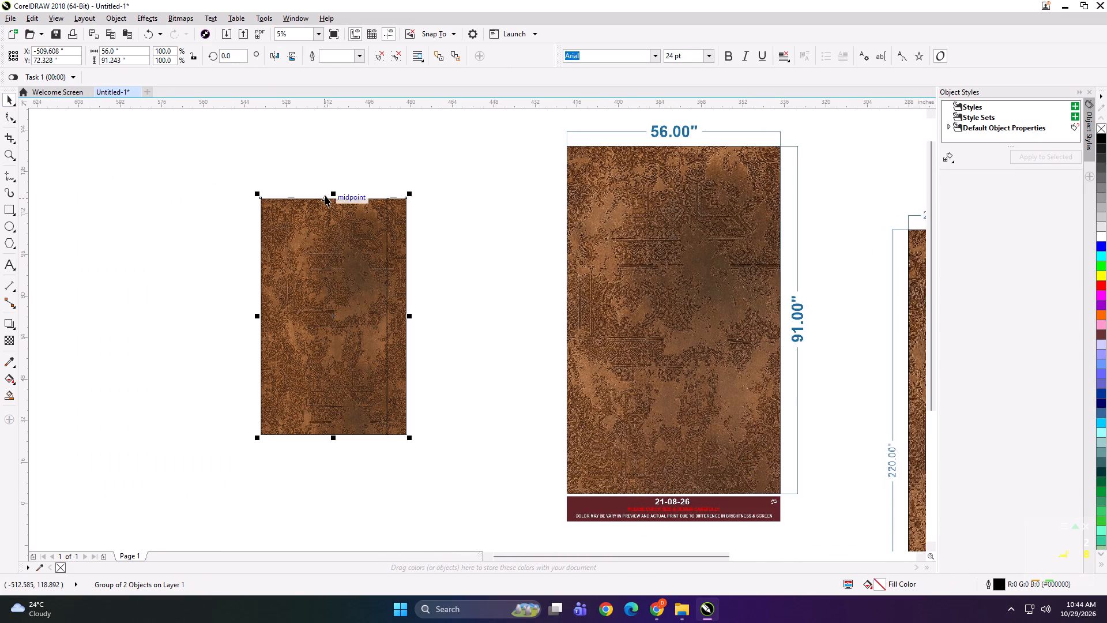
{"action": "key", "text": "ctrl+u"}
{"action": "key", "text": "ctrl+u"}
{"action": "key", "text": "ctrl+u"}
{"action": "key", "text": "ctrl+u"}
{"action": "left_click", "coordinate": [314, 175]}
{"action": "left_click_drag", "start_coordinate": [244, 184], "coordinate": [325, 266]}
{"action": "left_click", "coordinate": [318, 261], "text": "shift"}
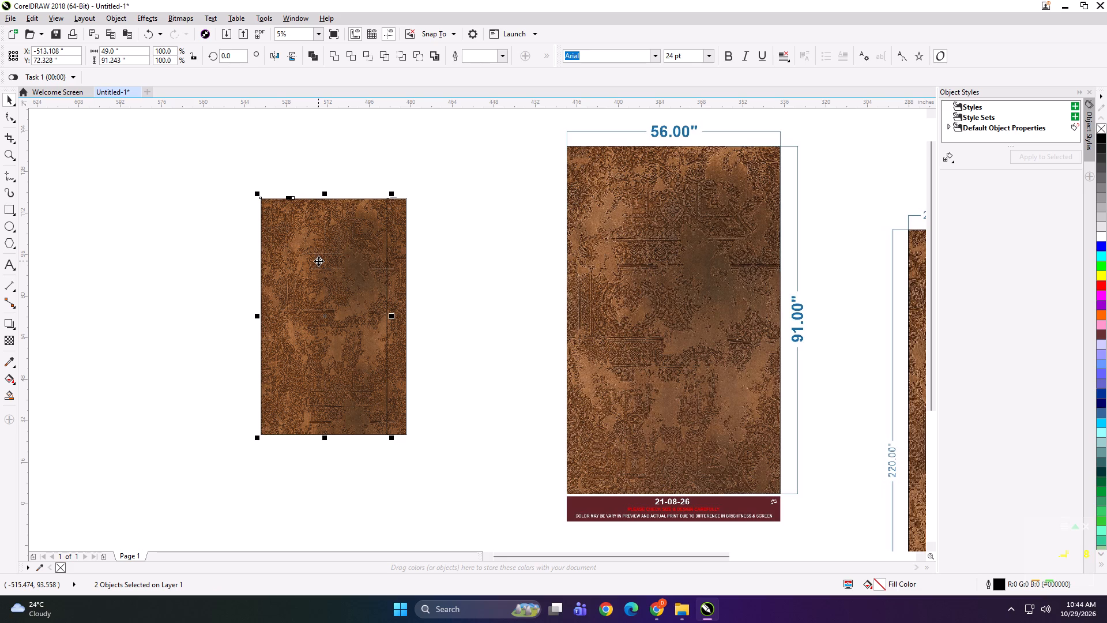
{"action": "key", "text": "ctrl+g"}
{"action": "left_click_drag", "start_coordinate": [342, 154], "coordinate": [478, 500]}
{"action": "key", "text": "ctrl+g"}
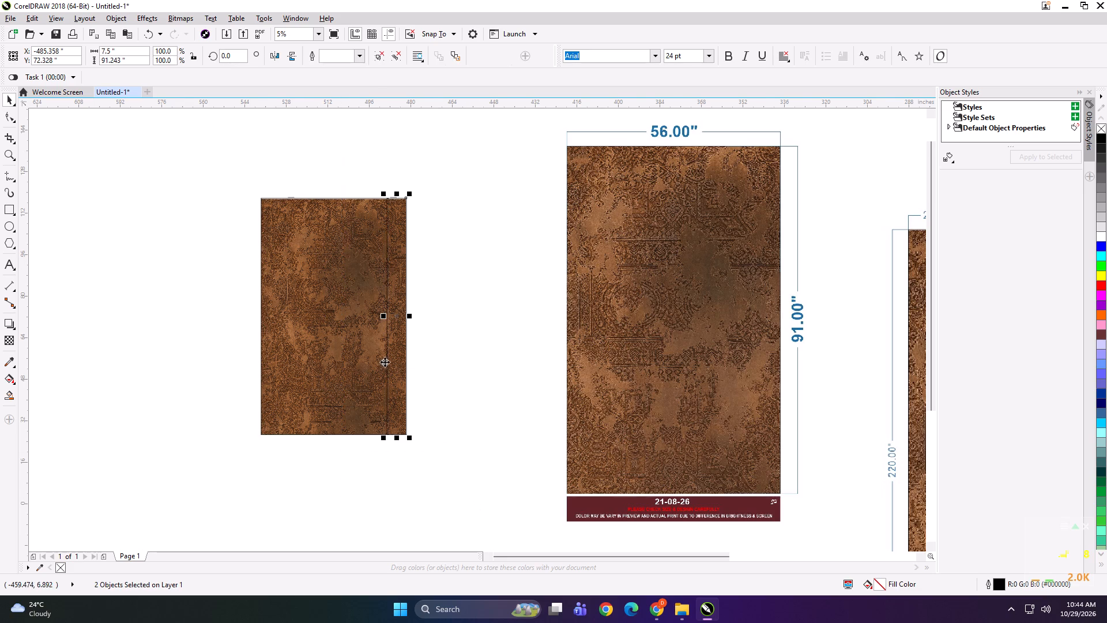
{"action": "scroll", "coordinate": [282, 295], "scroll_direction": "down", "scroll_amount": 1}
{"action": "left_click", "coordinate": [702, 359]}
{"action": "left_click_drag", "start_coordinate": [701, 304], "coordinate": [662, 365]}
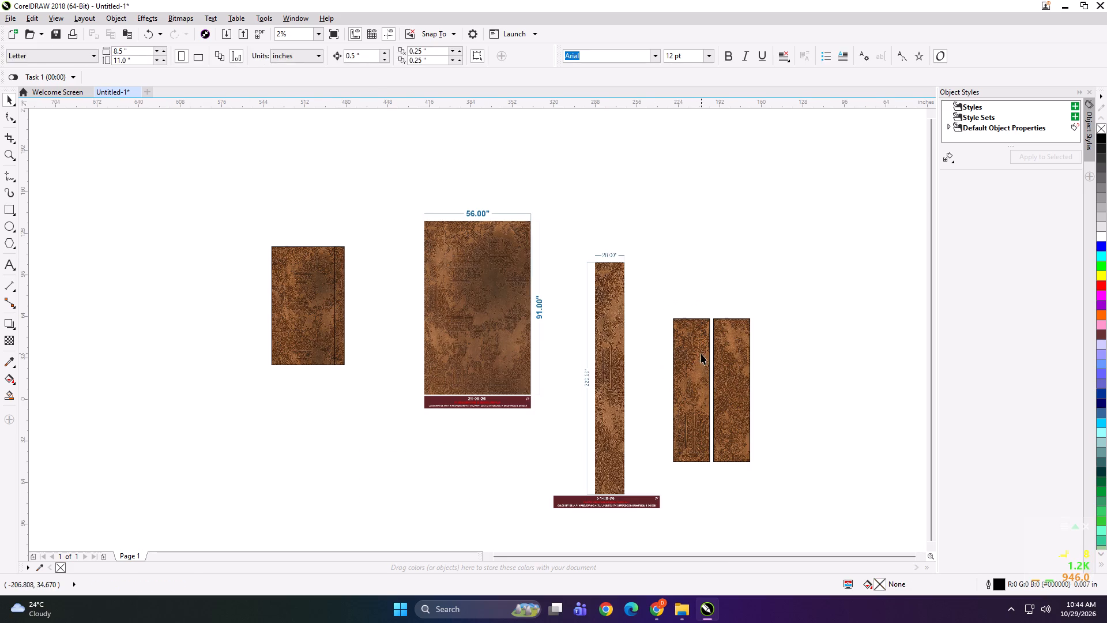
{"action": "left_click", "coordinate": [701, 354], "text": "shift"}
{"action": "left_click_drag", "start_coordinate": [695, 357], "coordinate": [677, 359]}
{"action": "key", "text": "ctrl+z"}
Start exporting the wide labelled panel as TIFF, and create and open a folder named 29 in work (D:) > KD > PRINT FILE.
{"action": "left_click", "coordinate": [323, 295]}
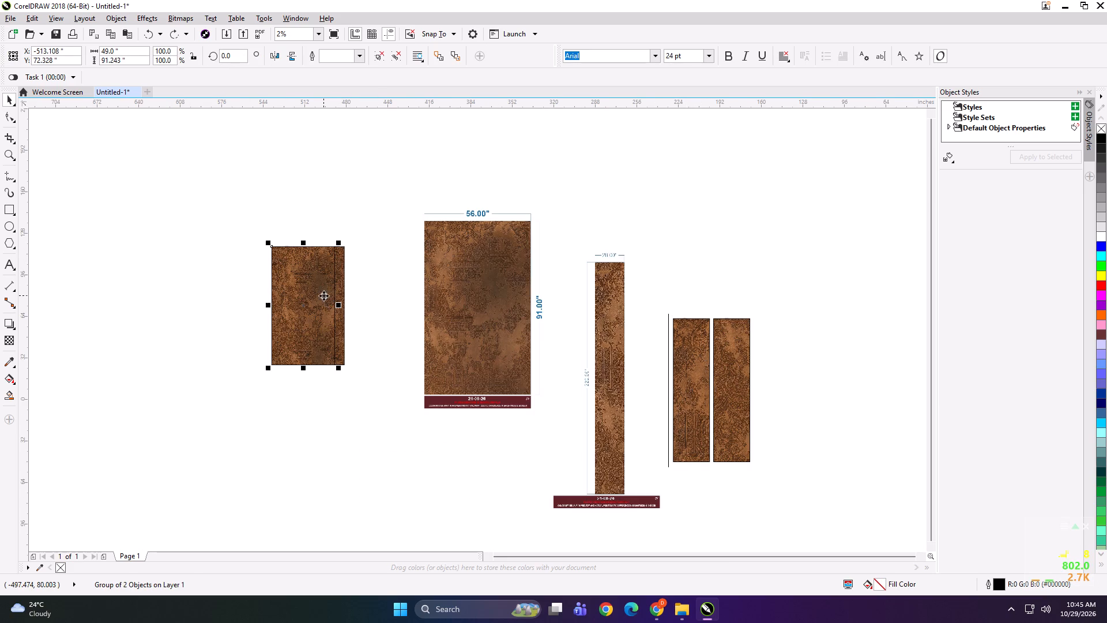
{"action": "key", "text": "ctrl+e"}
{"action": "scroll", "coordinate": [519, 369], "scroll_direction": "down", "scroll_amount": 4}
{"action": "left_click", "coordinate": [534, 309]}
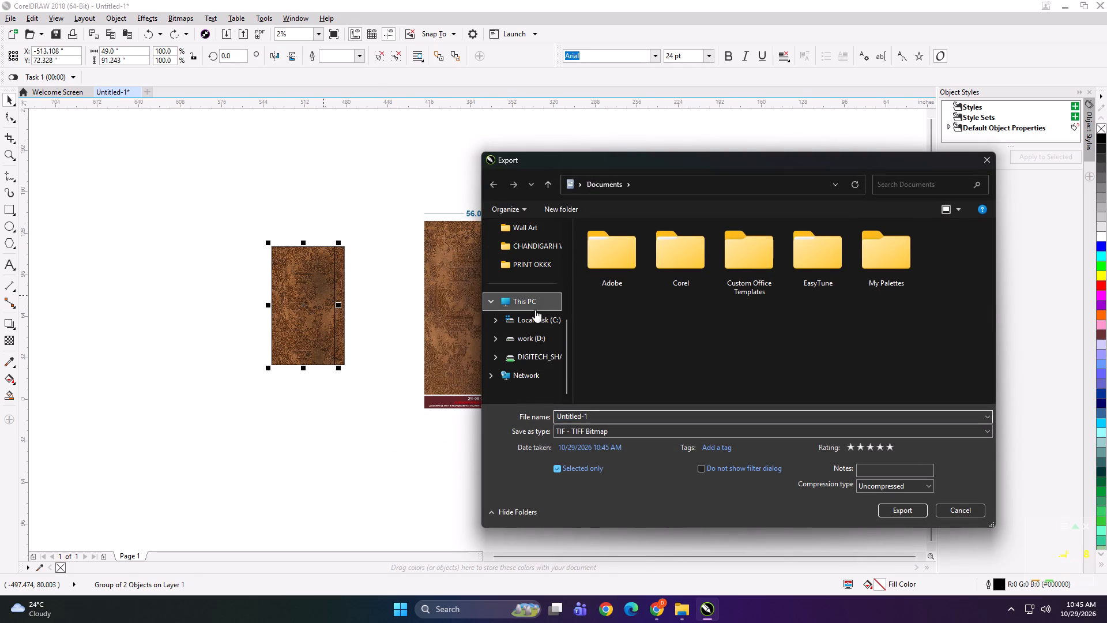
{"action": "double_click", "coordinate": [773, 245]}
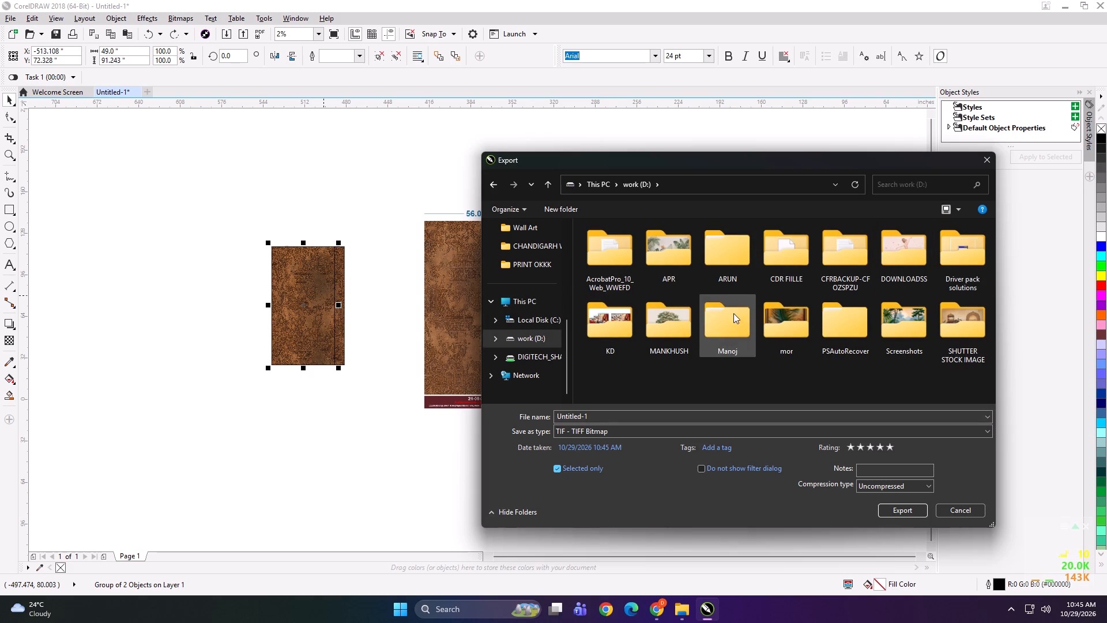
{"action": "double_click", "coordinate": [618, 328]}
{"action": "left_click", "coordinate": [814, 265]}
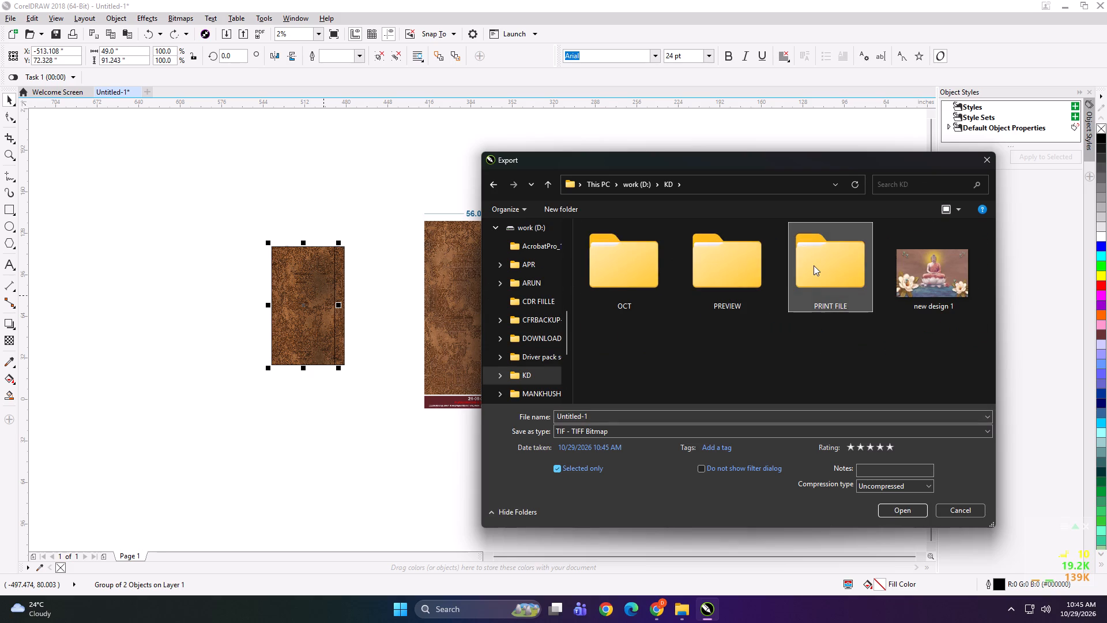
{"action": "left_click", "coordinate": [814, 265]}
{"action": "left_click", "coordinate": [557, 216]}
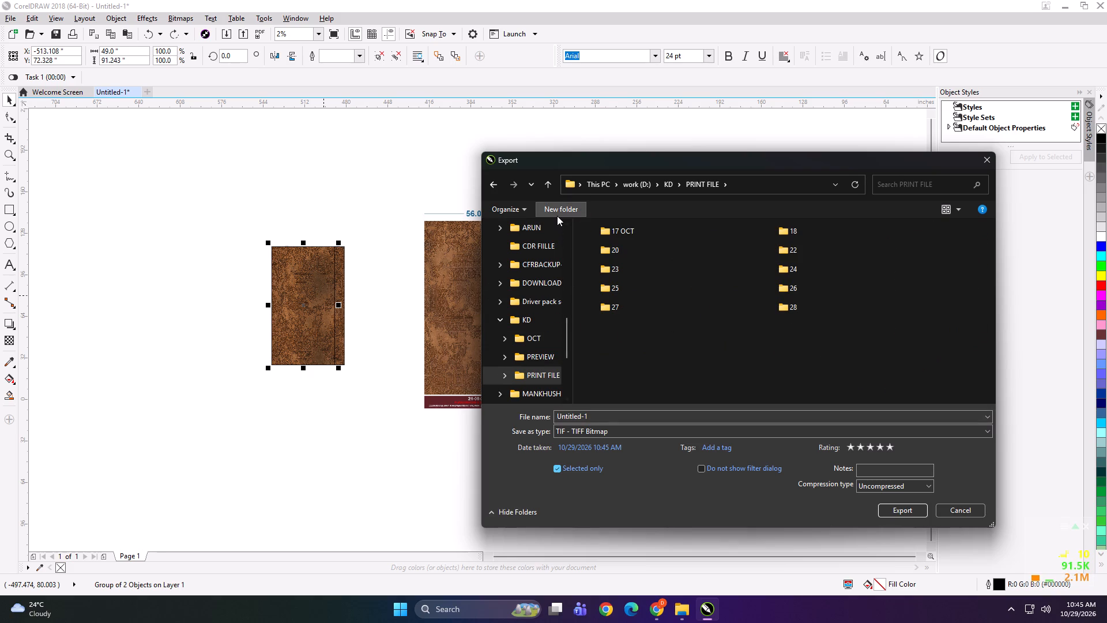
{"action": "type", "text": "29"}
{"action": "key", "text": "Return"}
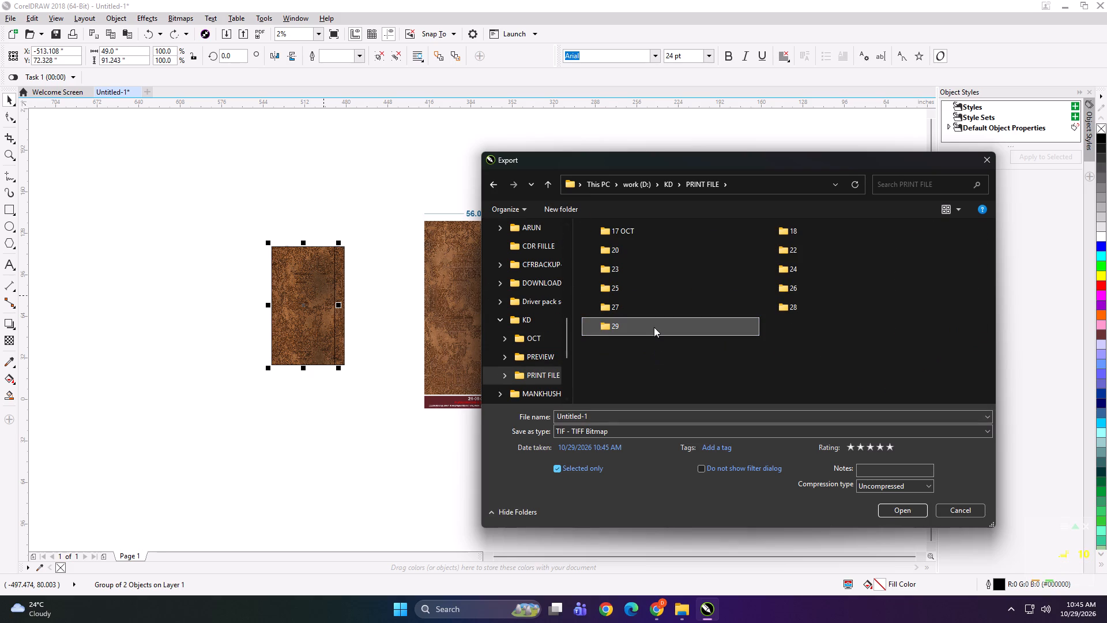
{"action": "double_click", "coordinate": [654, 327]}
{"action": "left_click", "coordinate": [633, 324]}
Create a folder named SAJAVAT inside folder 29 and open it.
{"action": "left_click", "coordinate": [564, 210]}
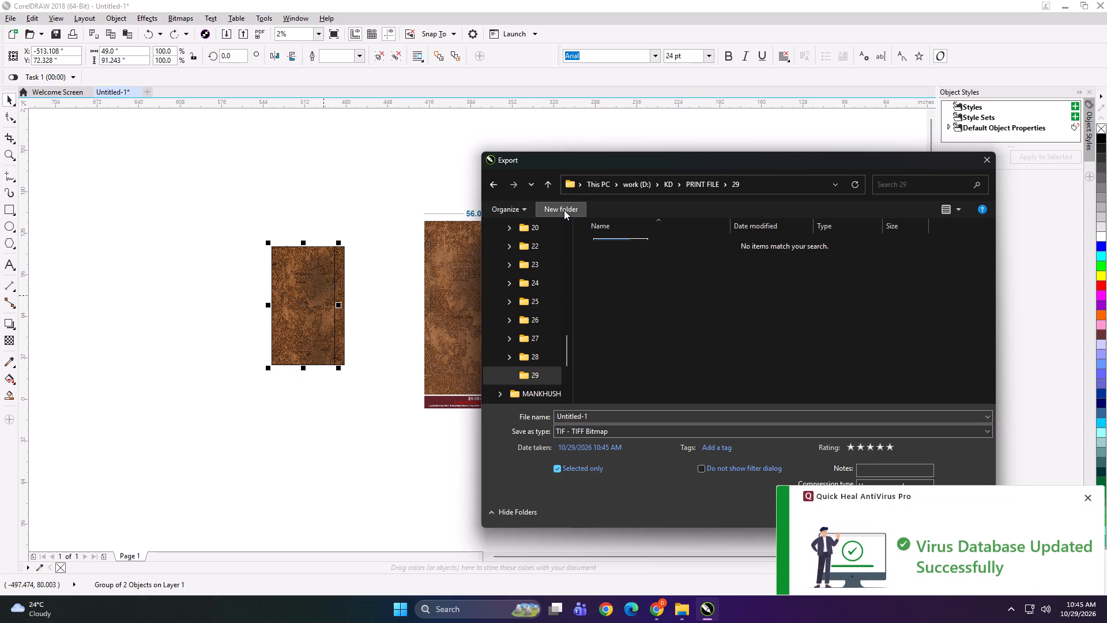
{"action": "type", "text": "SA"}
{"action": "type", "text": "JA"}
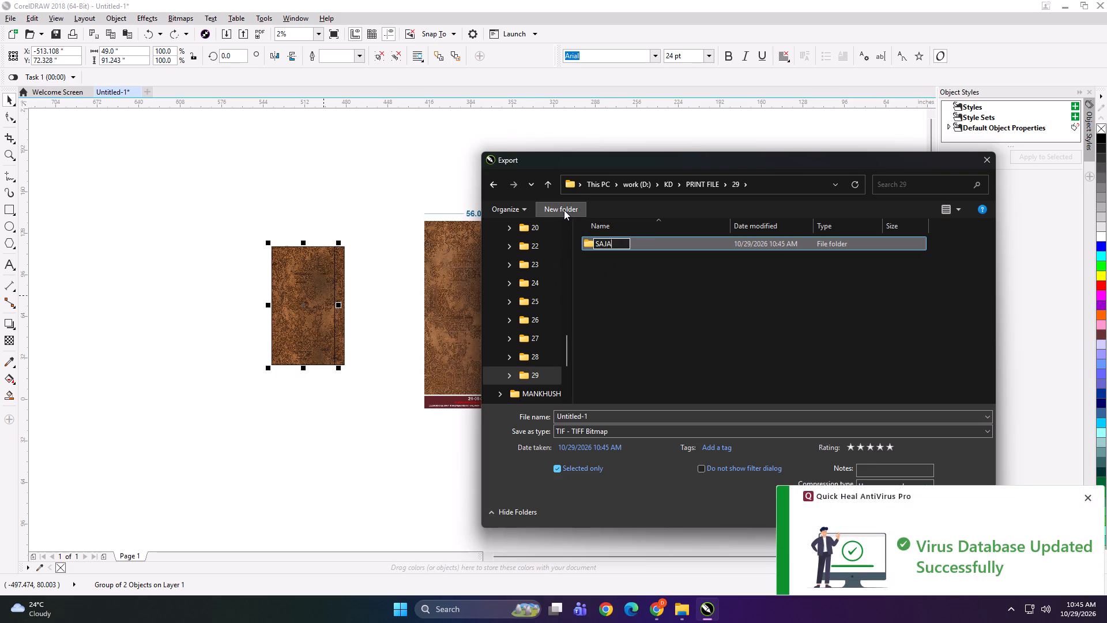
{"action": "type", "text": "VAT"}
{"action": "key", "text": "Return"}
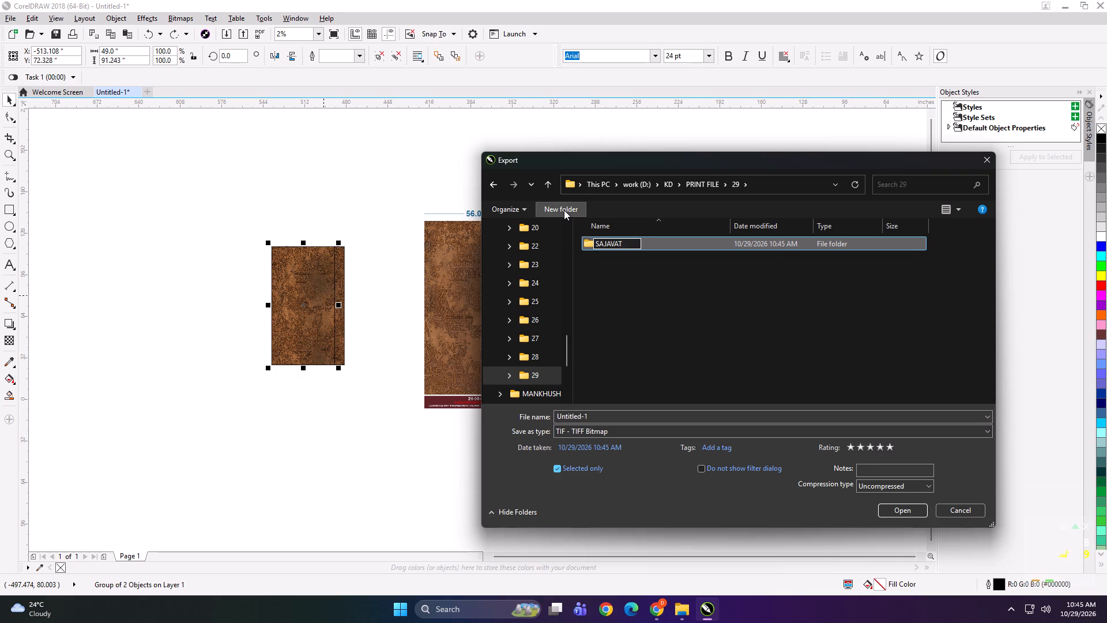
{"action": "double_click", "coordinate": [647, 238]}
{"action": "left_click", "coordinate": [630, 412]}
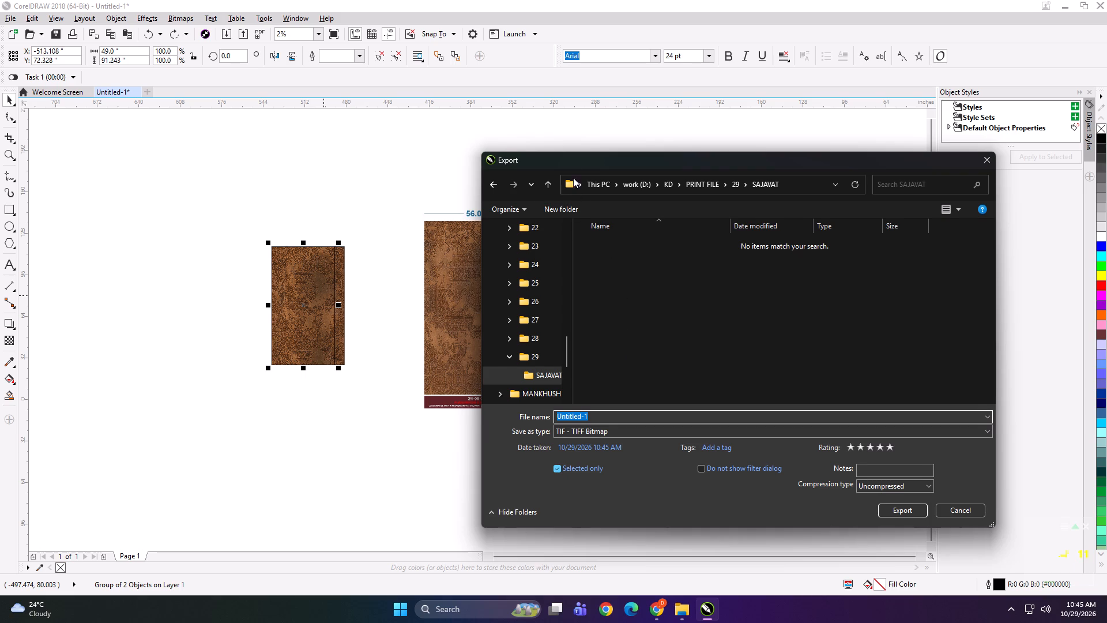
Create a subfolder named 56x91 inside SAJAVAT and open it.
{"action": "left_click_drag", "start_coordinate": [570, 163], "coordinate": [647, 157]}
{"action": "left_click", "coordinate": [646, 209]}
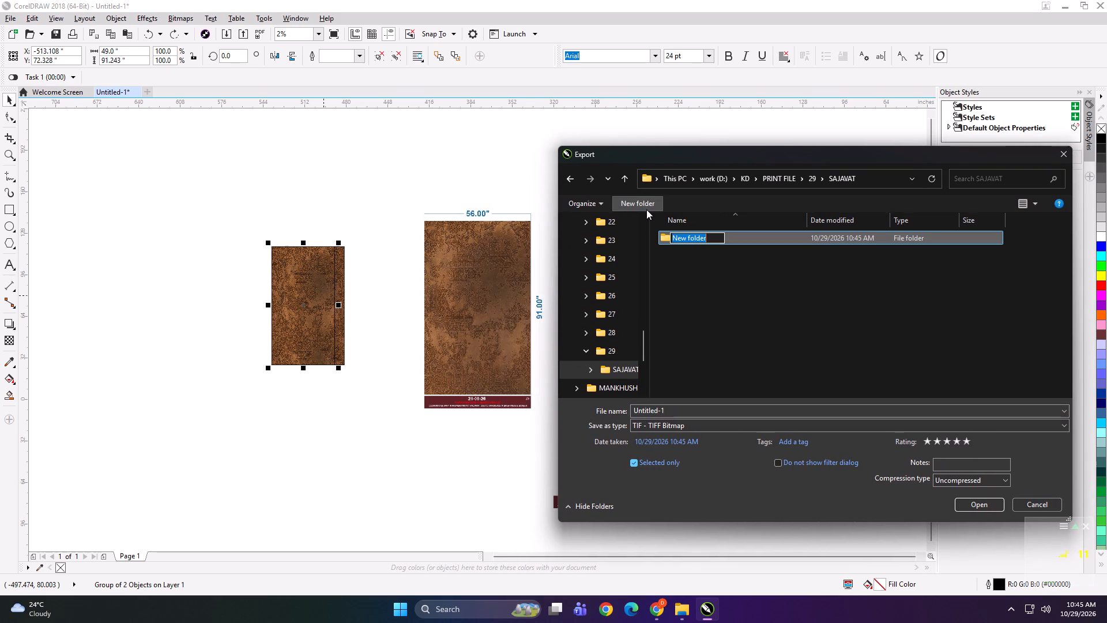
{"action": "type", "text": "56x91"}
{"action": "key", "text": "space"}
{"action": "key", "text": "Return"}
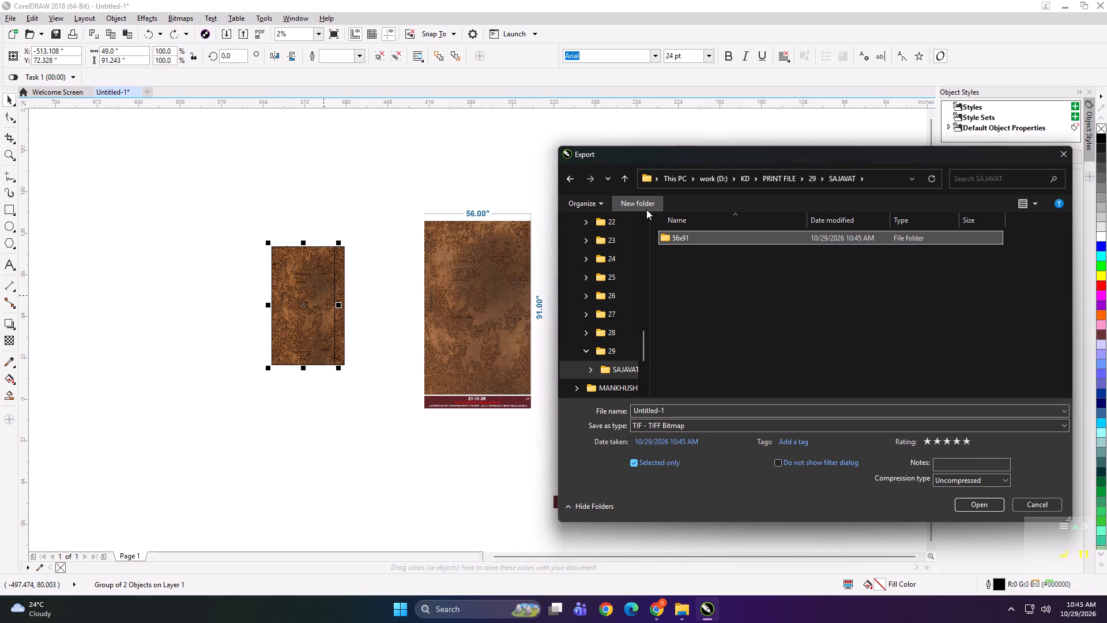
{"action": "double_click", "coordinate": [707, 239]}
Export the wide panel as an uncompressed TIFF named "49x91 A CANAVS".
{"action": "left_click", "coordinate": [692, 408]}
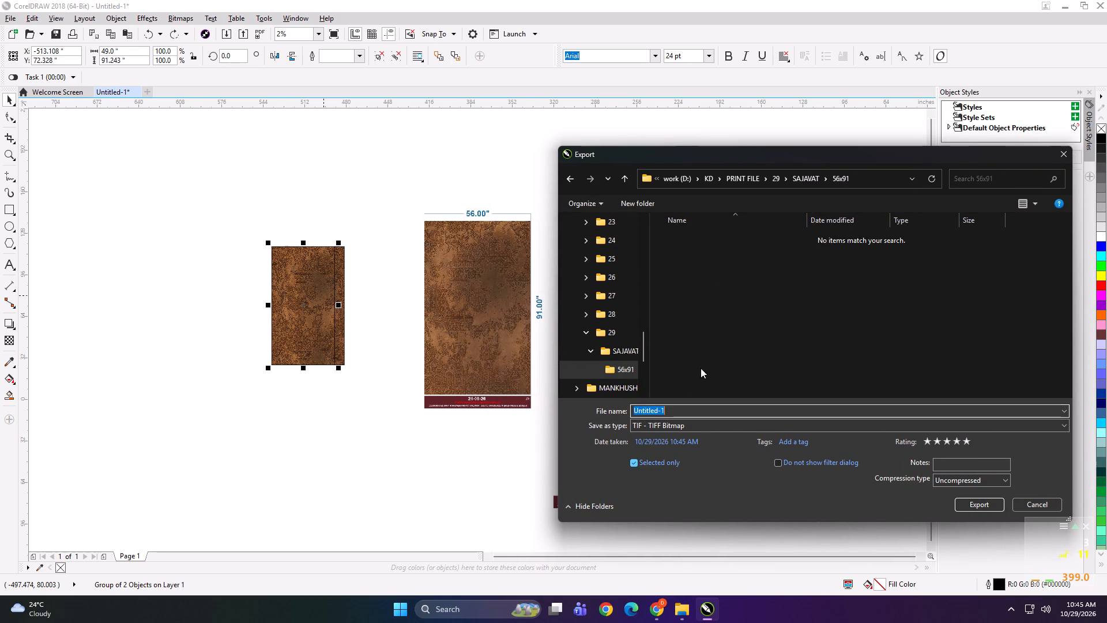
{"action": "type", "text": "49x1 A CANAVS"}
{"action": "key", "text": "space"}
{"action": "key", "text": "Return"}
{"action": "key", "text": "Return"}
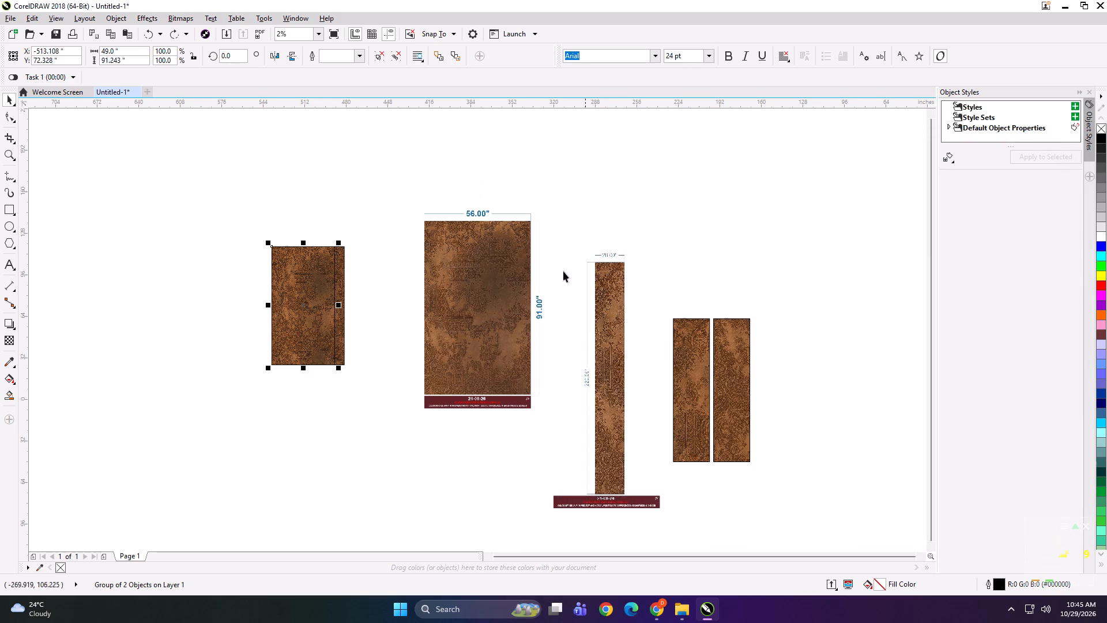
Export the narrow 7.5-inch labelled panel as TIFF into the 56x91 folder, with a name starting "7.5x91 B".
{"action": "left_click_drag", "start_coordinate": [316, 209], "coordinate": [392, 404]}
{"action": "key", "text": "ctrl+e"}
{"action": "key", "text": "ctrl+e"}
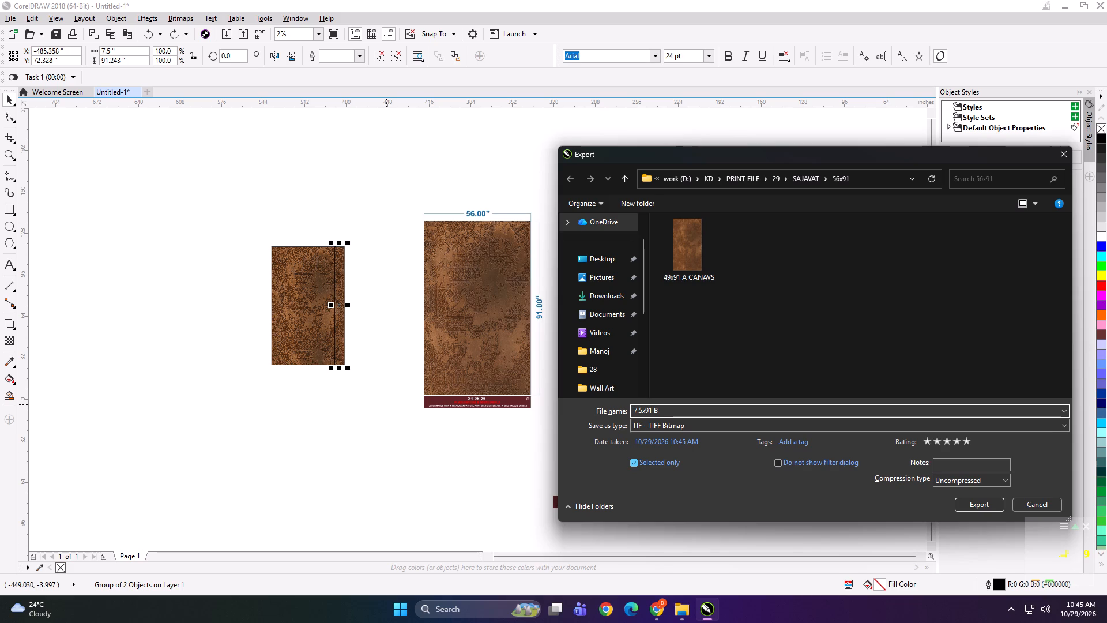
{"action": "key", "text": "Return"}
{"action": "key", "text": "Return"}
{"action": "key", "text": "Return"}
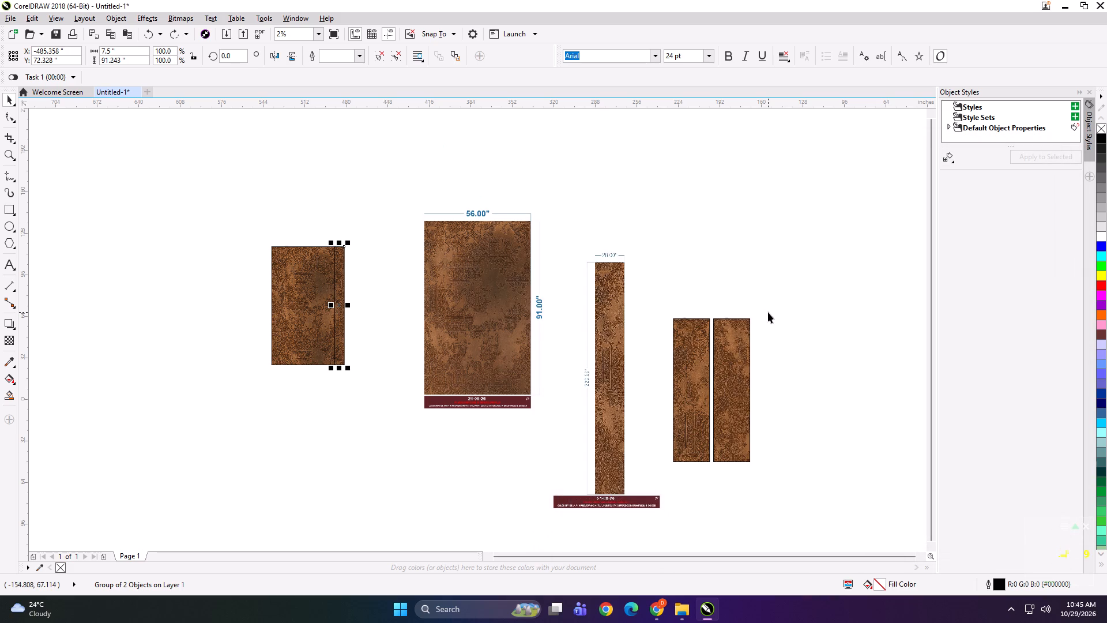
Nudge the narrow panel about 7 inches horizontally away from the wide panel, leaving a gap between them.
{"action": "key", "text": "Right"}
{"action": "key", "text": "Right"}
{"action": "key", "text": "Right"}
{"action": "key", "text": "Right"}
{"action": "key", "text": "Right"}
{"action": "key", "text": "Right"}
{"action": "key", "text": "Right"}
{"action": "key", "text": "Right"}
{"action": "key", "text": "Right"}
{"action": "key", "text": "Right"}
{"action": "key", "text": "Right"}
{"action": "key", "text": "Right"}
{"action": "key", "text": "Right"}
{"action": "key", "text": "Right"}
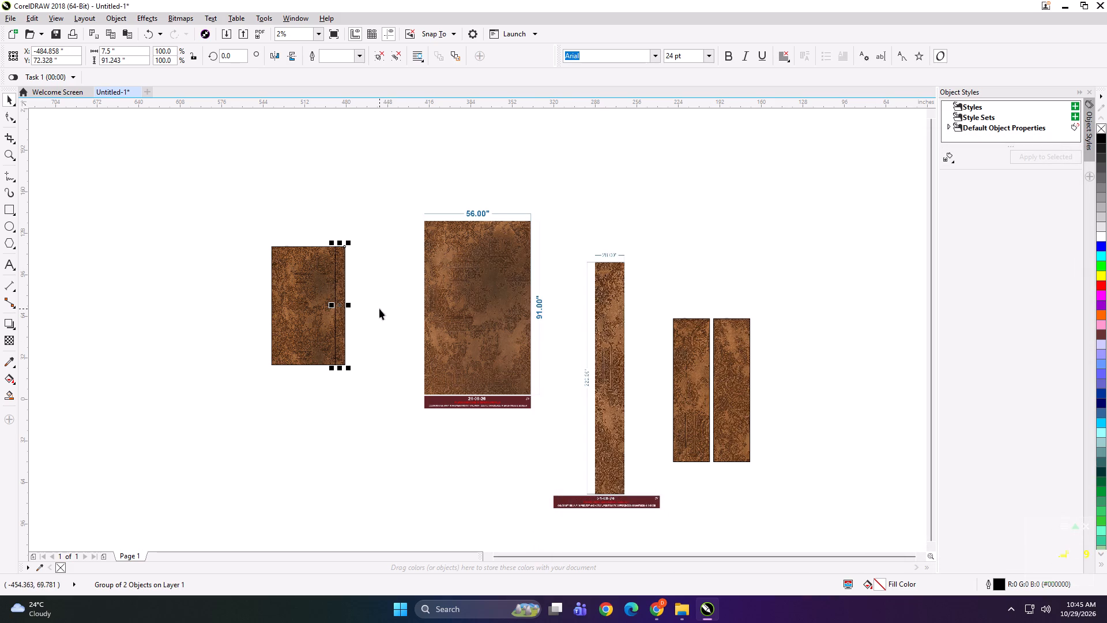
Enlarge the wide and narrow panels together to about 146% and move them beside the 56 by 91 inch preview.
{"action": "left_click", "coordinate": [294, 329], "text": "shift"}
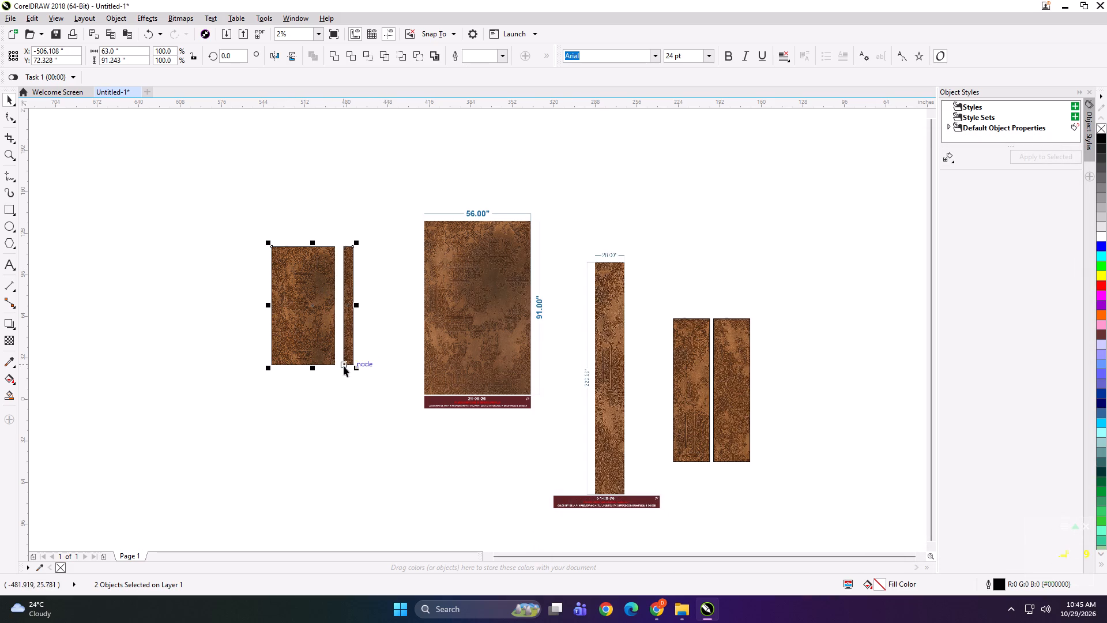
{"action": "left_click_drag", "start_coordinate": [363, 376], "coordinate": [389, 401], "text": "shift"}
{"action": "left_click_drag", "start_coordinate": [358, 369], "coordinate": [394, 396], "text": "shift"}
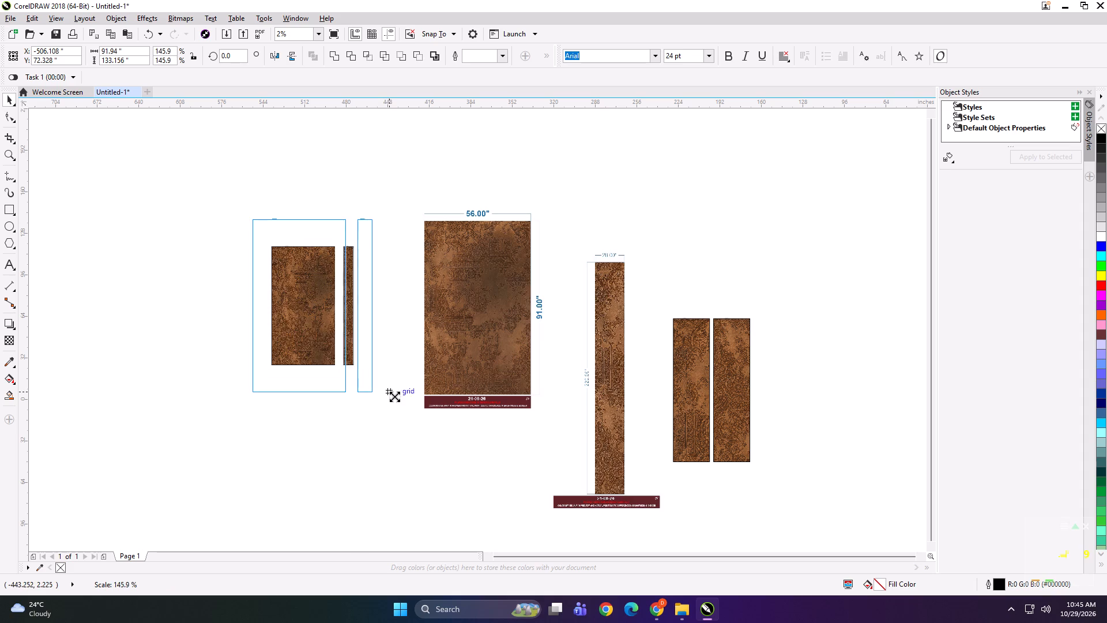
{"action": "left_click_drag", "start_coordinate": [394, 396], "coordinate": [395, 396], "text": "shift"}
{"action": "left_click_drag", "start_coordinate": [322, 292], "coordinate": [350, 302]}
Group the enlarged wide and narrow panels with the 56 by 91 inch preview and shrink the group to 3 inches wide.
{"action": "left_click", "coordinate": [455, 314], "text": "shift"}
{"action": "key", "text": "ctrl+g"}
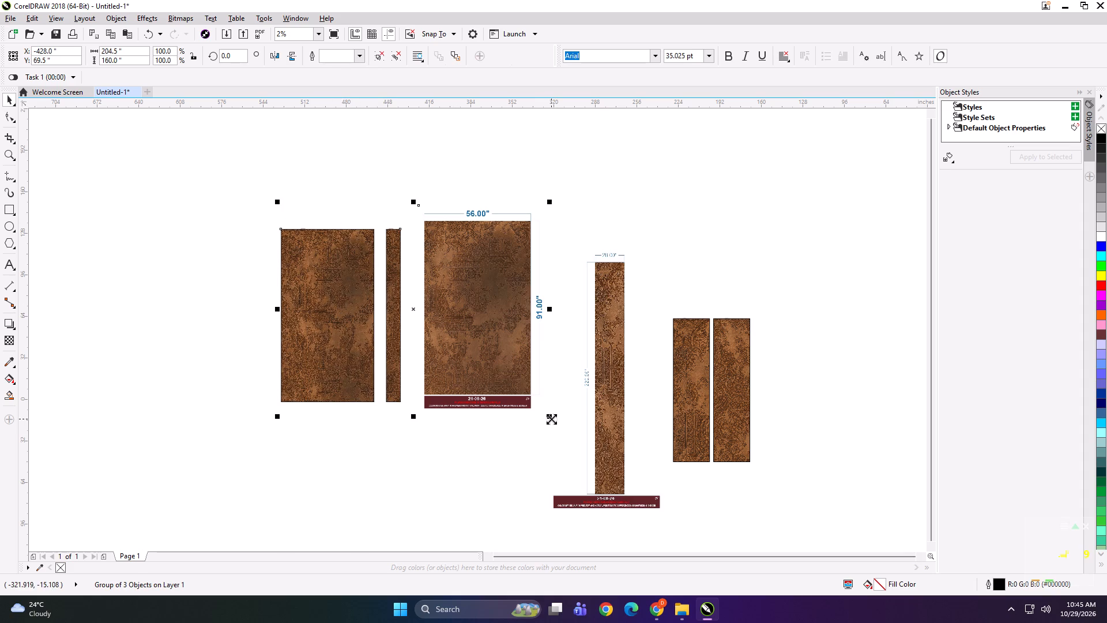
{"action": "left_click_drag", "start_coordinate": [551, 419], "coordinate": [423, 334], "text": "shift"}
{"action": "scroll", "coordinate": [420, 313], "scroll_direction": "up", "scroll_amount": 4}
{"action": "scroll", "coordinate": [381, 338], "scroll_direction": "up", "scroll_amount": 1}
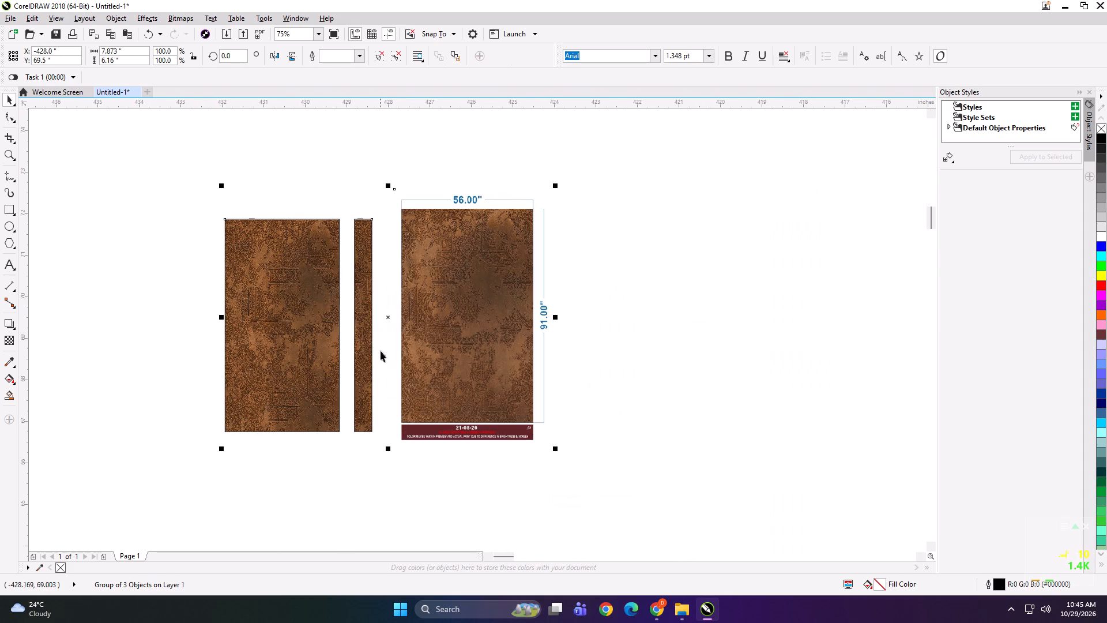
{"action": "left_click_drag", "start_coordinate": [550, 448], "coordinate": [445, 364], "text": "shift"}
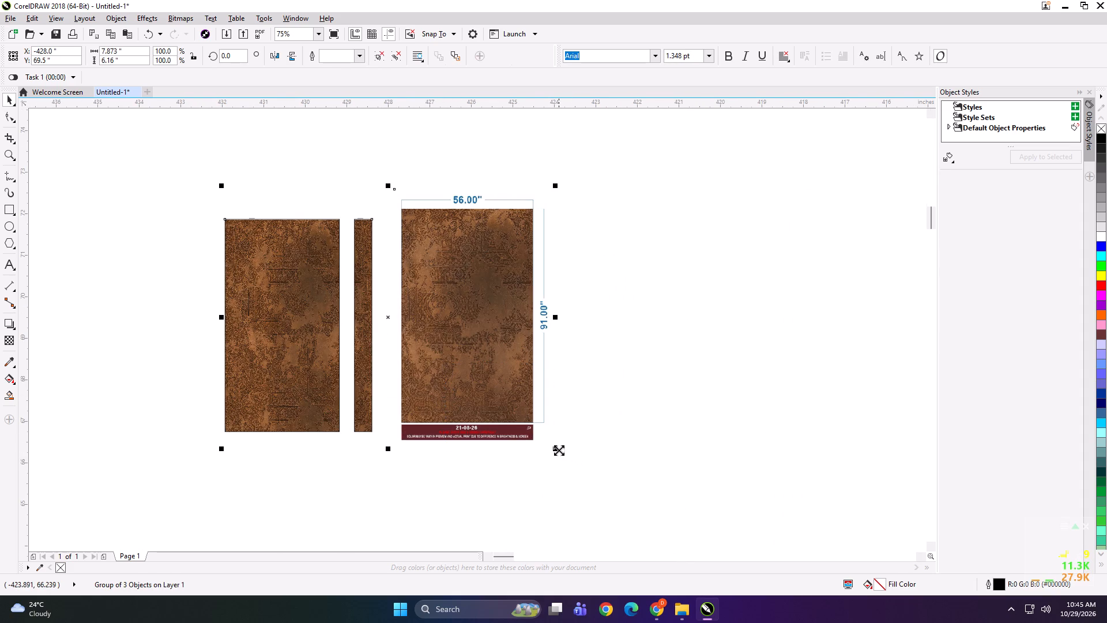
{"action": "left_click_drag", "start_coordinate": [559, 450], "coordinate": [454, 375], "text": "shift"}
Export the shrunken group as a TIFF named "FSFSG" in the 56x91 folder and delete it from the page.
{"action": "key", "text": "ctrl+e"}
{"action": "type", "text": "FSFSG"}
{"action": "key", "text": "Return"}
{"action": "key", "text": "Return"}
{"action": "key", "text": "Return"}
{"action": "key", "text": "Return"}
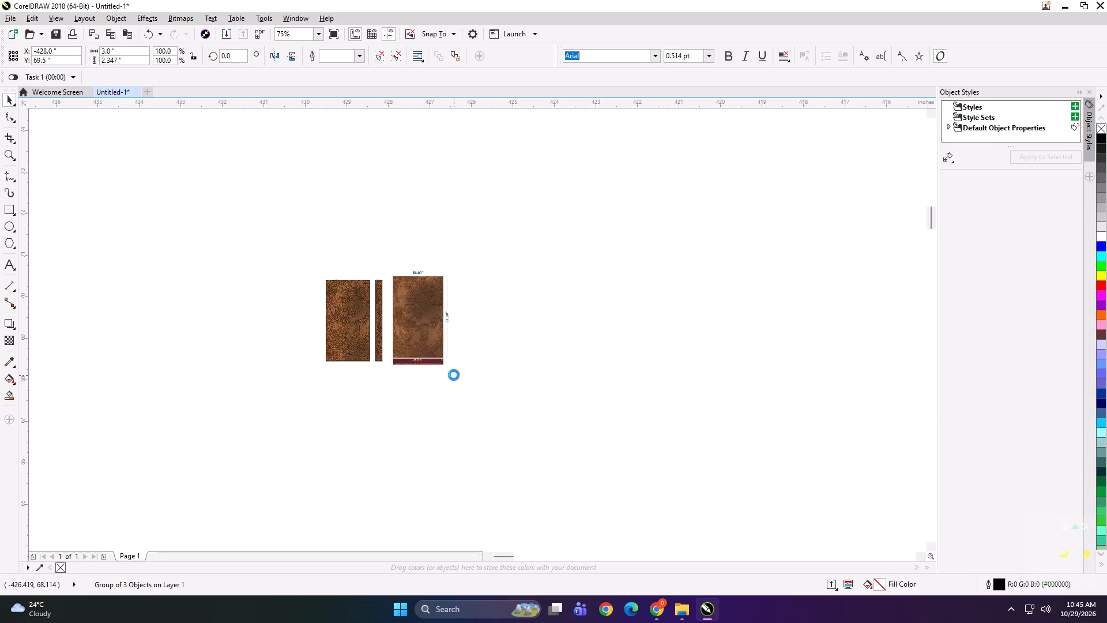
{"action": "key", "text": "Delete"}
Start a TIFF export of the first 28-inch-wide panel, nearest the 28x220 preview, into a new folder named 28x220 inside SAJAVAT.
{"action": "key", "text": "F4"}
{"action": "left_click", "coordinate": [549, 307]}
{"action": "key", "text": "ctrl+e"}
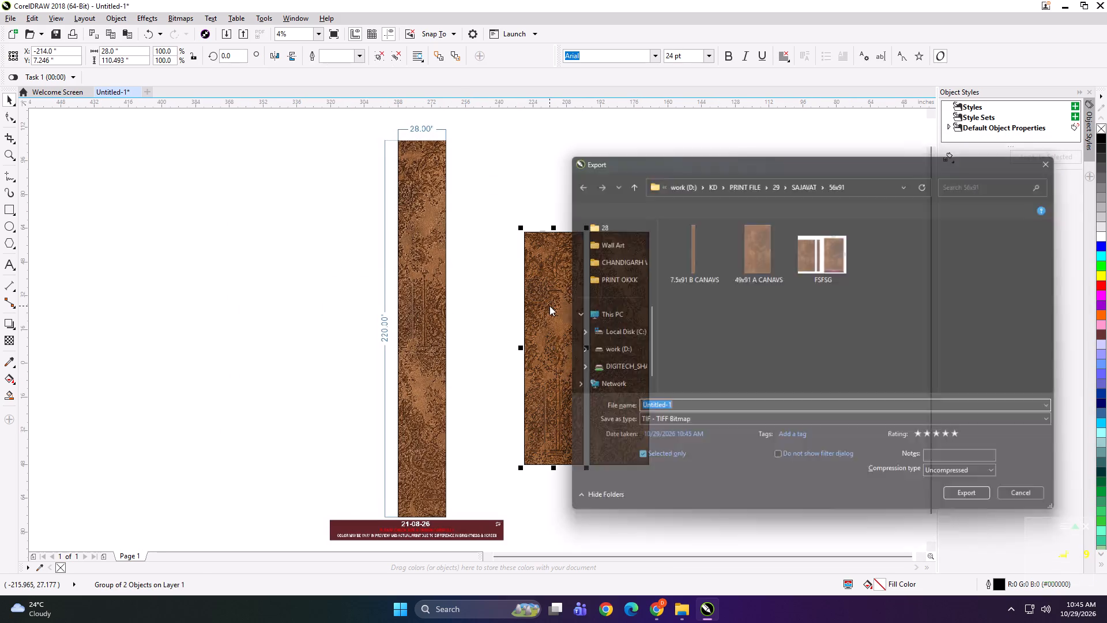
{"action": "left_click", "coordinate": [629, 185]}
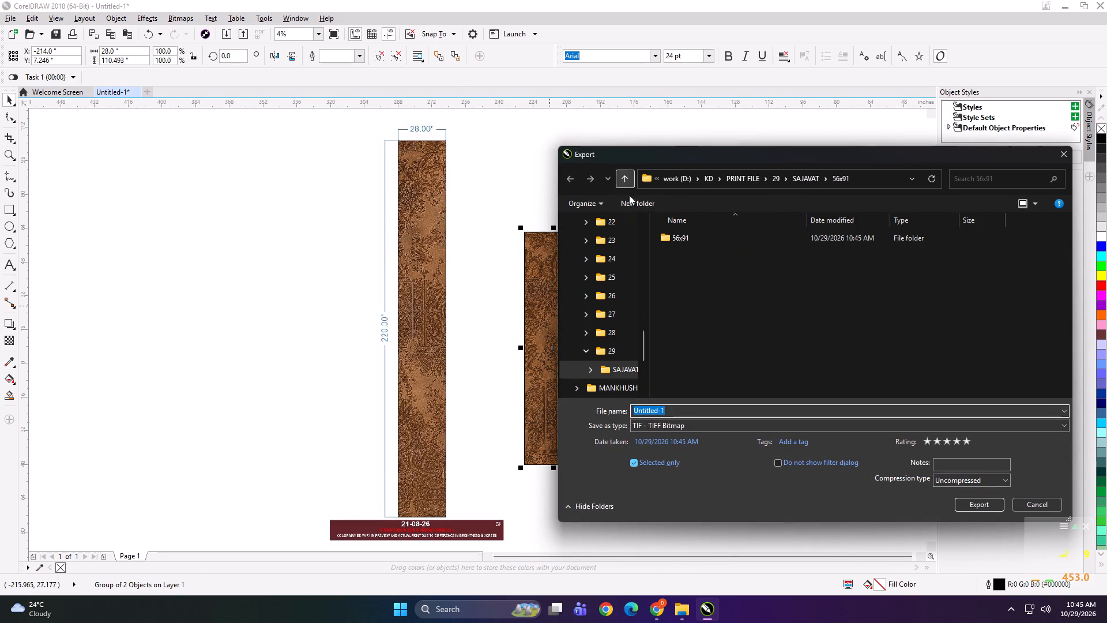
{"action": "left_click", "coordinate": [629, 200]}
{"action": "type", "text": "28x220"}
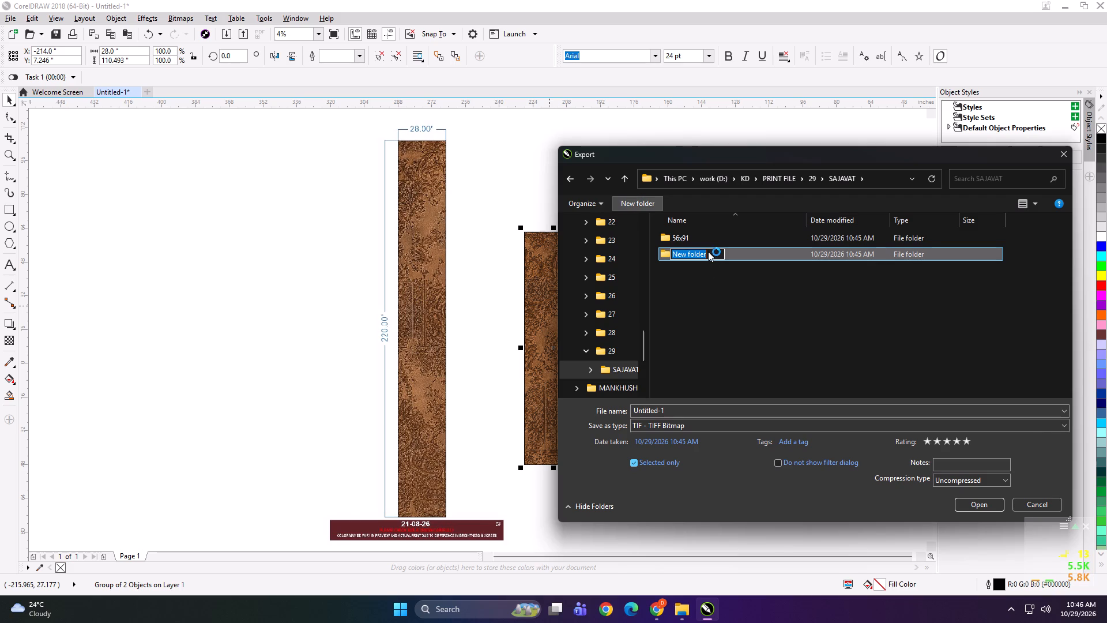
{"action": "left_click", "coordinate": [708, 252]}
{"action": "key", "text": "Return"}
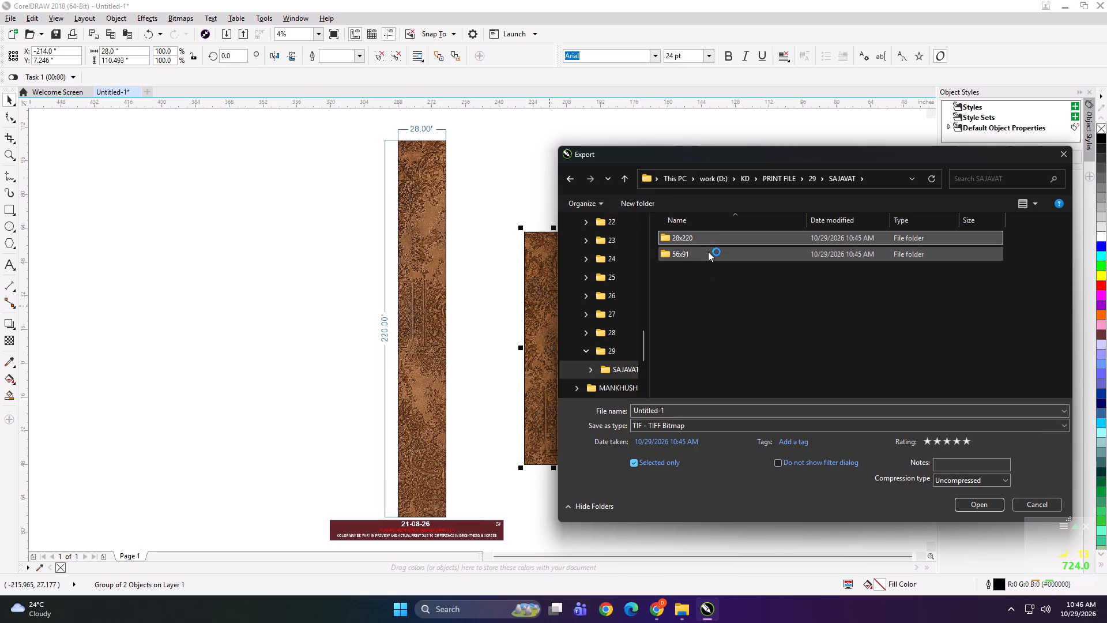
{"action": "double_click", "coordinate": [710, 236]}
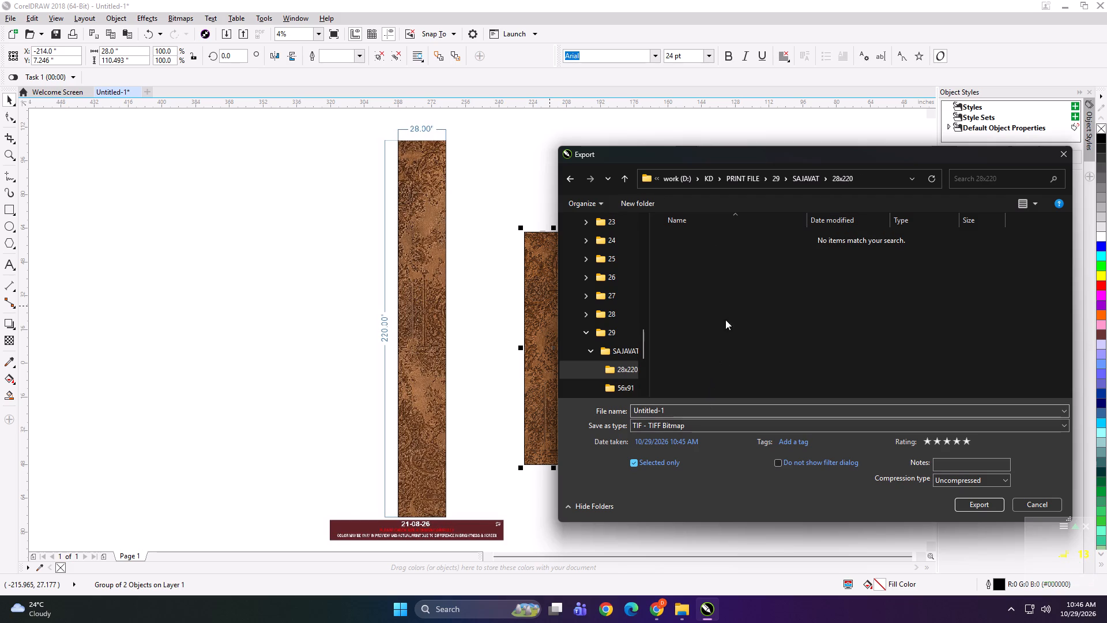
Name the file "28x110 A CANVAS" and complete the uncompressed TIFF export of the selected panel.
{"action": "left_click", "coordinate": [687, 415]}
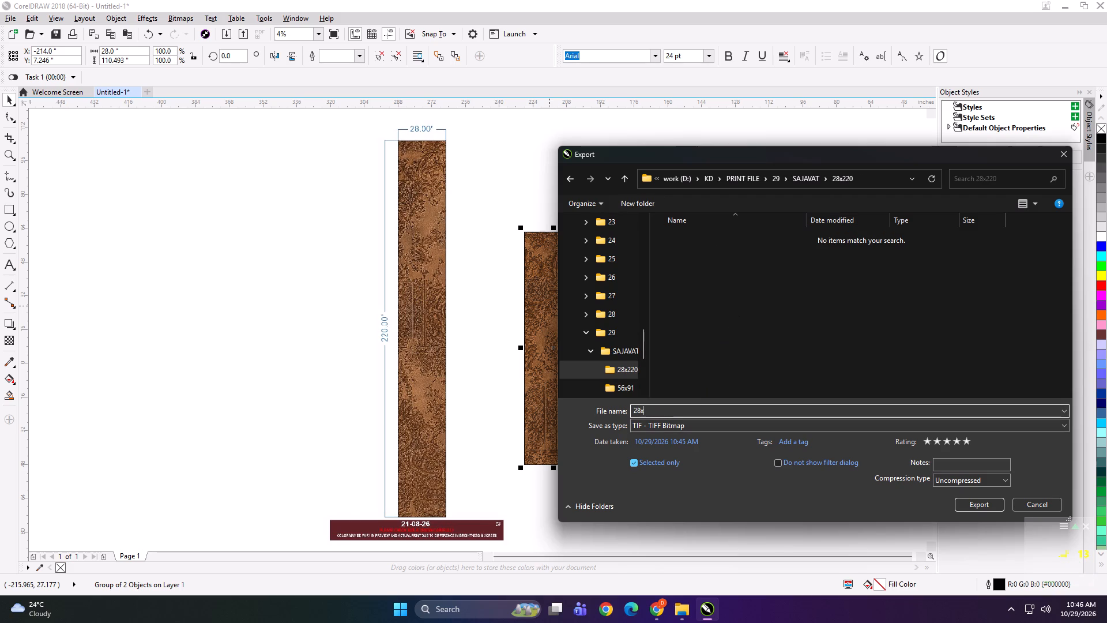
{"action": "type", "text": "CANVAS"}
{"action": "key", "text": "Return"}
{"action": "key", "text": "Return"}
{"action": "key", "text": "Return"}
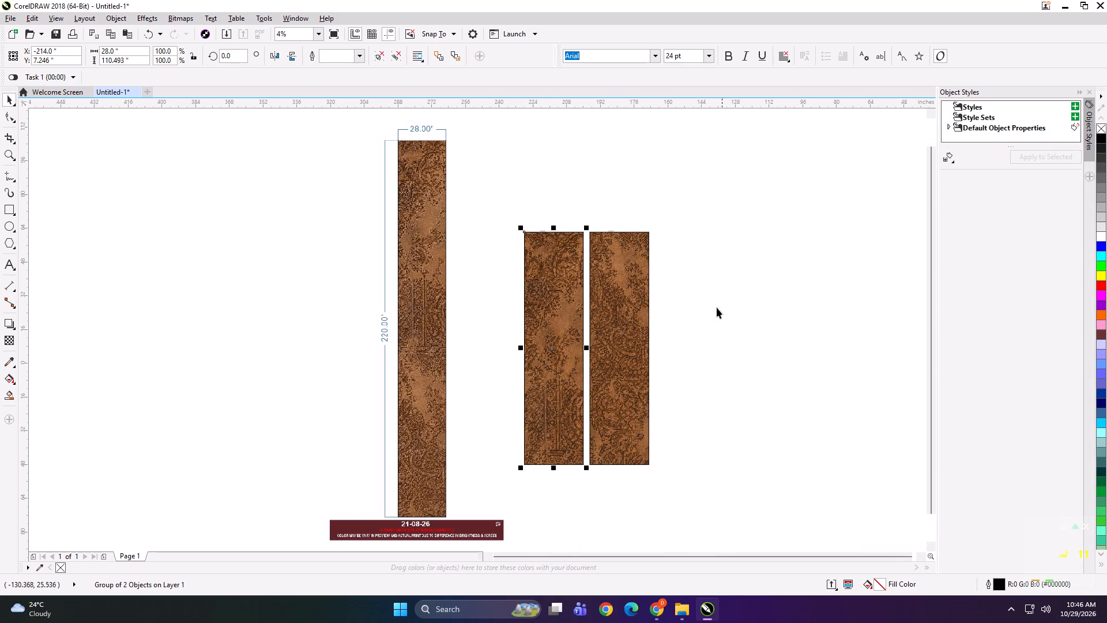
Export the second 28-inch-wide panel as an uncompressed TIFF named "28x110 B CANVAS" in the 28x220 folder.
{"action": "left_click", "coordinate": [642, 282]}
{"action": "key", "text": "ctrl+e"}
{"action": "left_click", "coordinate": [696, 264]}
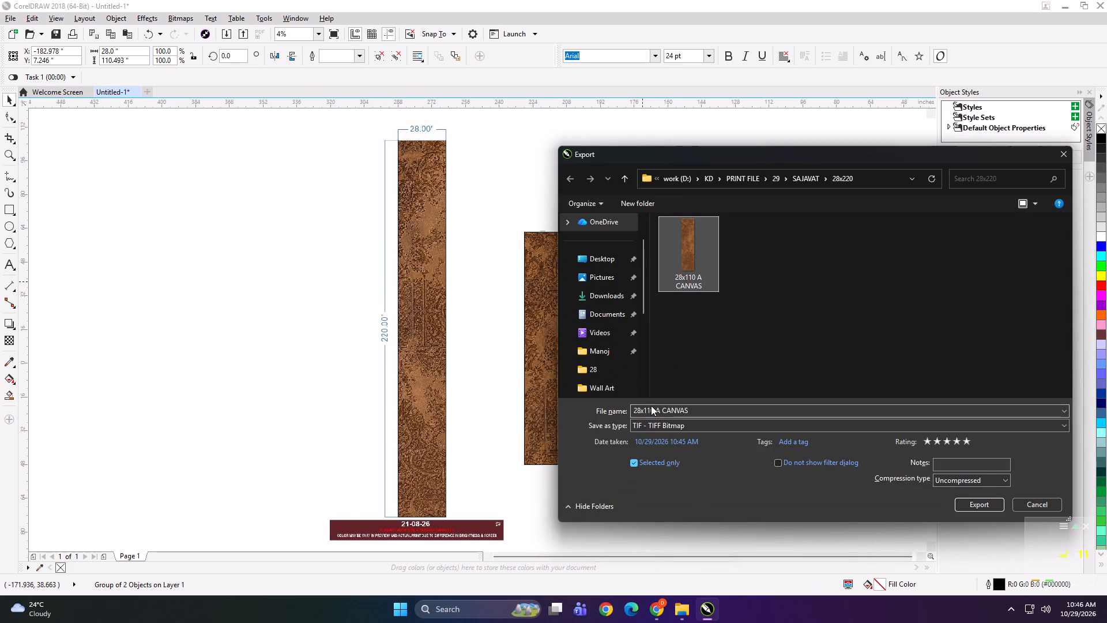
{"action": "double_click", "coordinate": [658, 410]}
{"action": "left_click", "coordinate": [660, 411]}
{"action": "type", "text": "B"}
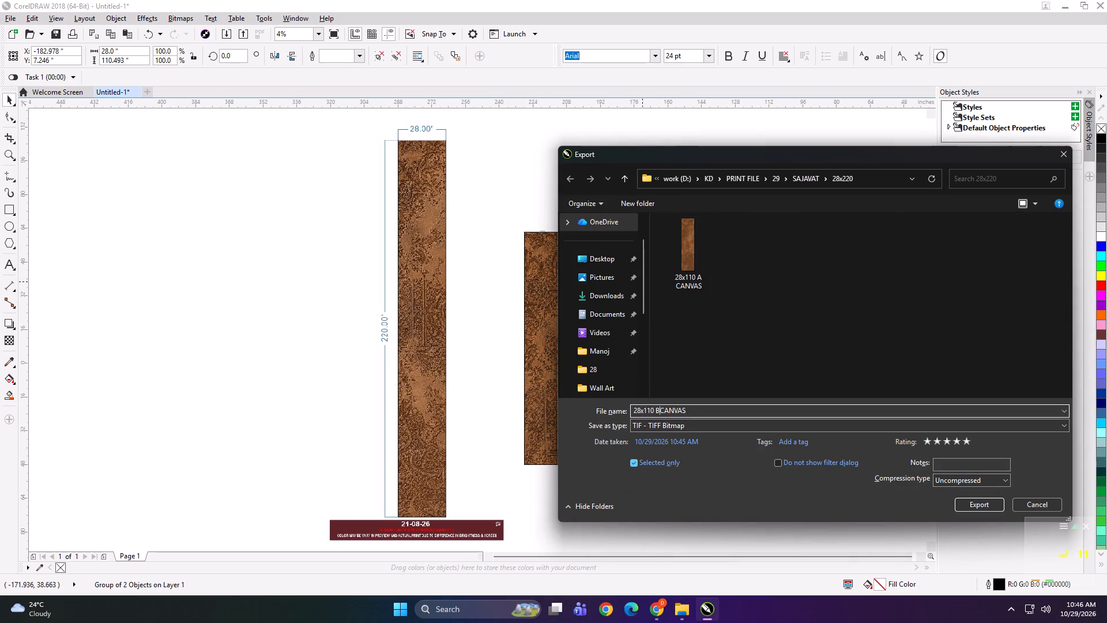
{"action": "key", "text": "space"}
{"action": "key", "text": "Return"}
{"action": "key", "text": "Return"}
Nudge the second panel about 2 inches horizontally away from the first panel to widen their gap.
{"action": "key", "text": "Right"}
{"action": "key", "text": "Right"}
{"action": "key", "text": "Right"}
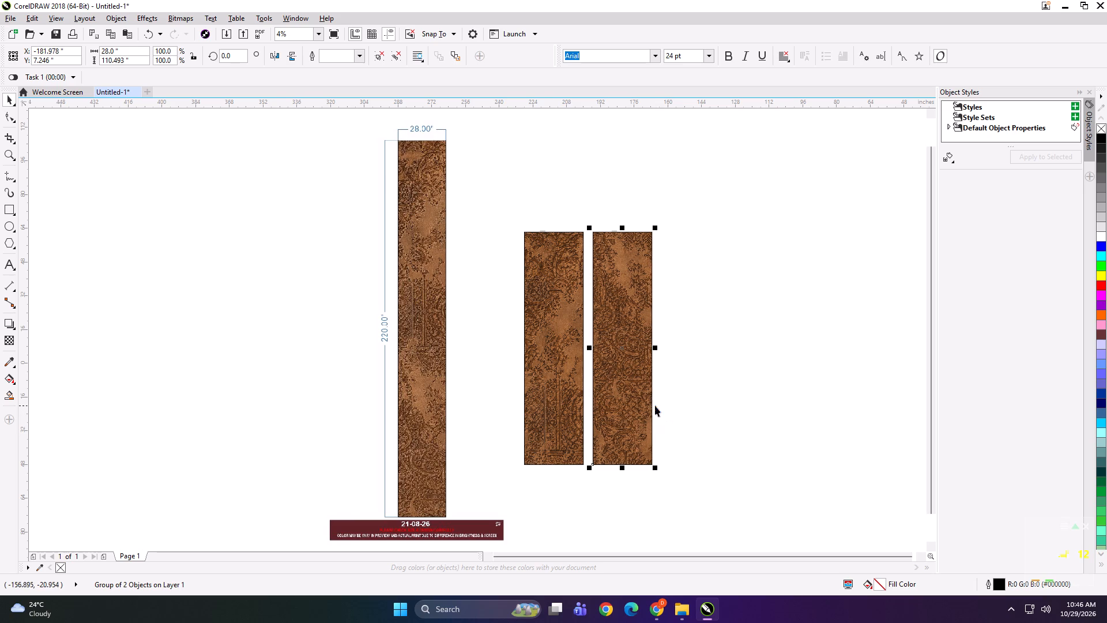
{"action": "key", "text": "Right"}
Enlarge the two 28-inch-wide panels together beside the 28 by 220 inch preview.
{"action": "left_click_drag", "start_coordinate": [706, 175], "coordinate": [470, 517]}
{"action": "scroll", "coordinate": [537, 374], "scroll_direction": "down", "scroll_amount": 1}
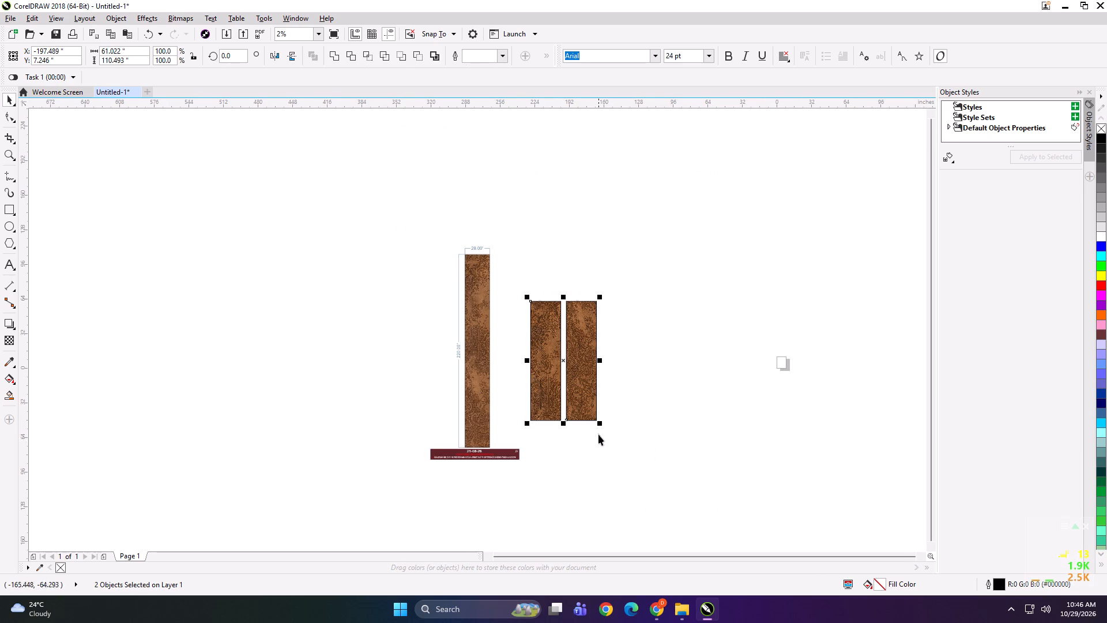
{"action": "left_click_drag", "start_coordinate": [603, 425], "coordinate": [616, 452], "text": "shift"}
Group the two enlarged panels with the 28 by 220 inch preview and shrink the group to a small preview size.
{"action": "left_click", "coordinate": [513, 390], "text": "shift"}
{"action": "key", "text": "ctrl+g"}
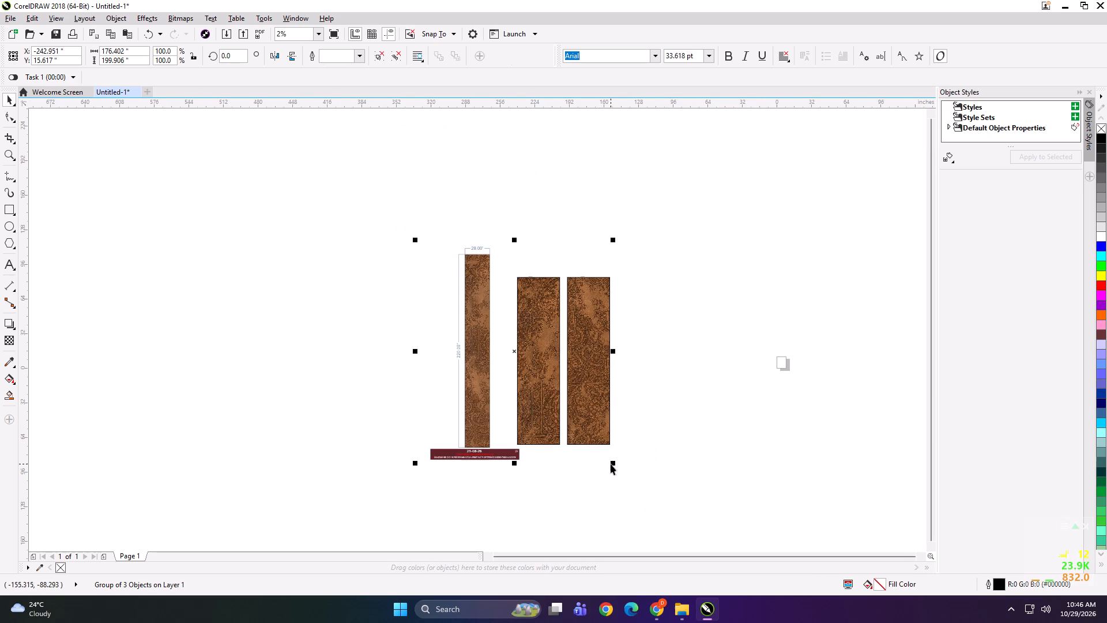
{"action": "left_click_drag", "start_coordinate": [614, 464], "coordinate": [523, 366], "text": "shift"}
{"action": "scroll", "coordinate": [517, 350], "scroll_direction": "up", "scroll_amount": 4}
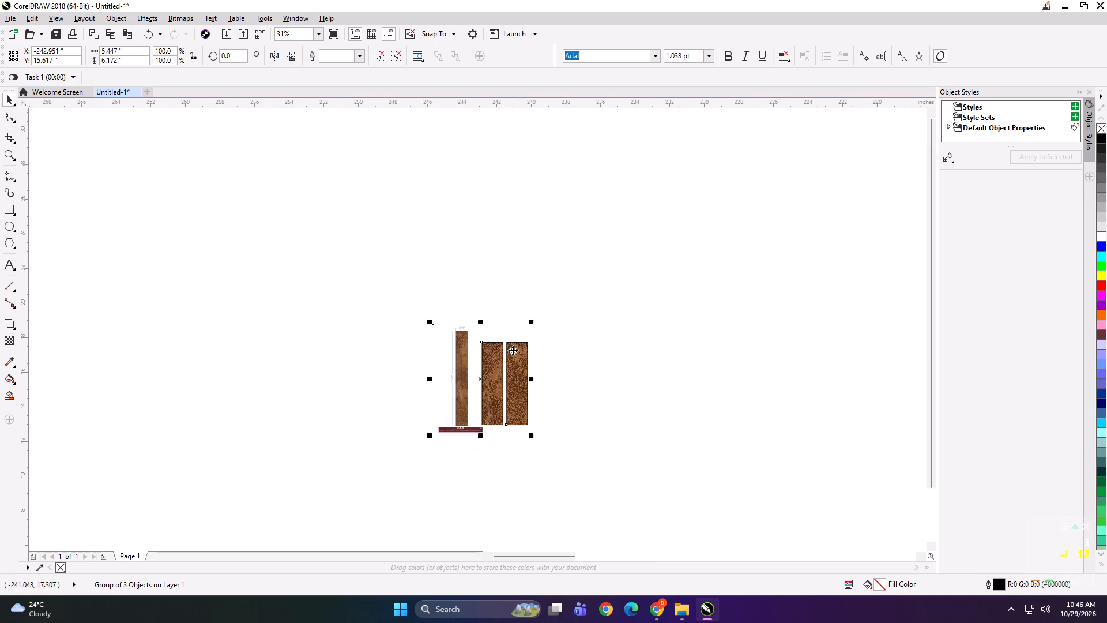
{"action": "scroll", "coordinate": [486, 437], "scroll_direction": "up", "scroll_amount": 1}
{"action": "left_click_drag", "start_coordinate": [572, 429], "coordinate": [542, 381], "text": "shift"}
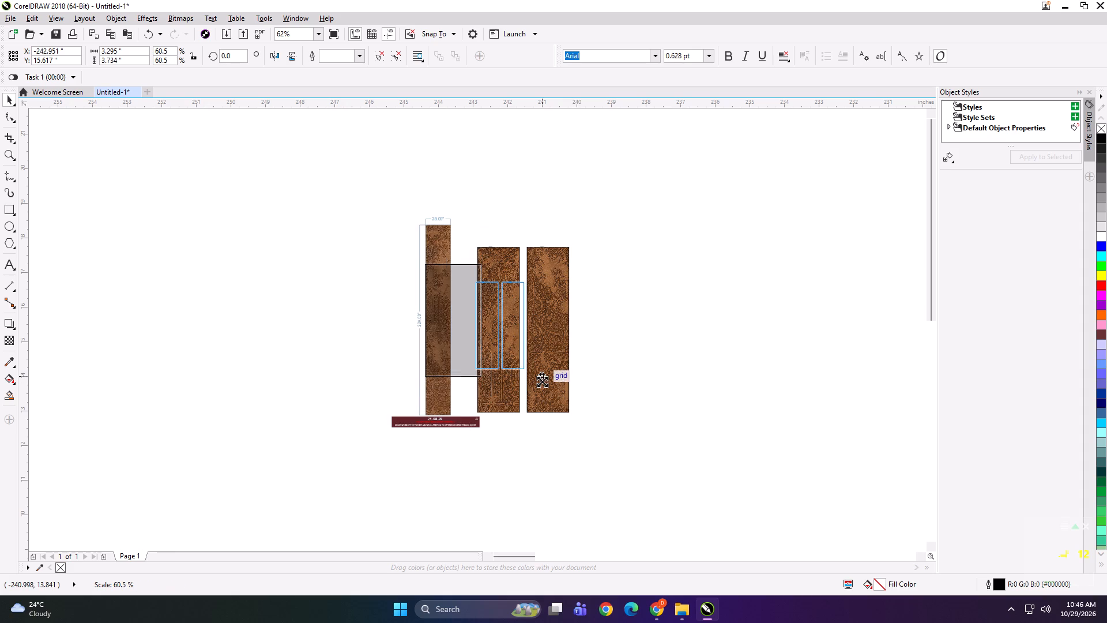
{"action": "left_click_drag", "start_coordinate": [542, 381], "coordinate": [534, 367], "text": "shift"}
Export the shrunken 28 by 220 inch group as a TIFF named "FSFDG" and delete it from the page.
{"action": "key", "text": "ctrl+e"}
{"action": "type", "text": "FSFDG"}
{"action": "key", "text": "Return"}
{"action": "key", "text": "Return"}
{"action": "key", "text": "Return"}
{"action": "key", "text": "Delete"}
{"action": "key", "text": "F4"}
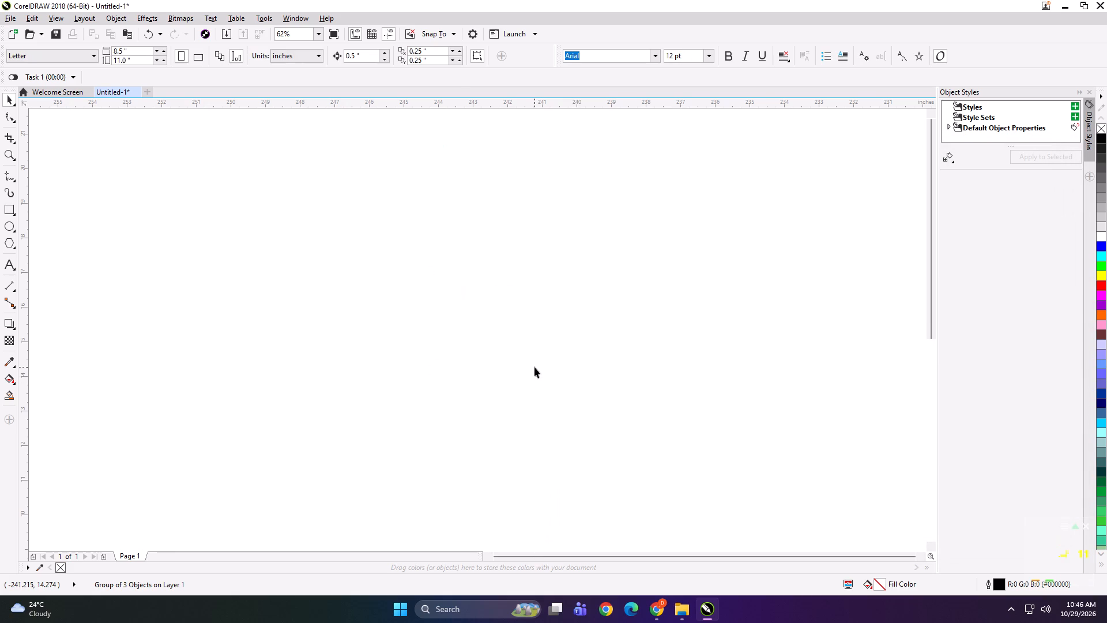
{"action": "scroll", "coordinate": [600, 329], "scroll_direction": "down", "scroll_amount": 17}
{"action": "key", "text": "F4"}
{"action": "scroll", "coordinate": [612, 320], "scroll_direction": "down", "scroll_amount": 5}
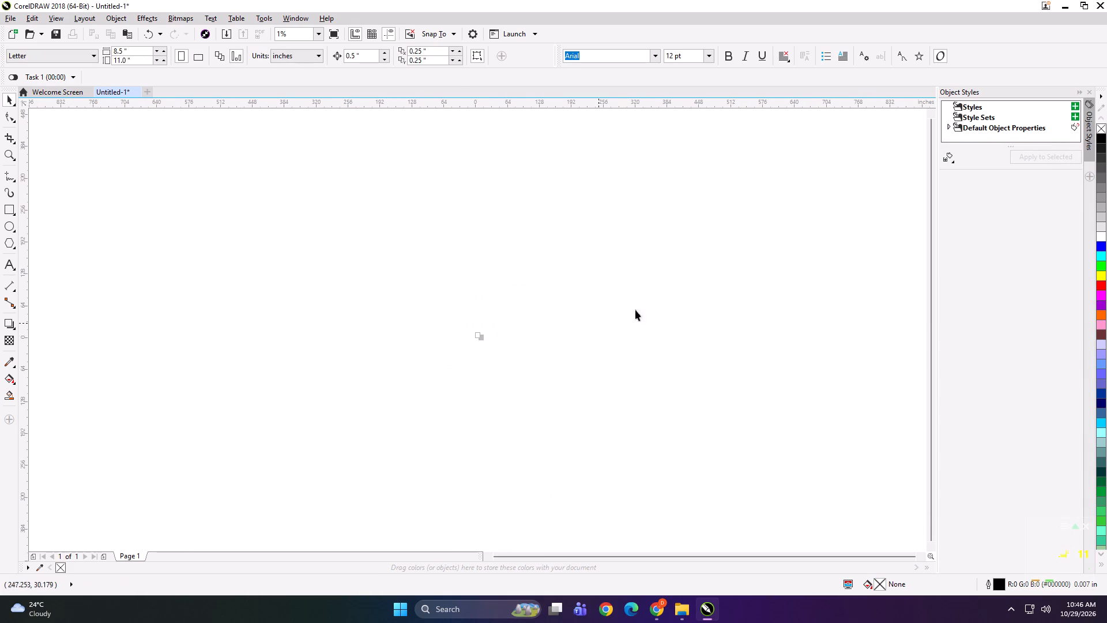
Switch to File Explorer and open the 29 folder under KD > PRINT FILE on the work (D:) drive.
{"action": "left_click", "coordinate": [1066, 5]}
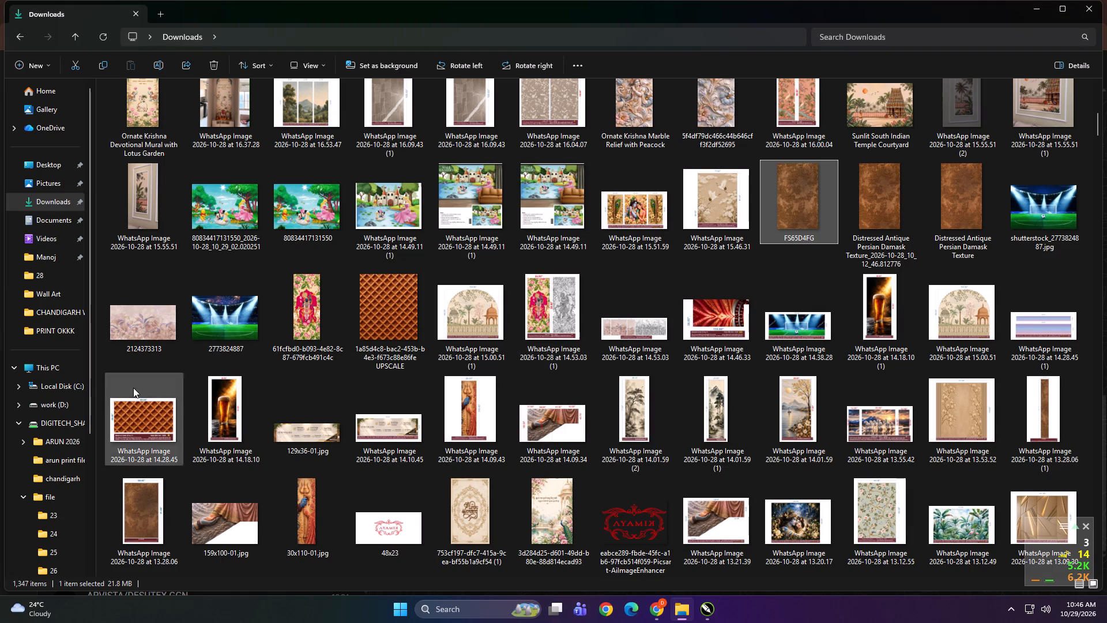
{"action": "scroll", "coordinate": [52, 382], "scroll_direction": "up", "scroll_amount": 2}
{"action": "left_click", "coordinate": [50, 370]}
{"action": "double_click", "coordinate": [379, 205]}
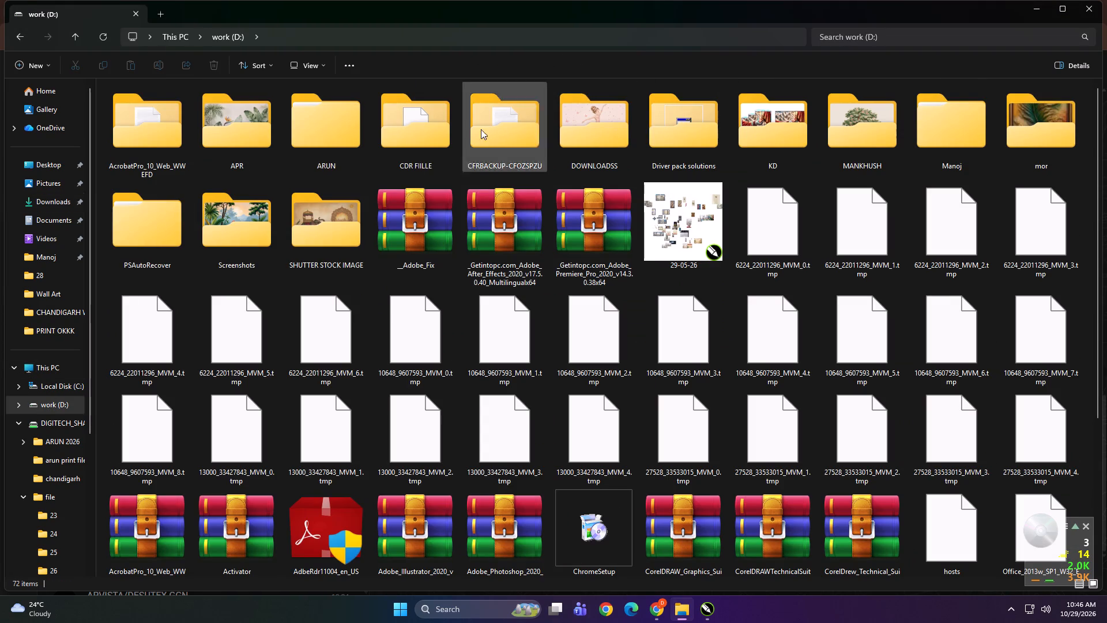
{"action": "left_click", "coordinate": [55, 365]}
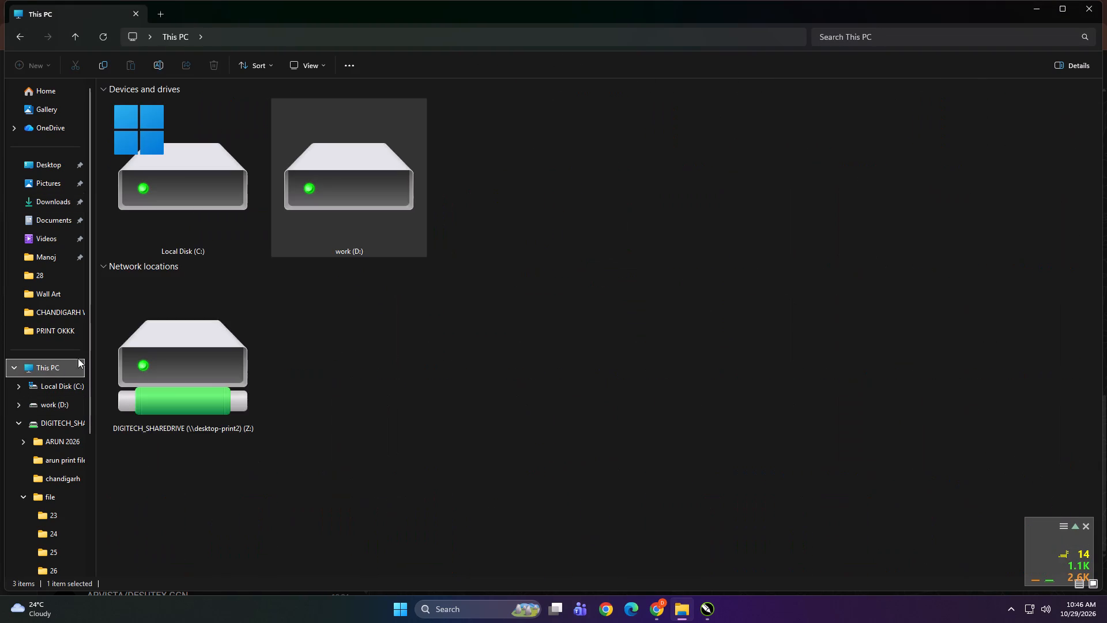
{"action": "double_click", "coordinate": [231, 330]}
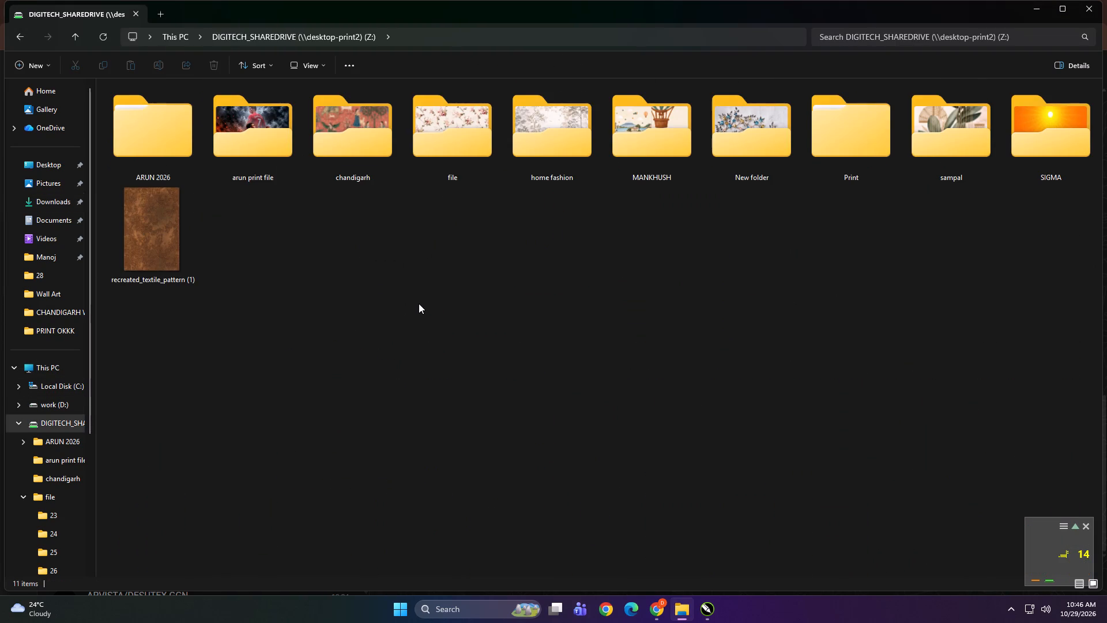
{"action": "key", "text": "BackSpace"}
{"action": "left_click", "coordinate": [419, 303]}
{"action": "double_click", "coordinate": [333, 198]}
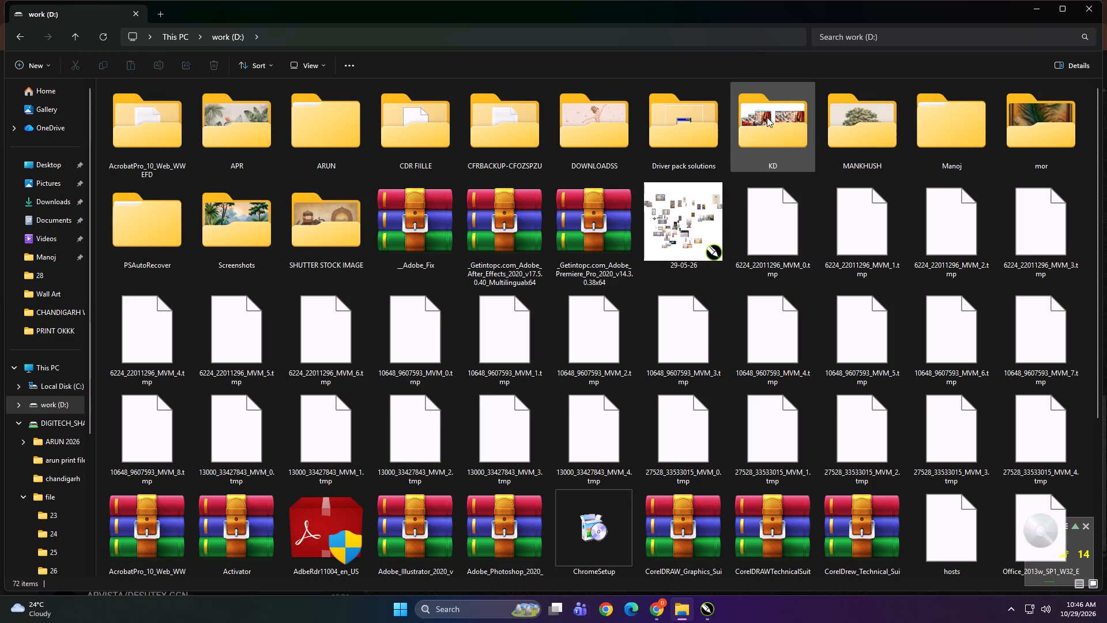
{"action": "left_click", "coordinate": [767, 117]}
{"action": "double_click", "coordinate": [797, 121]}
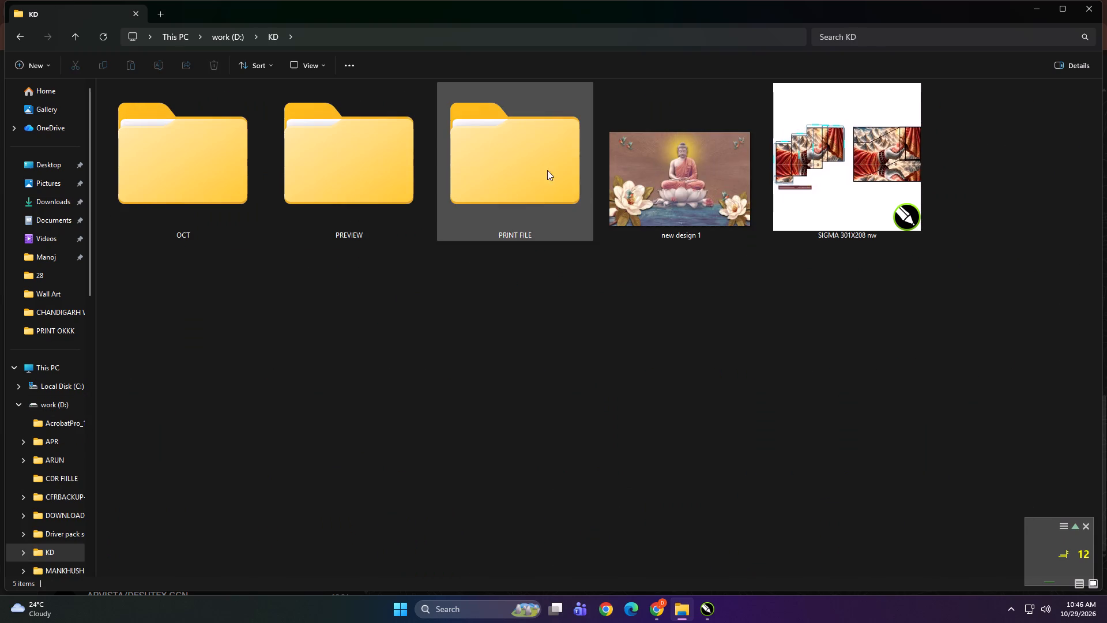
{"action": "double_click", "coordinate": [531, 163]}
{"action": "double_click", "coordinate": [877, 333]}
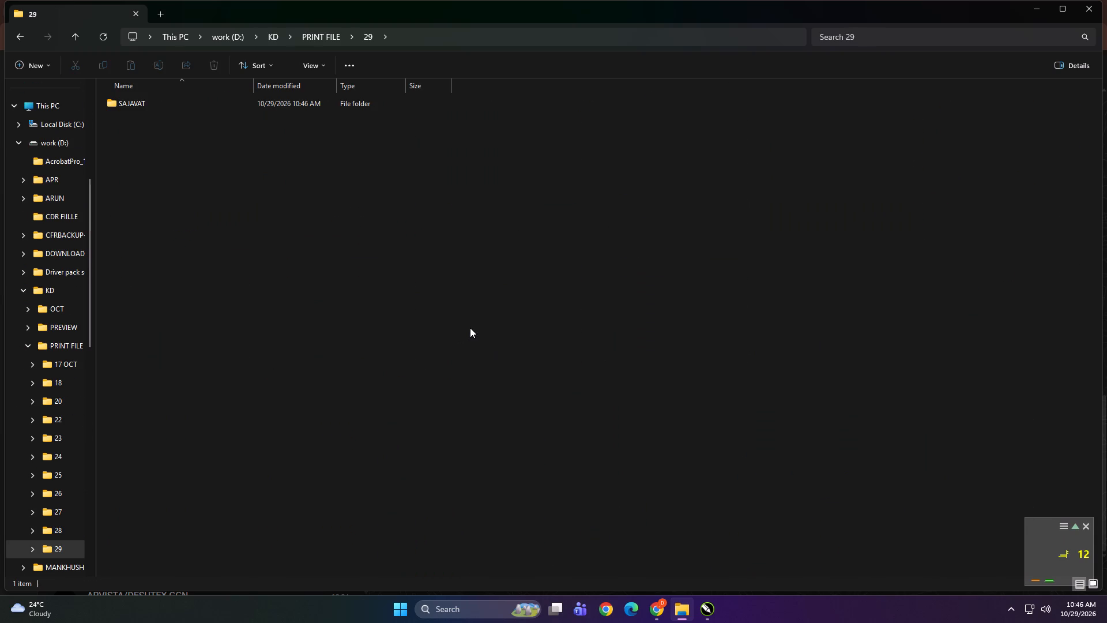
Enlarge the folder icons and copy the SAJAVAT folder to the clipboard.
{"action": "scroll", "coordinate": [470, 328], "scroll_direction": "up", "scroll_amount": 20, "text": "ctrl"}
{"action": "scroll", "coordinate": [470, 328], "scroll_direction": "up", "scroll_amount": 15, "text": "ctrl"}
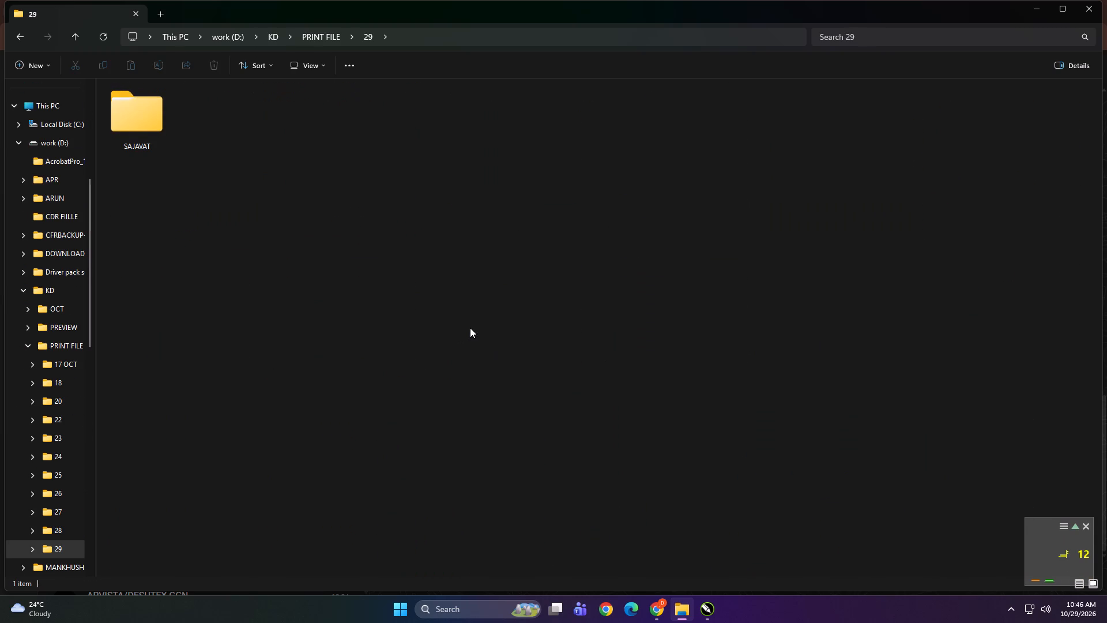
{"action": "scroll", "coordinate": [470, 328], "scroll_direction": "up", "scroll_amount": 15, "text": "ctrl"}
{"action": "left_click", "coordinate": [458, 316]}
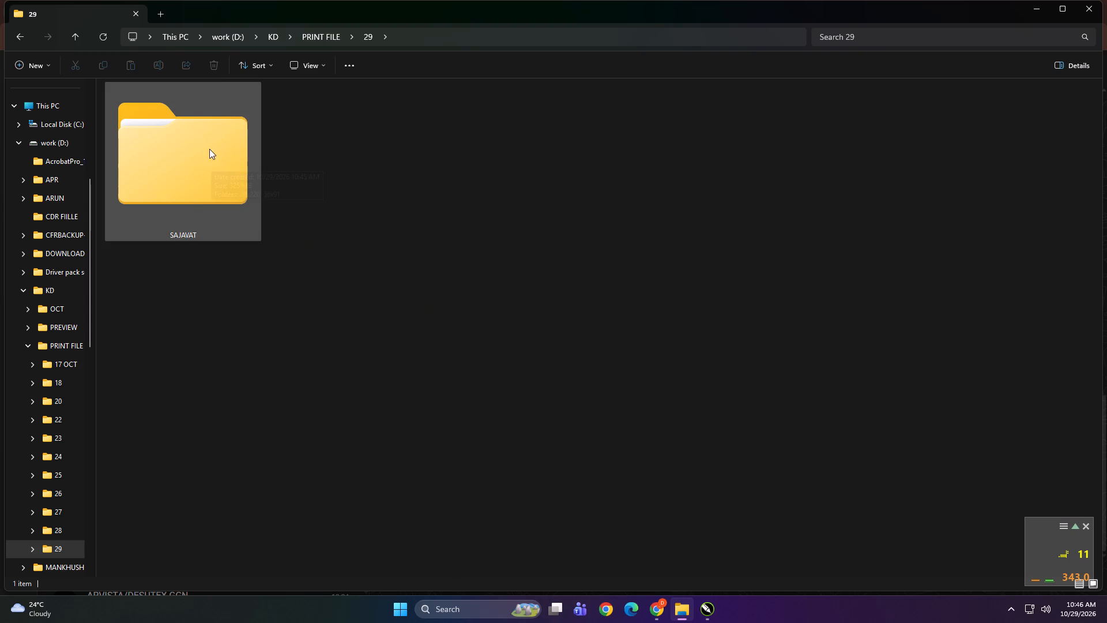
{"action": "left_click", "coordinate": [38, 69]}
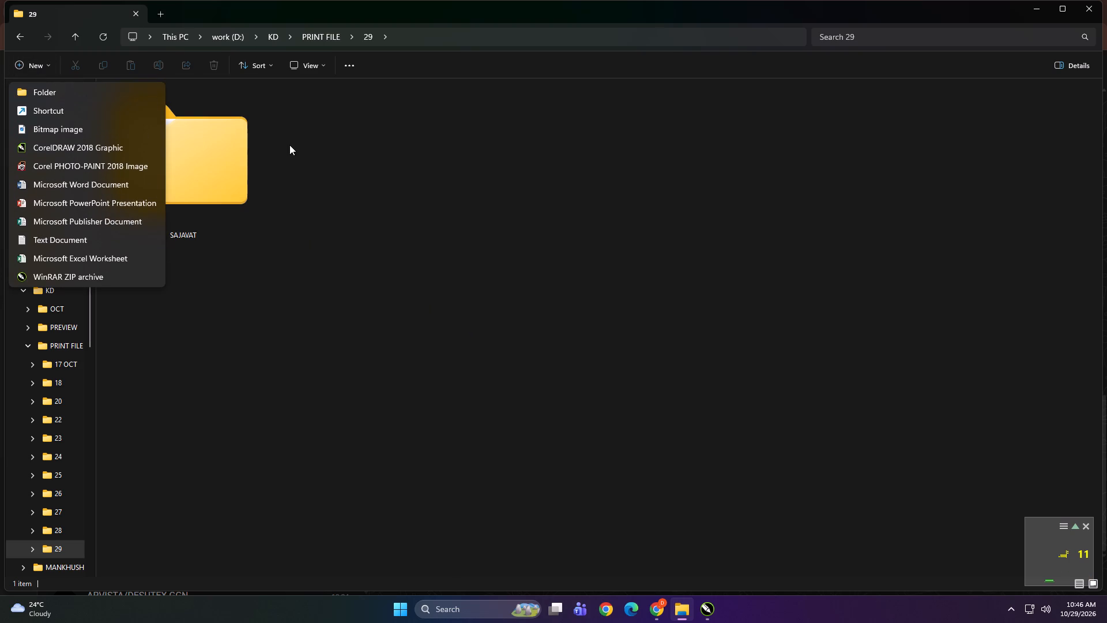
{"action": "left_click", "coordinate": [196, 148]}
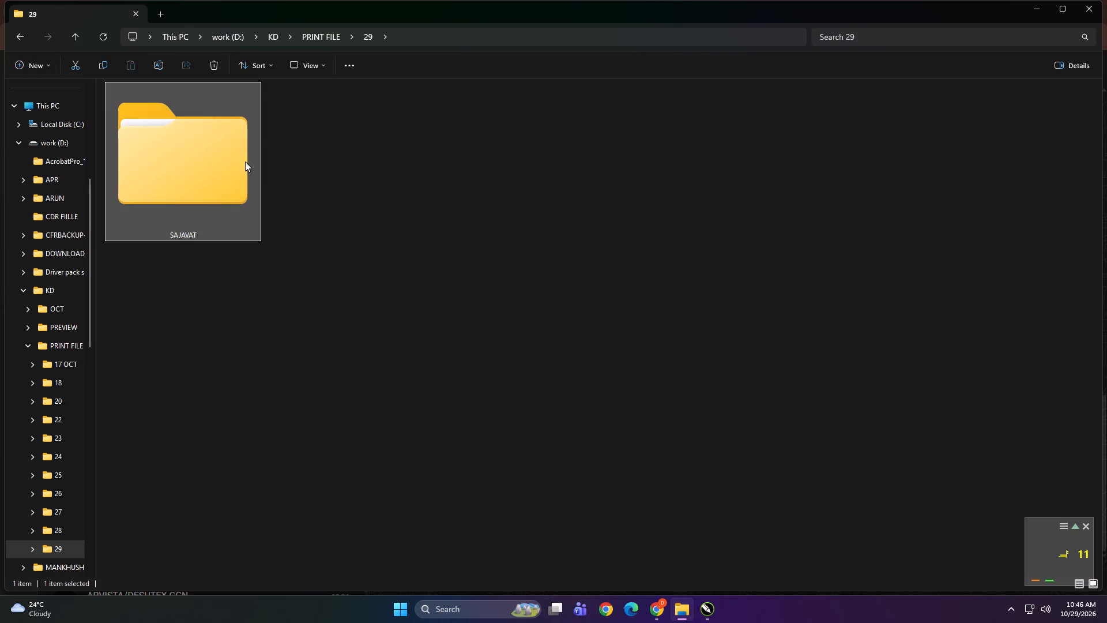
{"action": "left_click", "coordinate": [336, 164]}
{"action": "left_click_drag", "start_coordinate": [381, 226], "coordinate": [221, 166]}
{"action": "key", "text": "ctrl+c"}
Create a new folder named 29 inside the Print folder on the DIGITECH_SHAREDRIVE (Z:) network drive.
{"action": "scroll", "coordinate": [25, 313], "scroll_direction": "up", "scroll_amount": 8}
{"action": "left_click", "coordinate": [55, 370]}
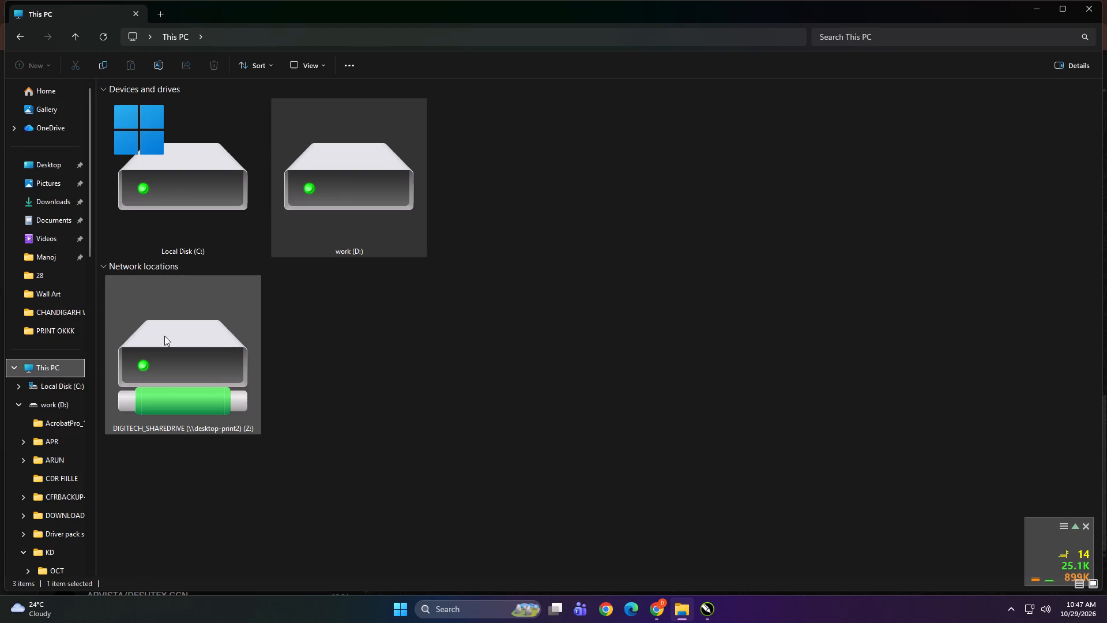
{"action": "scroll", "coordinate": [348, 320], "scroll_direction": "up", "scroll_amount": 2}
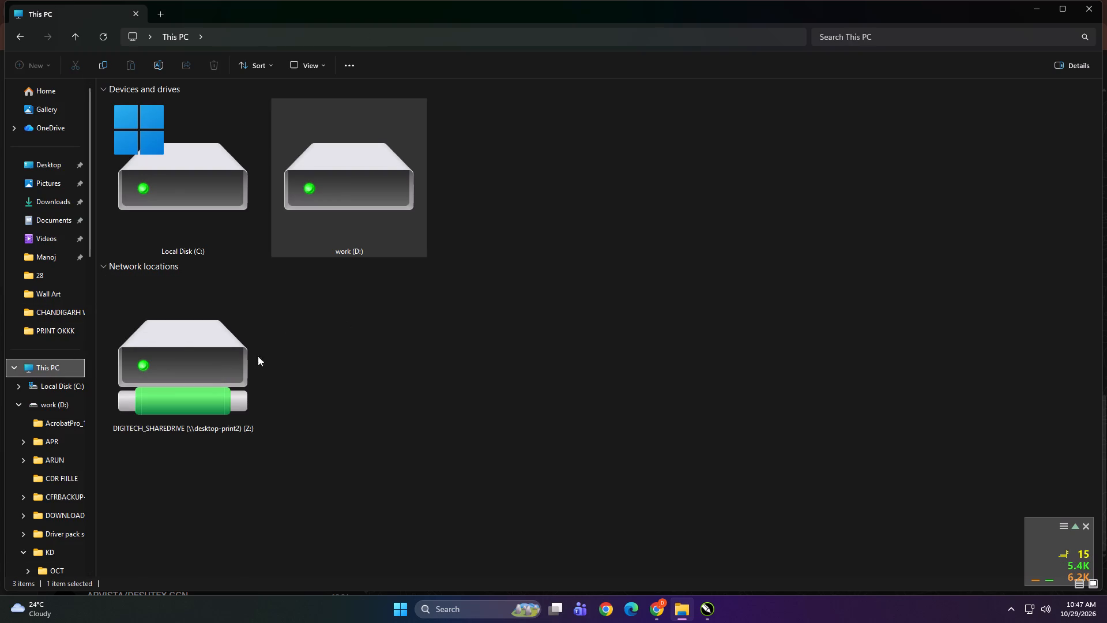
{"action": "double_click", "coordinate": [186, 337]}
{"action": "double_click", "coordinate": [831, 149]}
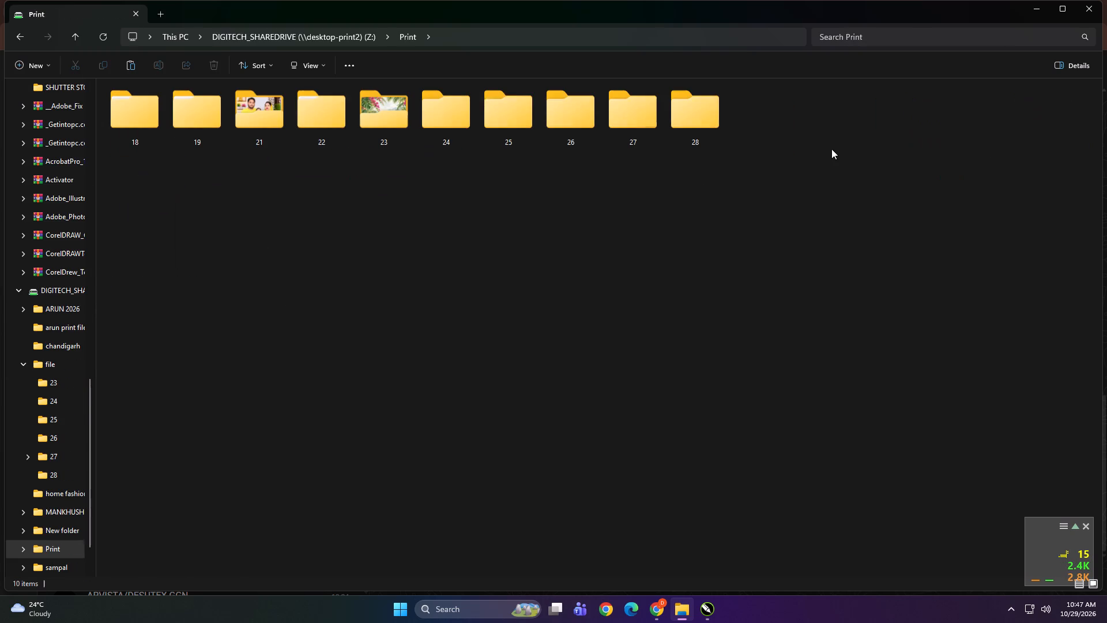
{"action": "left_click", "coordinate": [696, 117]}
{"action": "left_click", "coordinate": [660, 207]}
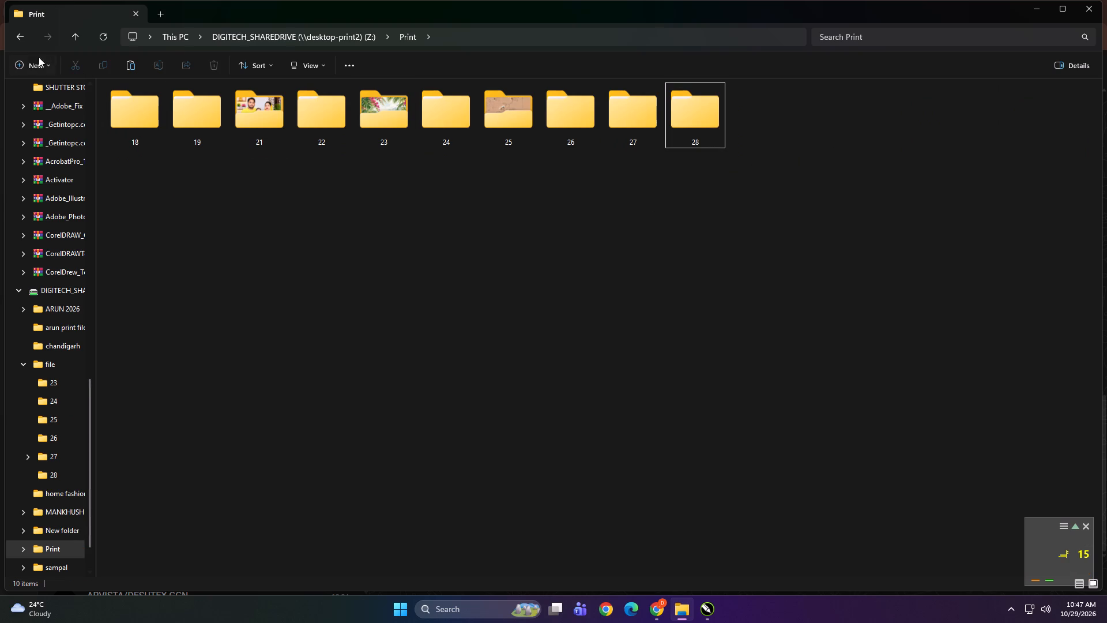
{"action": "left_click", "coordinate": [32, 63]}
{"action": "left_click", "coordinate": [47, 92]}
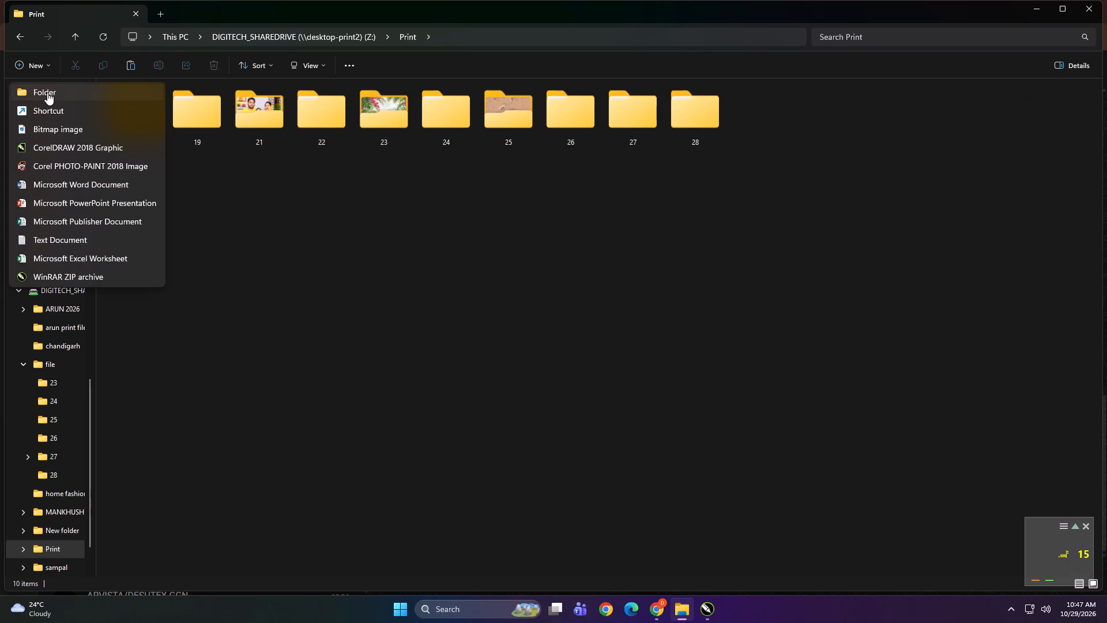
{"action": "type", "text": "29"}
{"action": "key", "text": "Return"}
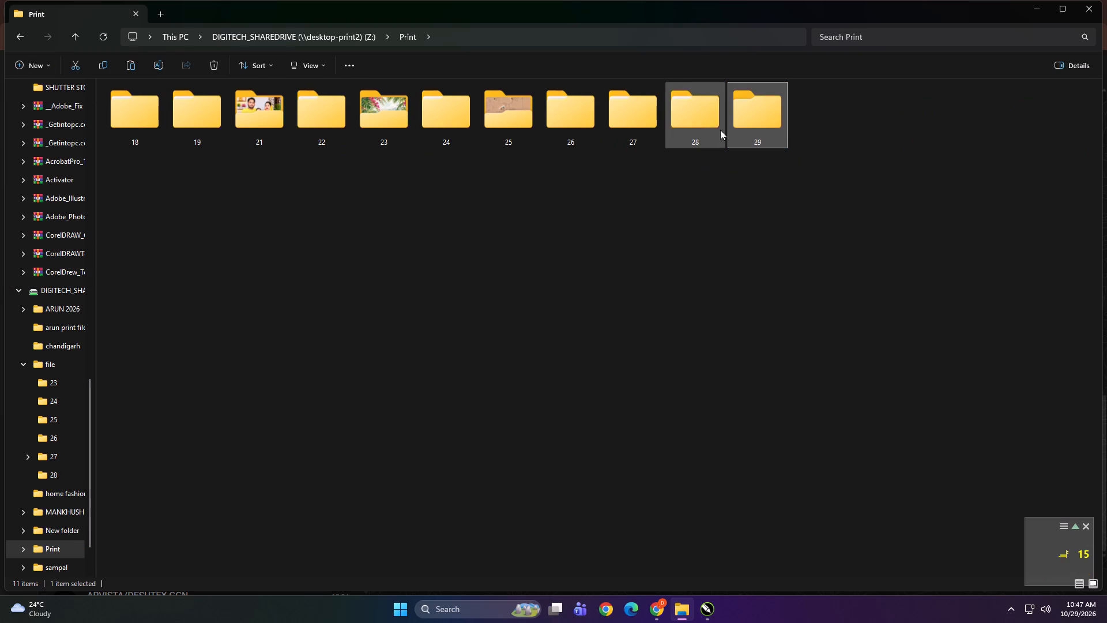
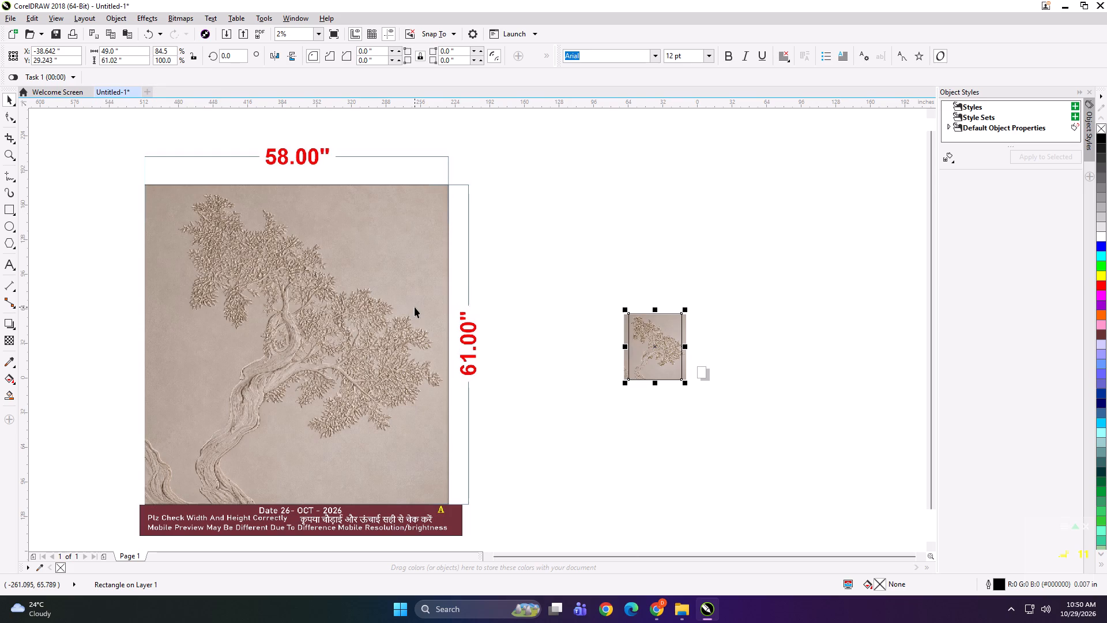
{"action": "scroll", "coordinate": [617, 338], "scroll_direction": "up", "scroll_amount": 2}
{"action": "left_click", "coordinate": [638, 341], "text": "shift"}
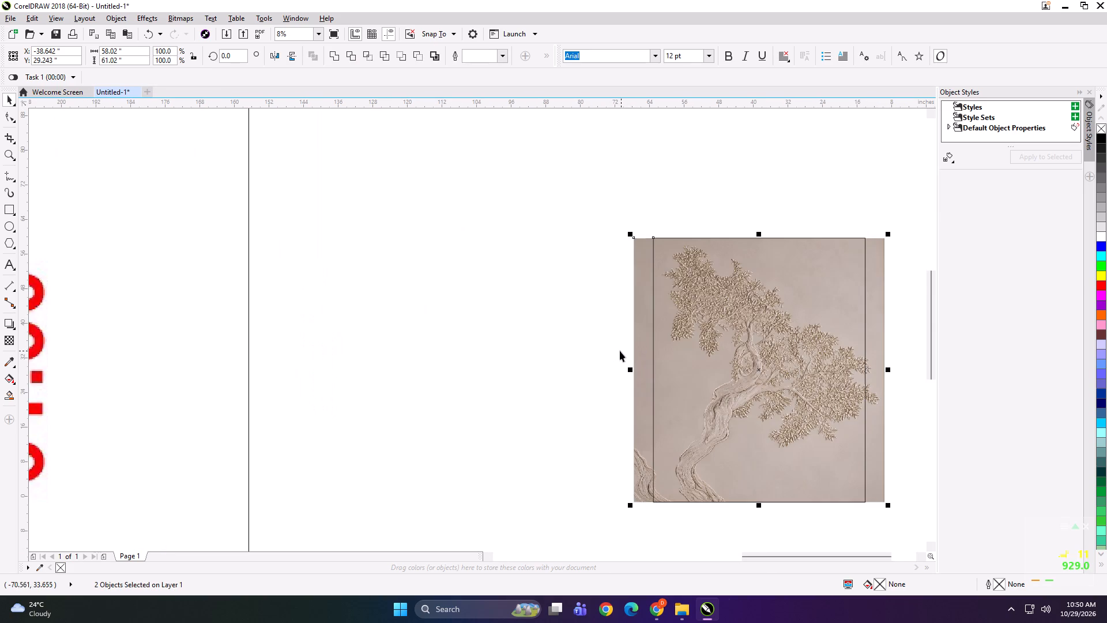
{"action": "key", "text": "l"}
{"action": "scroll", "coordinate": [611, 336], "scroll_direction": "down", "scroll_amount": 1}
{"action": "left_click", "coordinate": [649, 284]}
{"action": "left_click", "coordinate": [662, 227]}
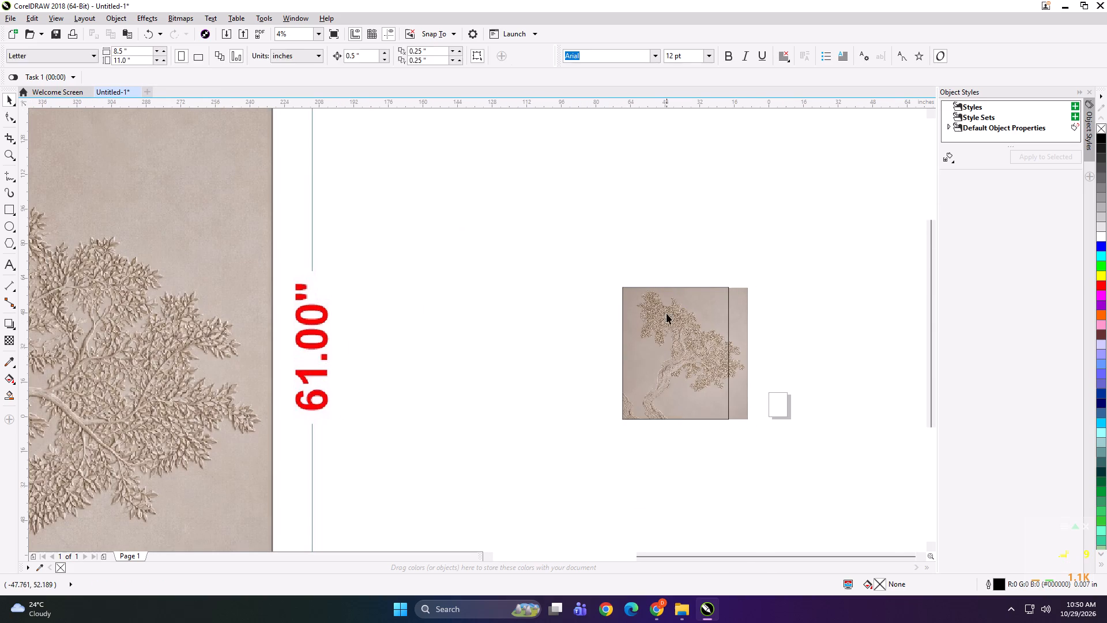
Make a mirrored copy of the rectangle on its right side, slightly overlapping it, and narrow the copy to the image's right edge.
{"action": "left_click", "coordinate": [668, 337]}
{"action": "left_click_drag", "start_coordinate": [618, 354], "coordinate": [773, 355]}
{"action": "right_click", "coordinate": [773, 355], "text": "ctrl"}
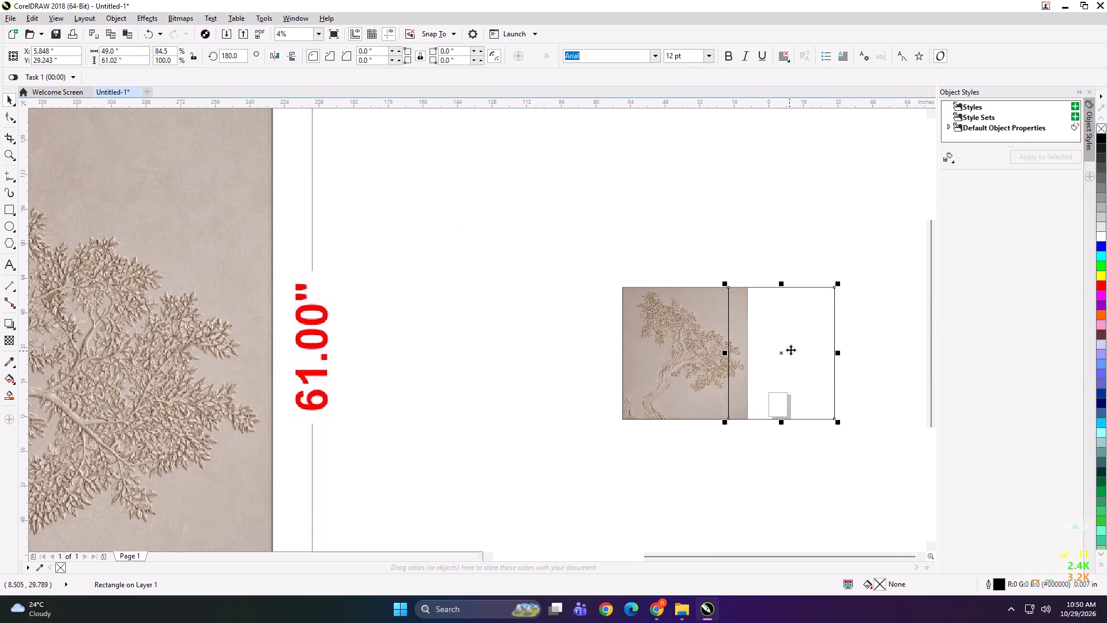
{"action": "key", "text": "Left"}
{"action": "left_click_drag", "start_coordinate": [838, 354], "coordinate": [755, 351]}
Group the two panel rectangles over the small tree image.
{"action": "left_click", "coordinate": [721, 339], "text": "shift"}
{"action": "key", "text": "ctrl+g"}
{"action": "left_click", "coordinate": [695, 251]}
Select the small tree bitmap beneath the grouped panel rectangles.
{"action": "left_click", "coordinate": [698, 321], "text": "alt"}
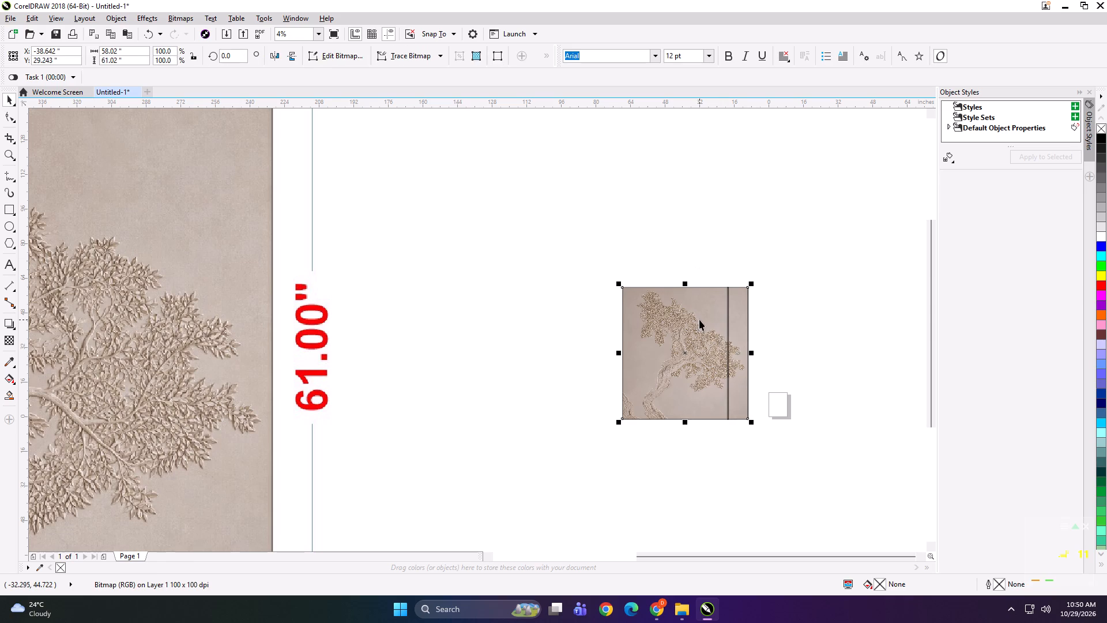
Ungroup the small two-panel tree artwork beside the page.
{"action": "key", "text": "shift+Return"}
{"action": "left_click", "coordinate": [701, 319]}
{"action": "key", "text": "ctrl+u"}
{"action": "left_click", "coordinate": [702, 259]}
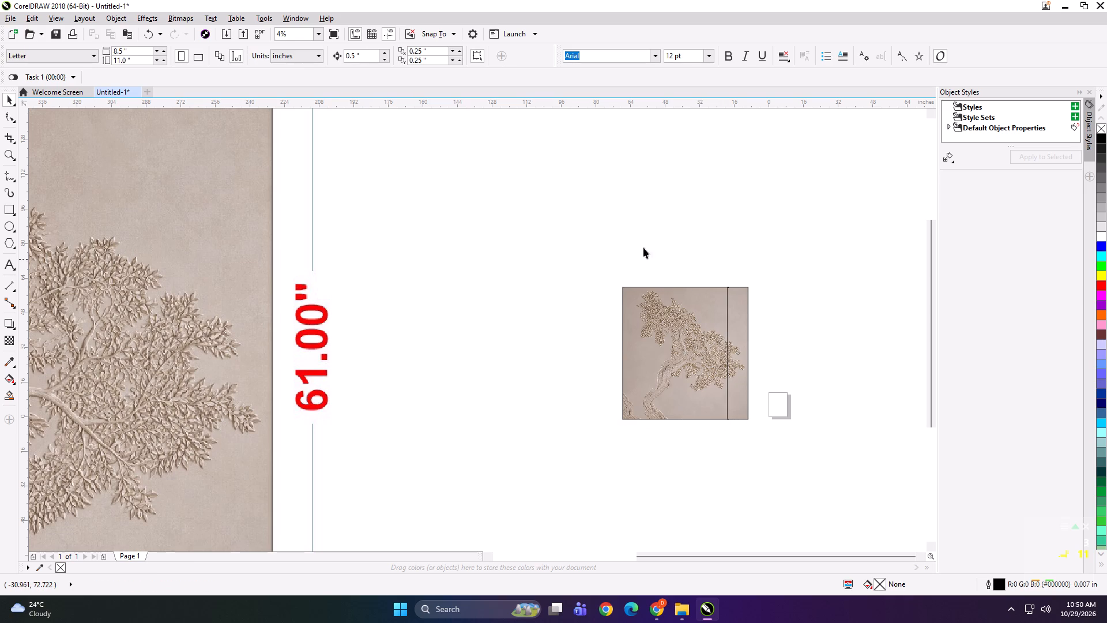
Add the text label "58*61 PANEL 1" on the top edge of the wide panel of the small tree artwork.
{"action": "scroll", "coordinate": [588, 385], "scroll_direction": "down", "scroll_amount": 1}
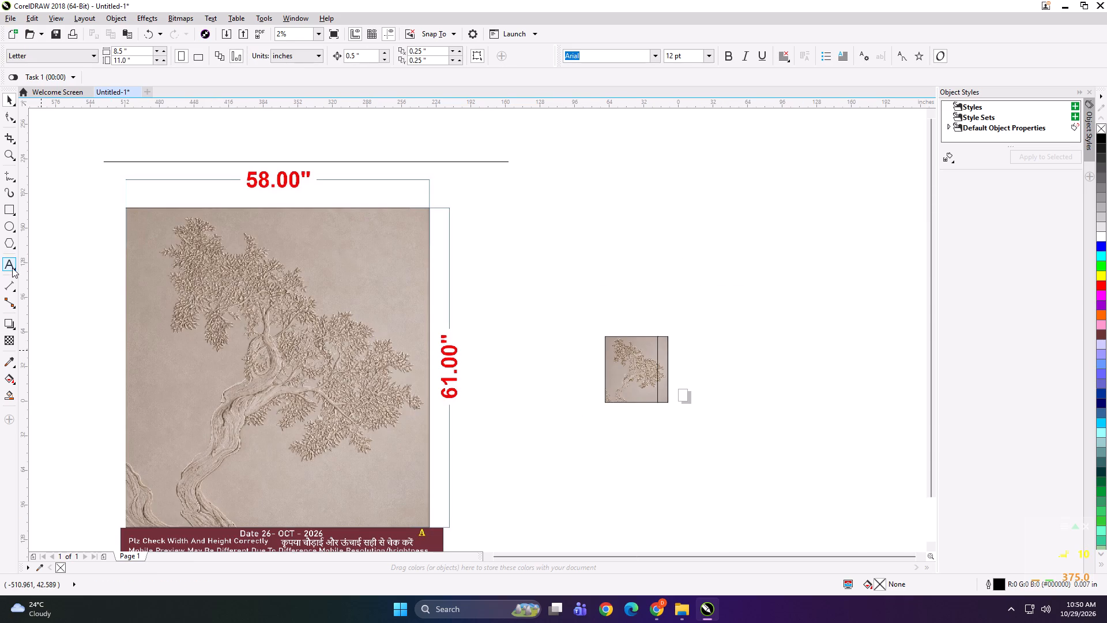
{"action": "left_click", "coordinate": [12, 267]}
{"action": "scroll", "coordinate": [656, 345], "scroll_direction": "up", "scroll_amount": 1}
{"action": "scroll", "coordinate": [611, 332], "scroll_direction": "up", "scroll_amount": 2}
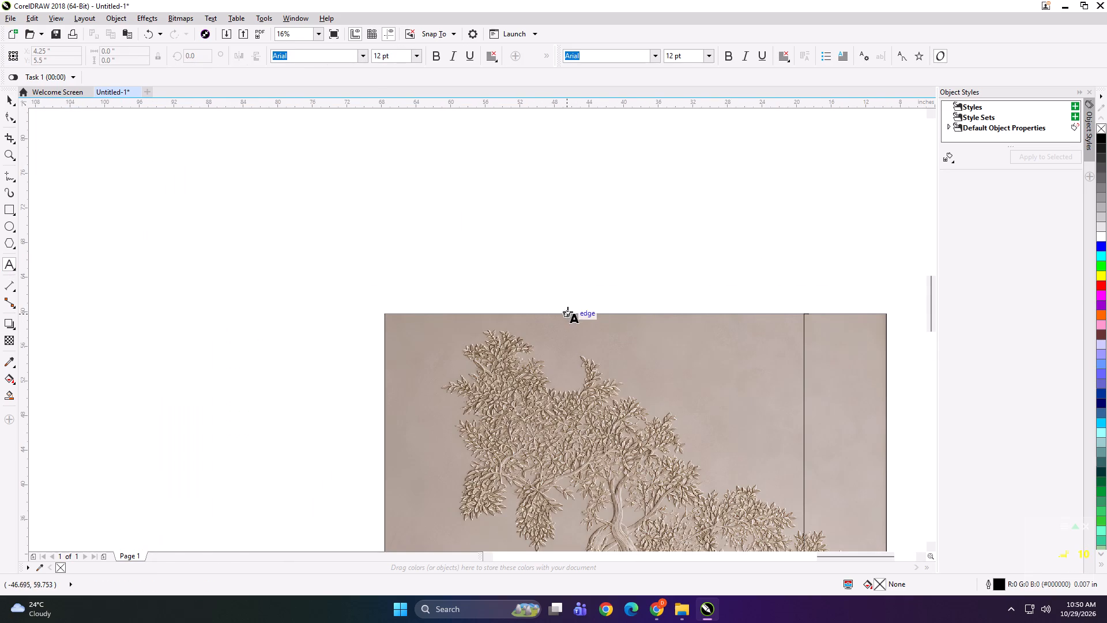
{"action": "left_click", "coordinate": [568, 312]}
{"action": "scroll", "coordinate": [645, 332], "scroll_direction": "down", "scroll_amount": 3}
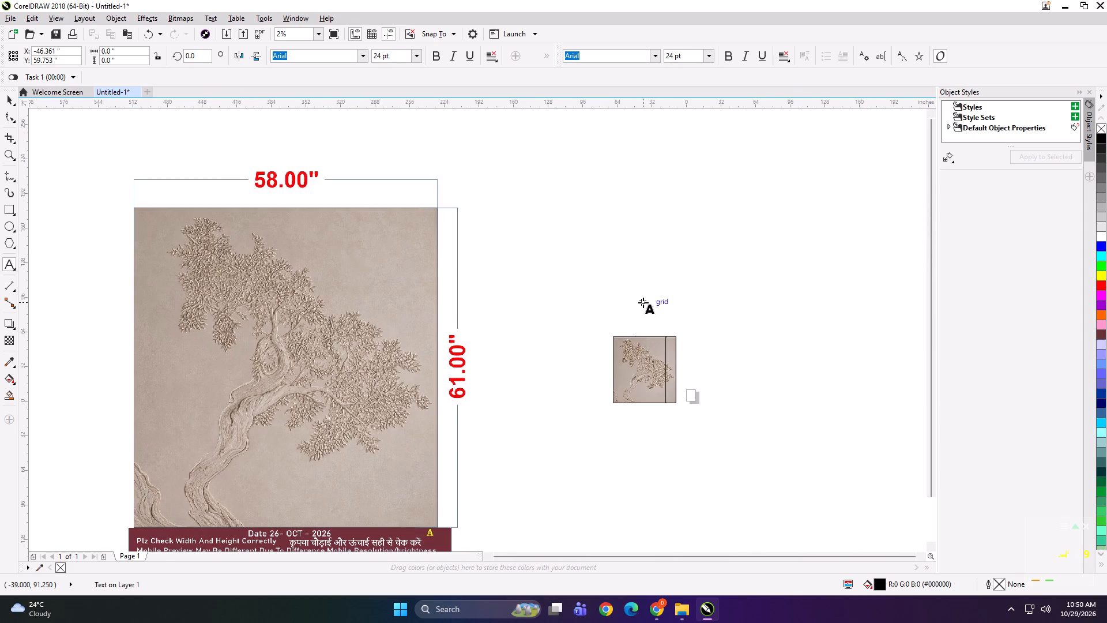
{"action": "type", "text": "*61 PANEL 1"}
Copy the label text onto the top edge of the narrow panel and change its ending to "PANEL 2".
{"action": "key", "text": "ctrl+a"}
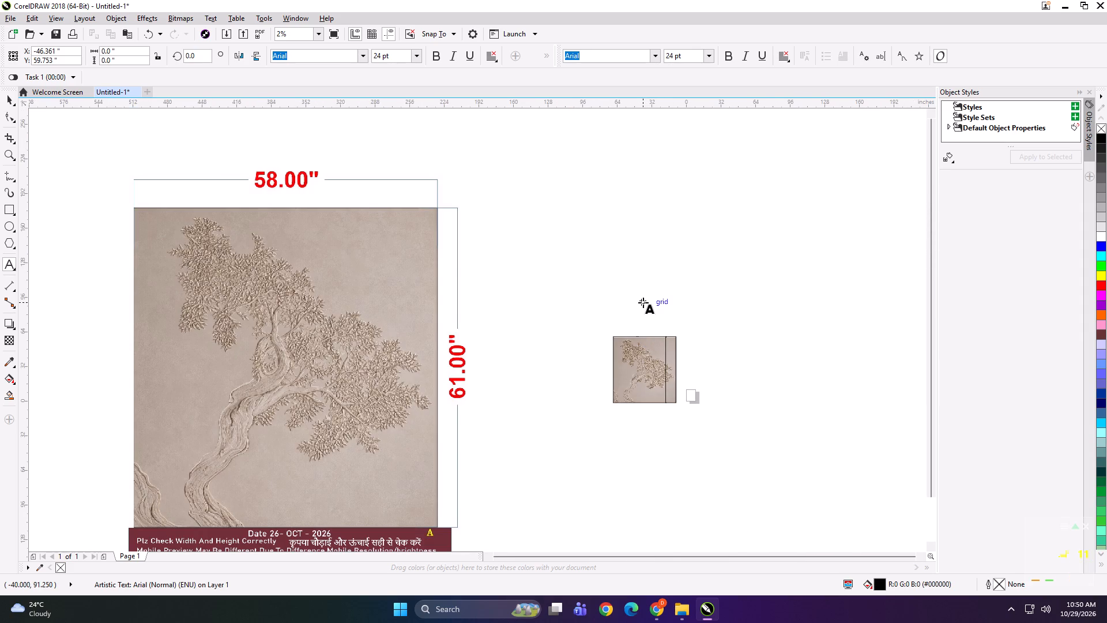
{"action": "key", "text": "ctrl+c"}
{"action": "scroll", "coordinate": [674, 351], "scroll_direction": "up", "scroll_amount": 2}
{"action": "scroll", "coordinate": [491, 299], "scroll_direction": "up", "scroll_amount": 2}
{"action": "scroll", "coordinate": [637, 259], "scroll_direction": "up", "scroll_amount": 2}
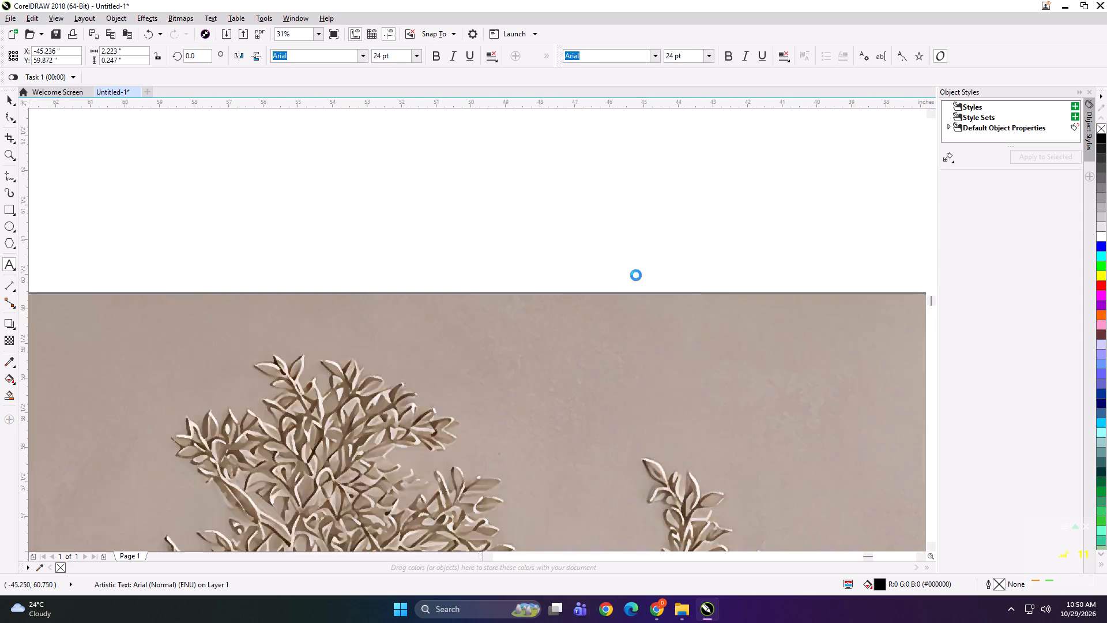
{"action": "scroll", "coordinate": [514, 263], "scroll_direction": "down", "scroll_amount": 4}
{"action": "scroll", "coordinate": [588, 269], "scroll_direction": "up", "scroll_amount": 2}
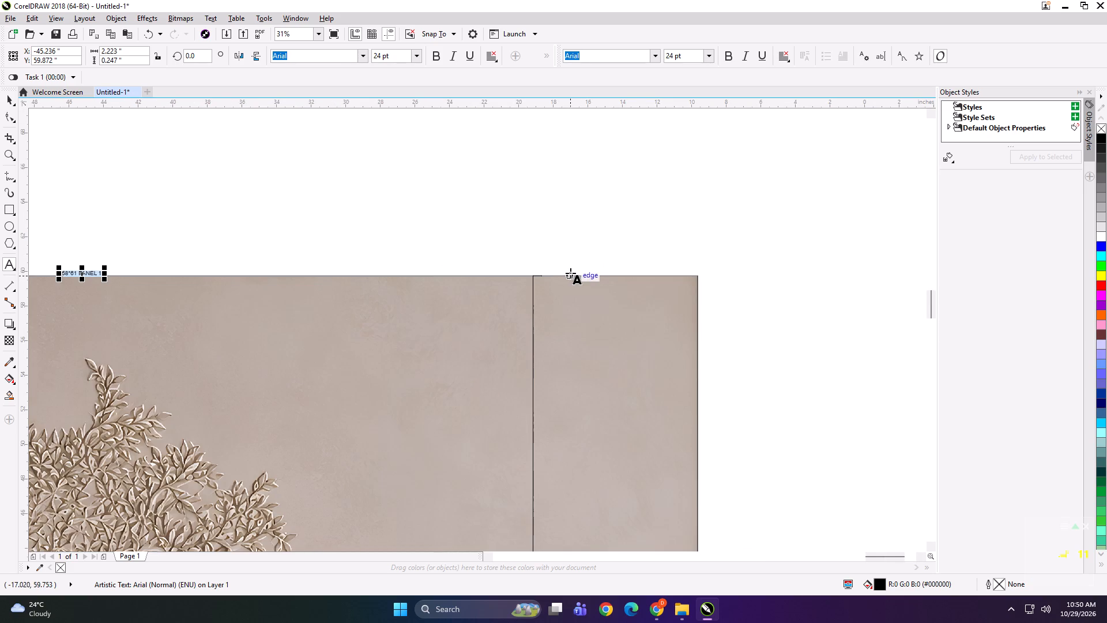
{"action": "left_click", "coordinate": [570, 273]}
{"action": "key", "text": "ctrl+v"}
{"action": "scroll", "coordinate": [570, 273], "scroll_direction": "up", "scroll_amount": 2}
{"action": "key", "text": "BackSpace"}
{"action": "key", "text": "2"}
{"action": "scroll", "coordinate": [570, 273], "scroll_direction": "down", "scroll_amount": 5}
Group the narrow panel with its PANEL 2 label, and the wide tree panel with its PANEL 1 label.
{"action": "left_click", "coordinate": [6, 99]}
{"action": "left_click", "coordinate": [613, 326], "text": "shift"}
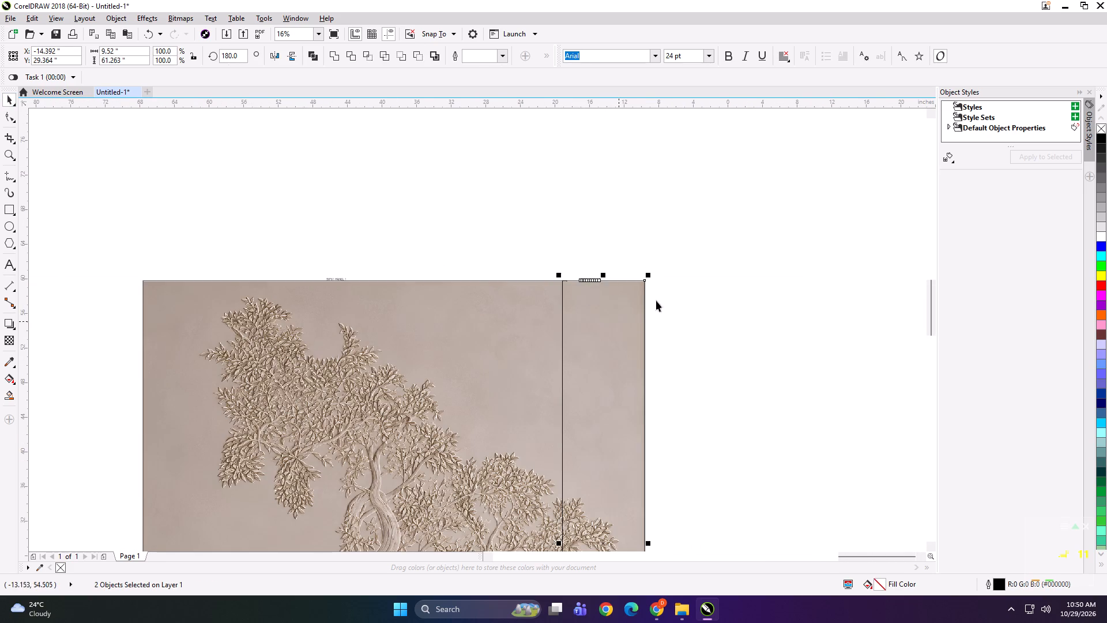
{"action": "scroll", "coordinate": [694, 273], "scroll_direction": "down", "scroll_amount": 1}
{"action": "key", "text": "ctrl+g"}
{"action": "left_click_drag", "start_coordinate": [566, 219], "coordinate": [461, 359]}
{"action": "left_click", "coordinate": [513, 343], "text": "shift"}
{"action": "key", "text": "ctrl+g"}
Start exporting the grouped wide panel and go to the SAJAVAT folder under PRINT FILE > 29.
{"action": "key", "text": "ctrl+e"}
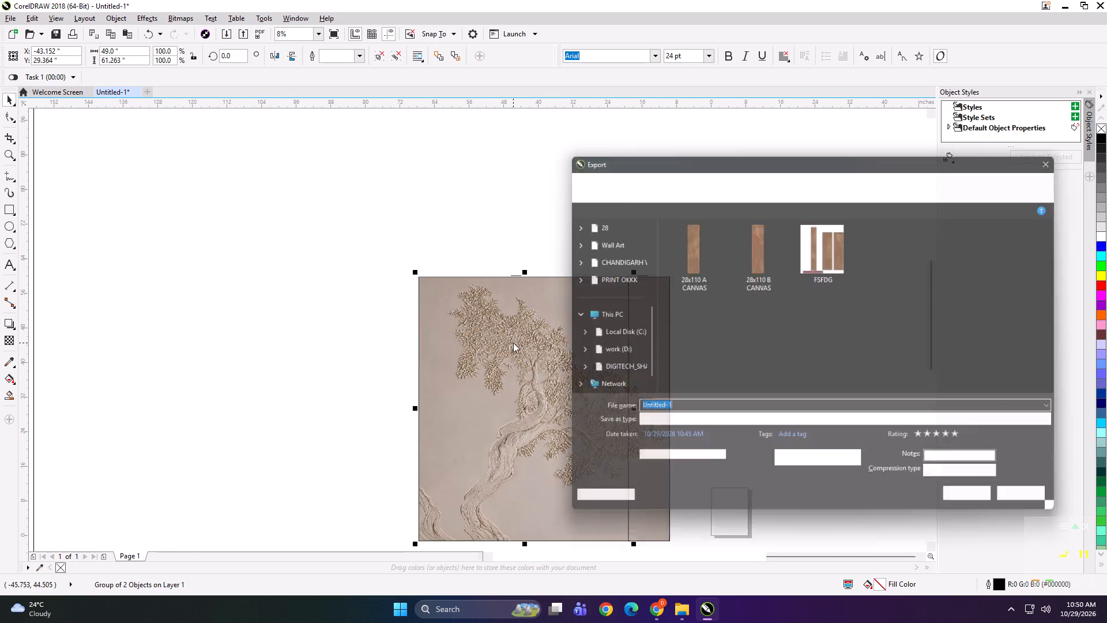
{"action": "left_click", "coordinate": [623, 181]}
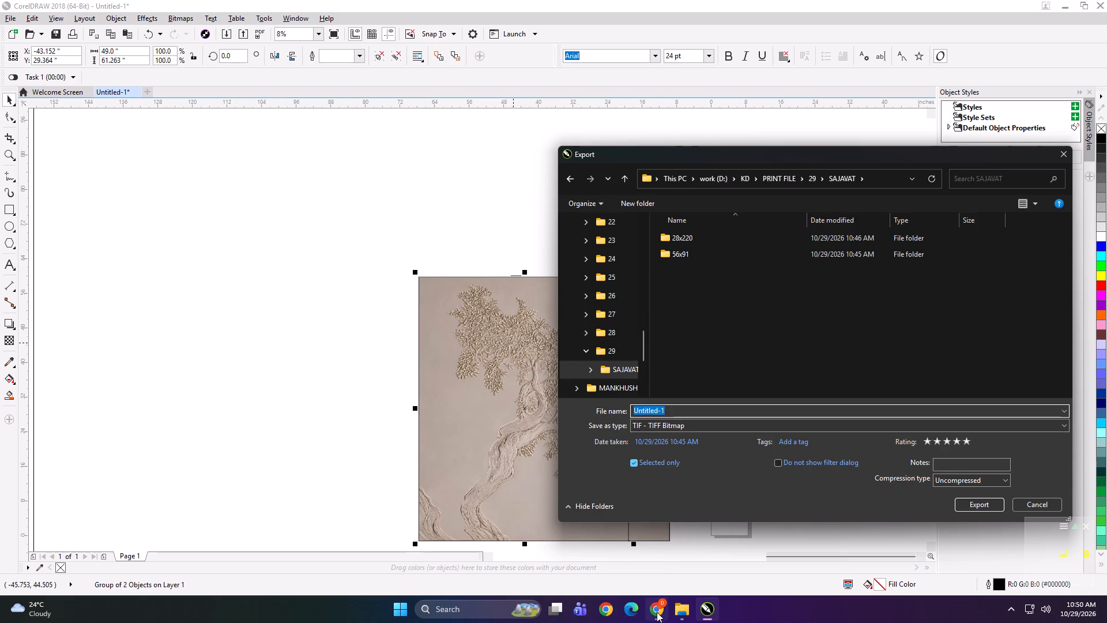
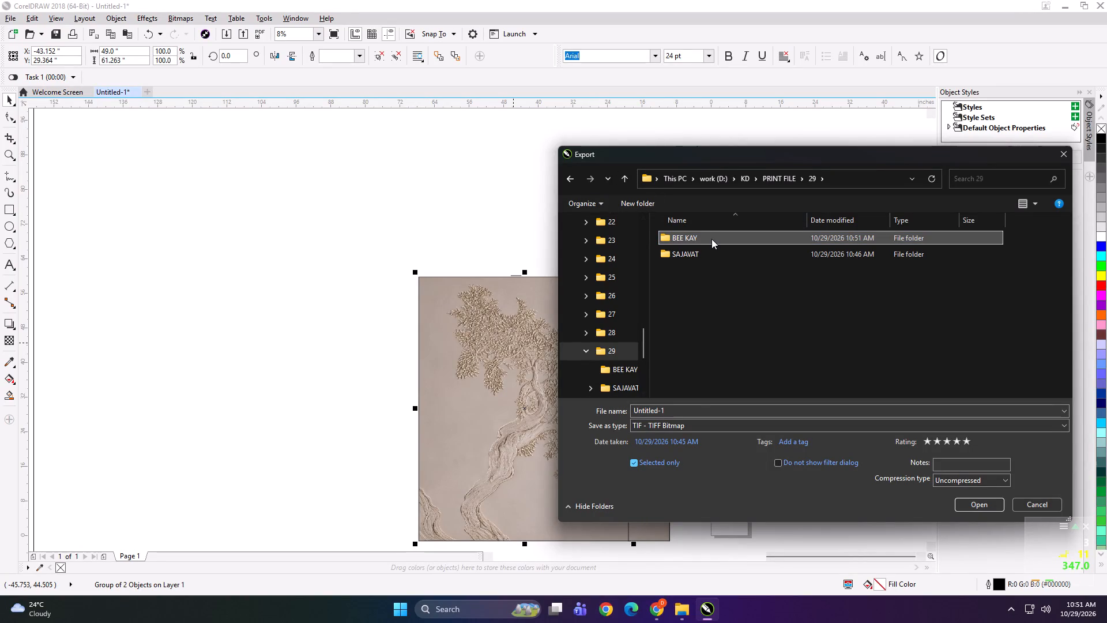
Create a folder named 58x61 inside BEE KAY under PRINT FILE > 29 and open it as the export destination.
{"action": "left_click", "coordinate": [695, 413]}
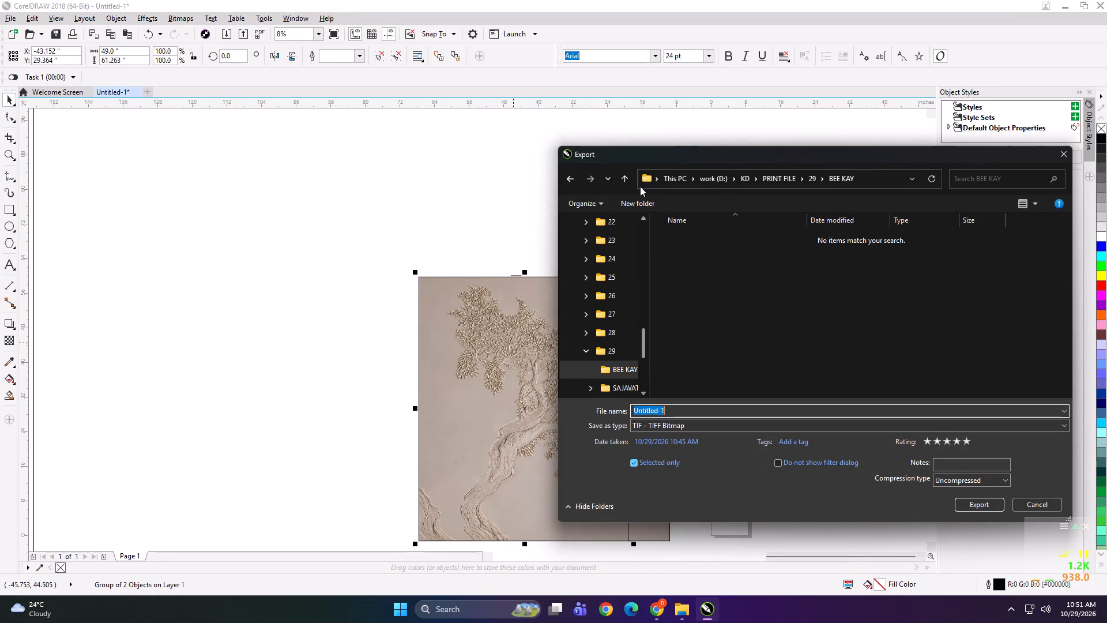
{"action": "left_click_drag", "start_coordinate": [640, 153], "coordinate": [592, 135]}
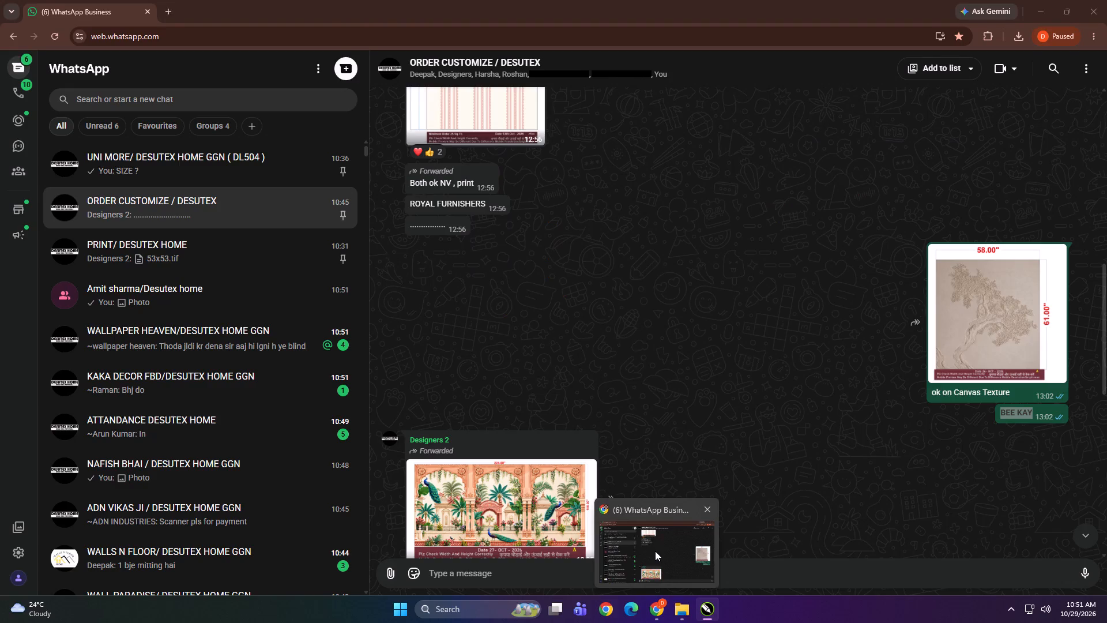
{"action": "left_click", "coordinate": [588, 185]}
{"action": "type", "text": "58x61"}
{"action": "key", "text": "space"}
{"action": "key", "text": "Return"}
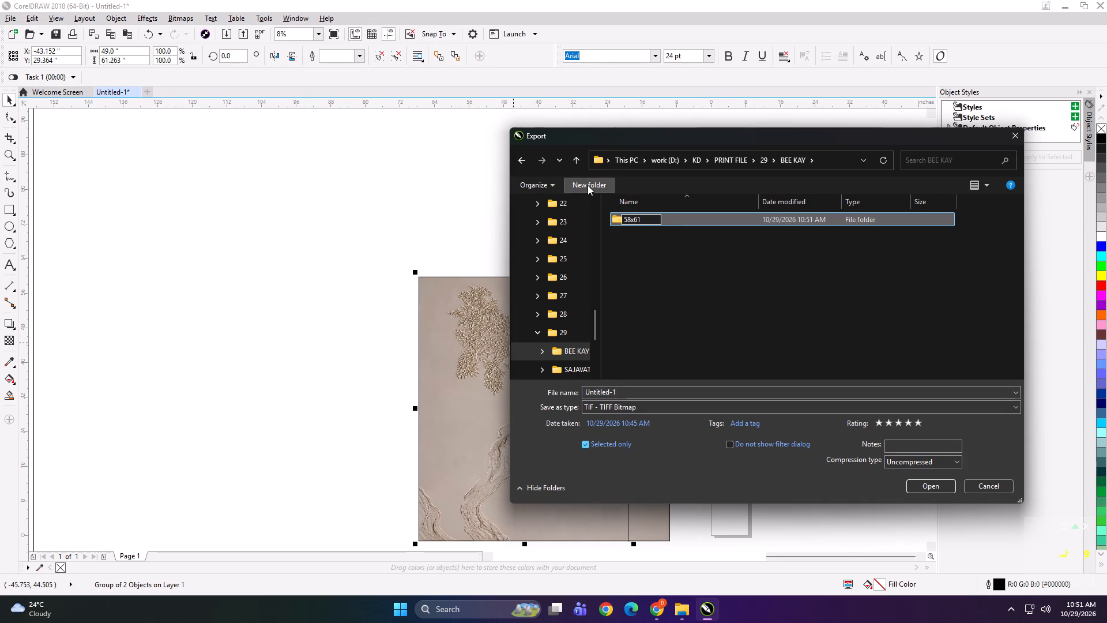
{"action": "double_click", "coordinate": [664, 217]}
Export the grouped wide panel as a TIFF named 49x61 in the 58x61 folder.
{"action": "left_click", "coordinate": [662, 396]}
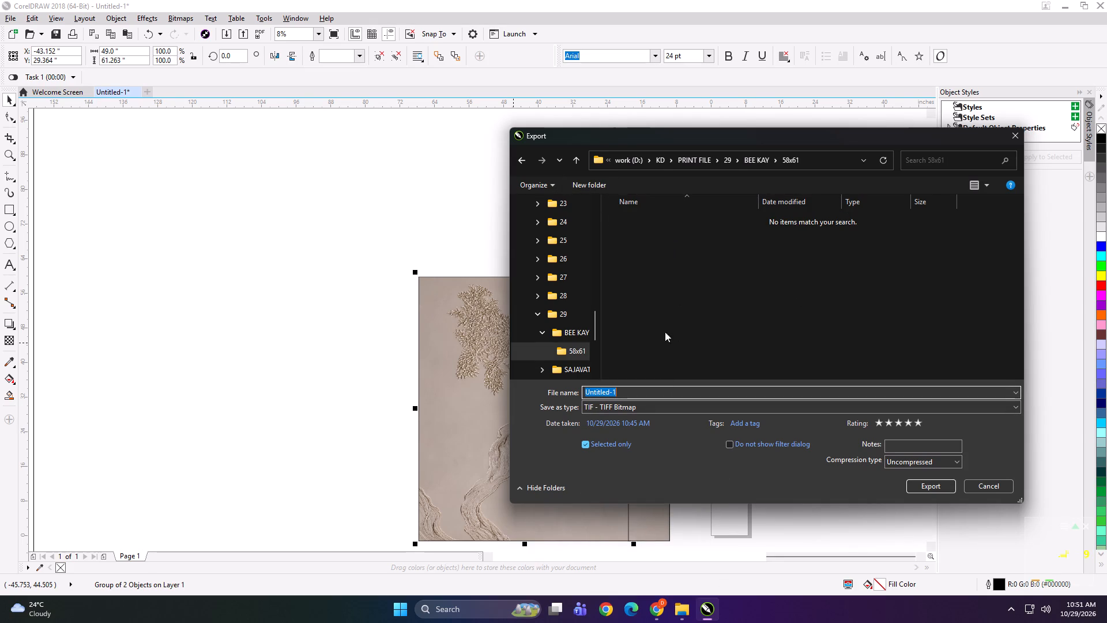
{"action": "type", "text": "49x61"}
{"action": "key", "text": "space"}
{"action": "key", "text": "Return"}
{"action": "key", "text": "Return"}
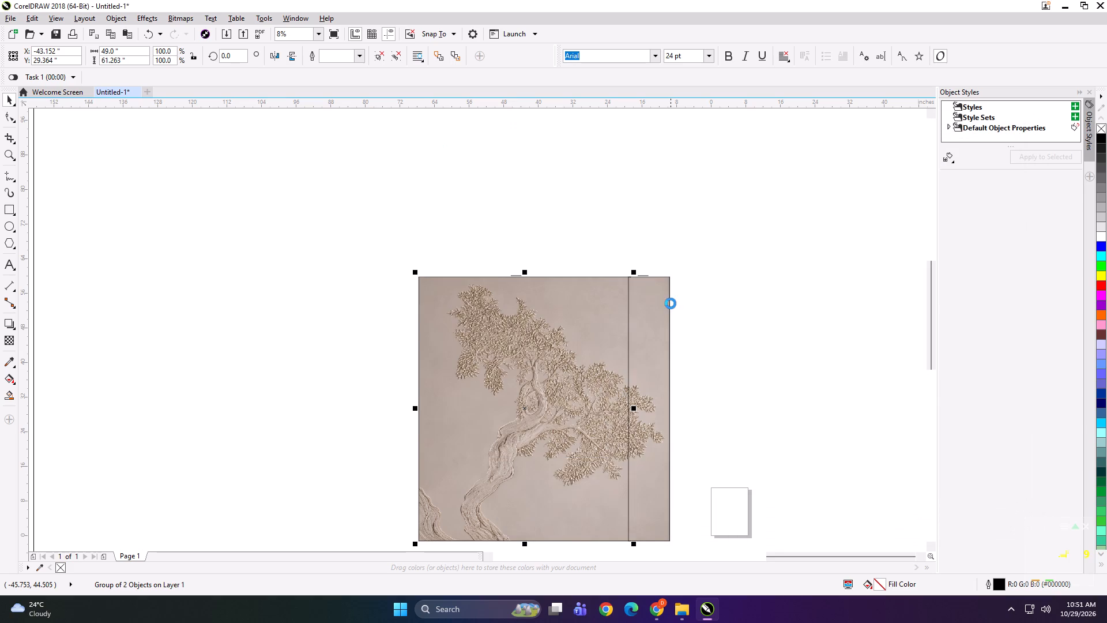
Export the grouped narrow panel as a TIFF named 9.5x61 in the same 58x61 folder.
{"action": "left_click", "coordinate": [667, 303]}
{"action": "key", "text": "ctrl+e"}
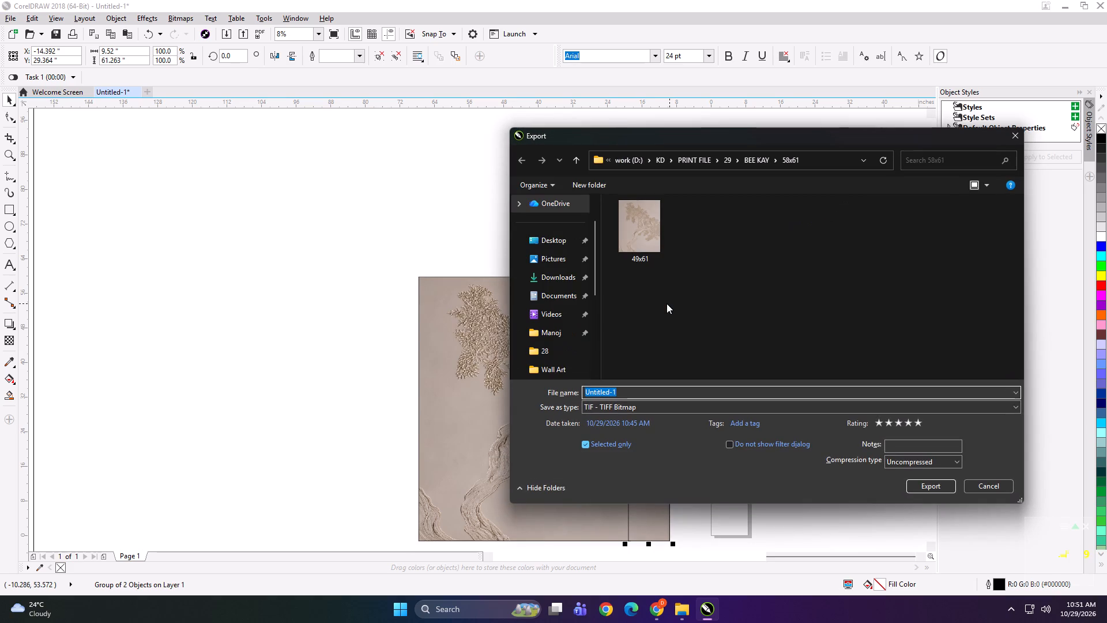
{"action": "type", "text": ".5x61"}
{"action": "key", "text": "space"}
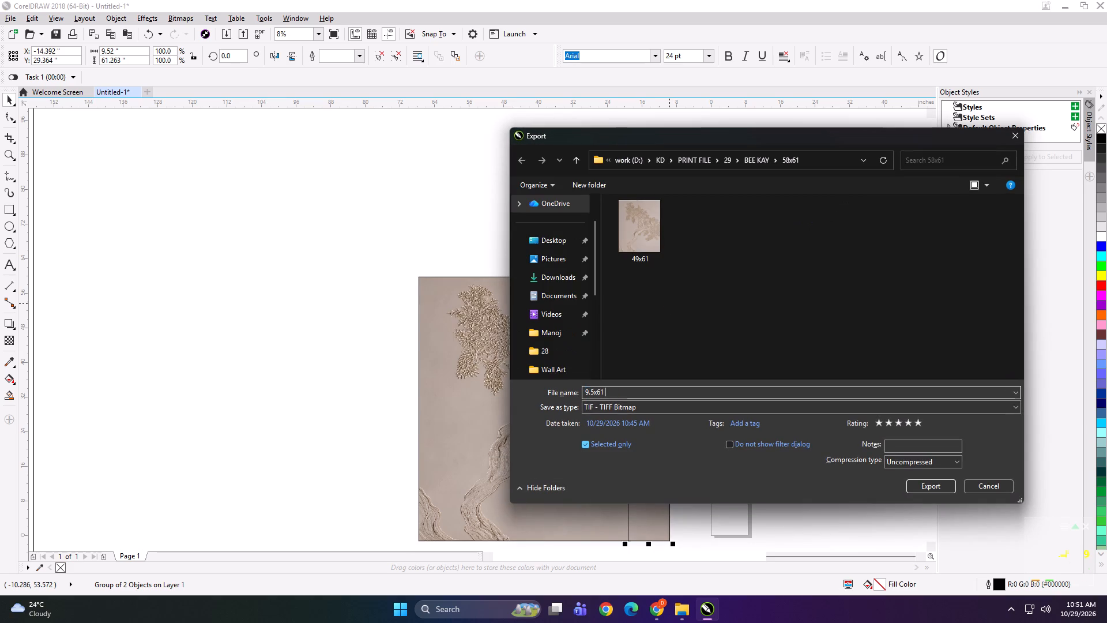
{"action": "key", "text": "Return"}
{"action": "key", "text": "Return"}
Nudge the narrow panel about 5.5 inches to the right, away from the wide panel.
{"action": "scroll", "coordinate": [633, 289], "scroll_direction": "down", "scroll_amount": 1}
{"action": "key", "text": "Right"}
{"action": "key", "text": "Right"}
{"action": "key", "text": "Right"}
{"action": "key", "text": "Right"}
{"action": "key", "text": "Right"}
{"action": "key", "text": "Right"}
{"action": "key", "text": "Right"}
{"action": "key", "text": "Right"}
{"action": "key", "text": "Right"}
{"action": "key", "text": "Right"}
{"action": "key", "text": "Right"}
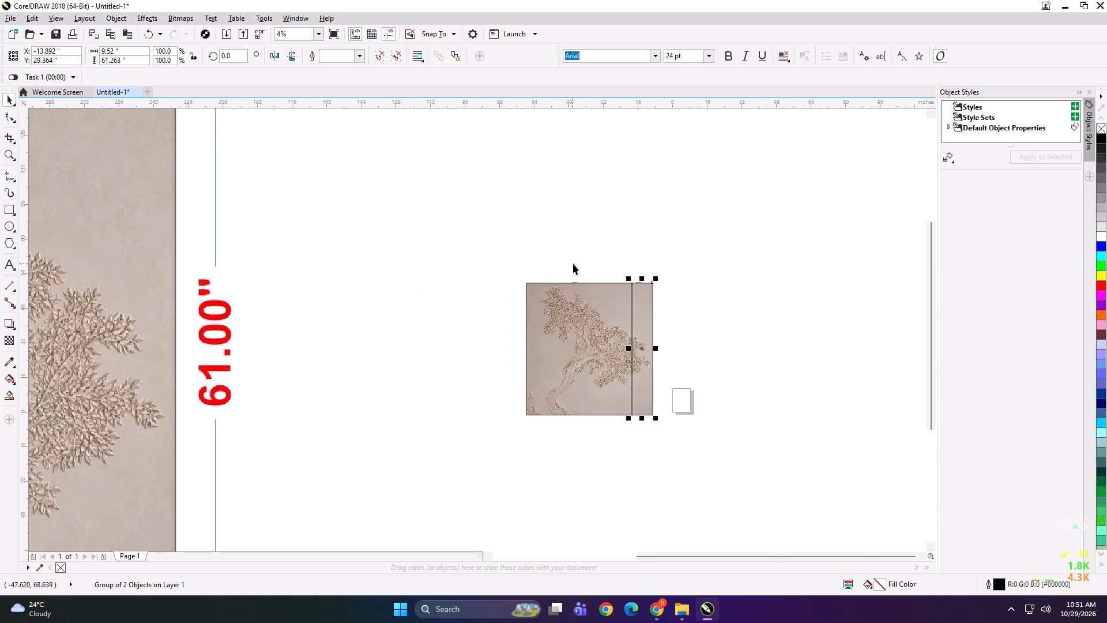
Enlarge both panels together to about the height of the dimensioned 58x61 preview and group them with that preview.
{"action": "scroll", "coordinate": [573, 264], "scroll_direction": "down", "scroll_amount": 1}
{"action": "left_click_drag", "start_coordinate": [691, 229], "coordinate": [449, 412]}
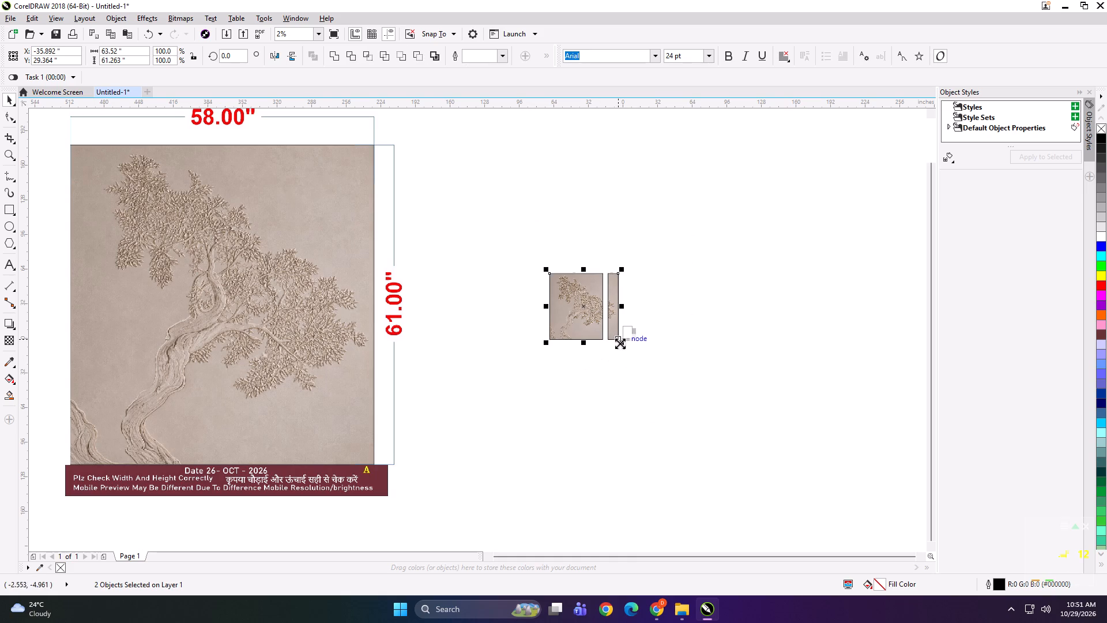
{"action": "left_click_drag", "start_coordinate": [621, 343], "coordinate": [751, 543], "text": "shift"}
{"action": "left_click", "coordinate": [217, 402], "text": "shift"}
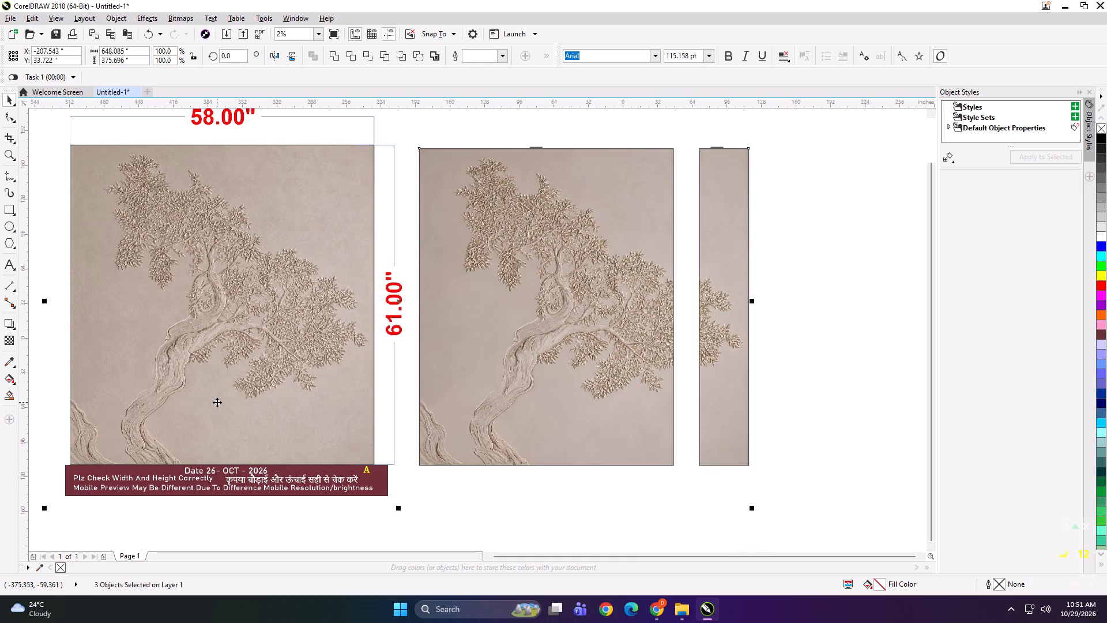
{"action": "key", "text": "ctrl+g"}
Scale the combined group of preview and panels down to about 3.1 by 1.8 inches.
{"action": "left_click_drag", "start_coordinate": [748, 508], "coordinate": [551, 427], "text": "shift"}
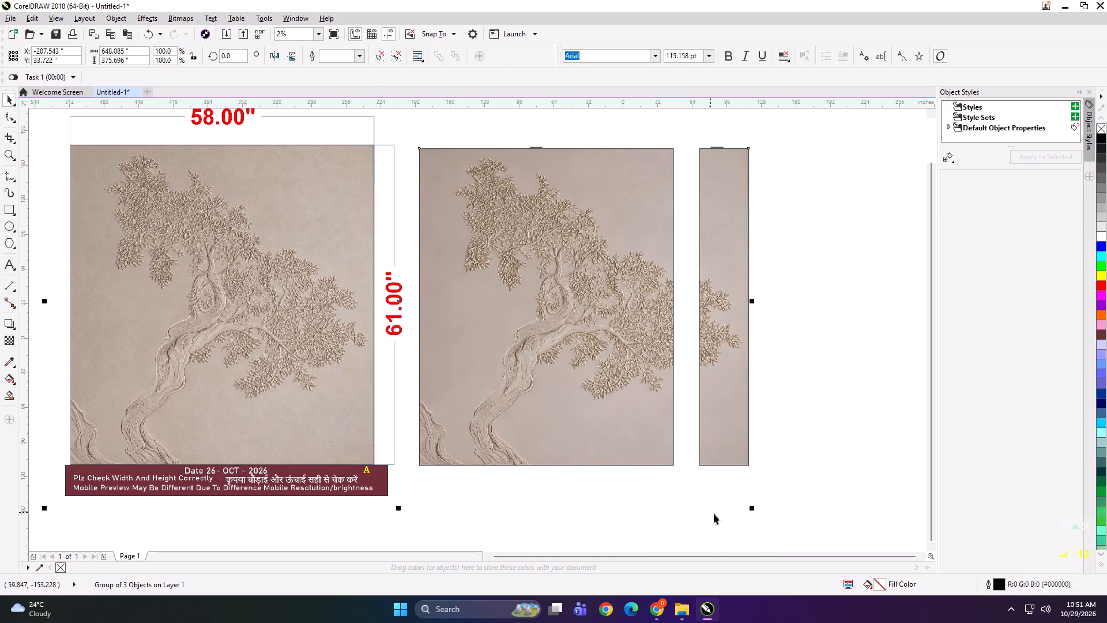
{"action": "left_click_drag", "start_coordinate": [754, 508], "coordinate": [413, 323], "text": "shift"}
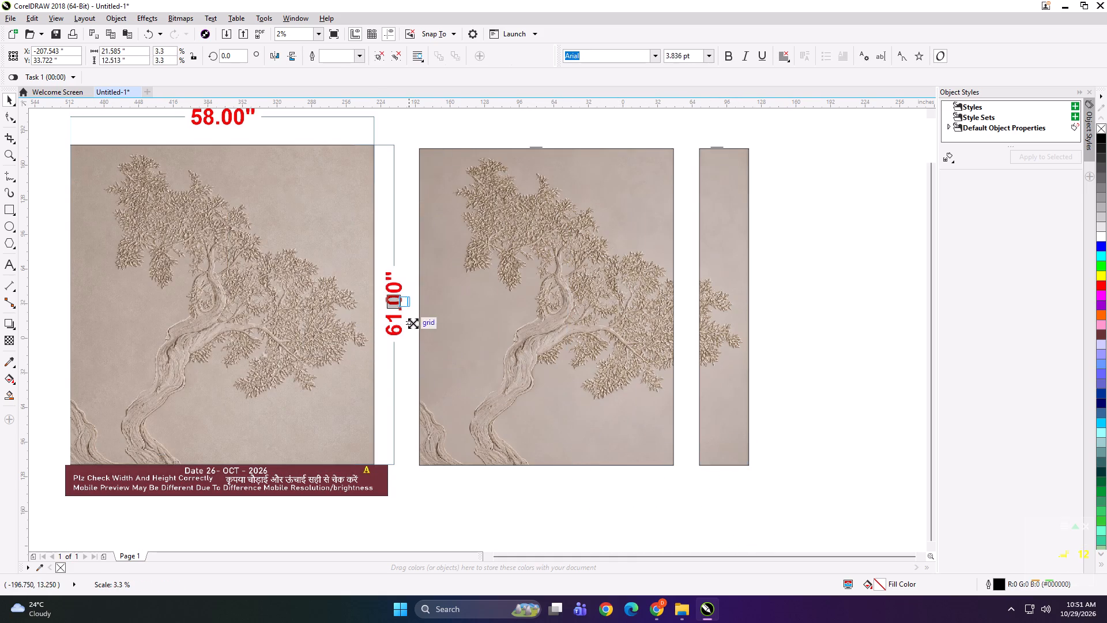
{"action": "left_click_drag", "start_coordinate": [413, 323], "coordinate": [408, 317], "text": "shift"}
{"action": "scroll", "coordinate": [389, 303], "scroll_direction": "up", "scroll_amount": 5}
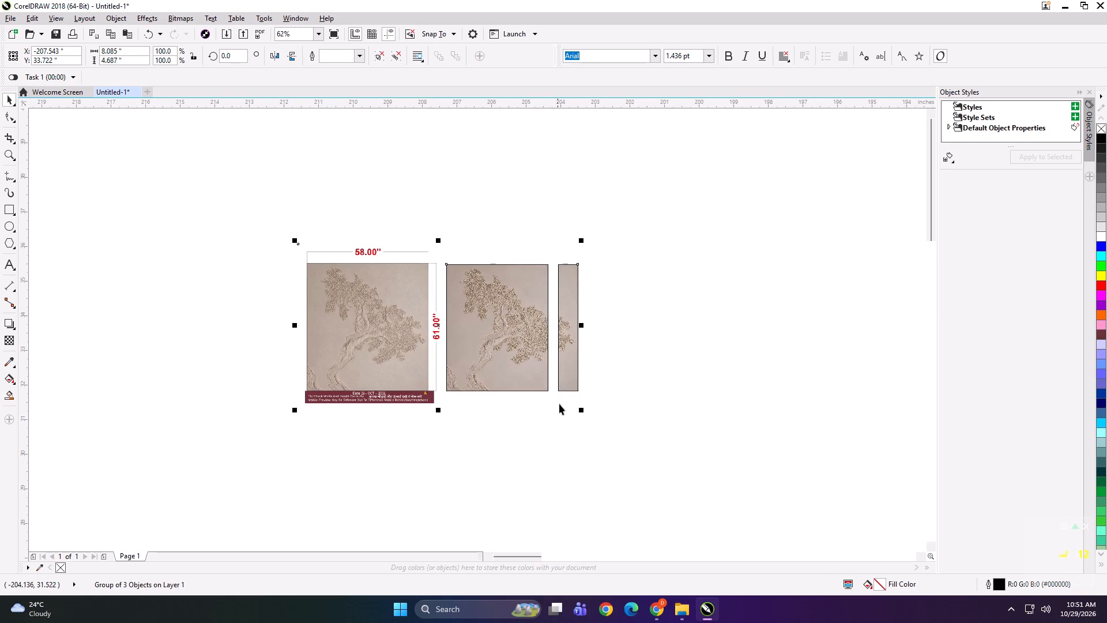
{"action": "left_click_drag", "start_coordinate": [586, 412], "coordinate": [500, 372], "text": "shift"}
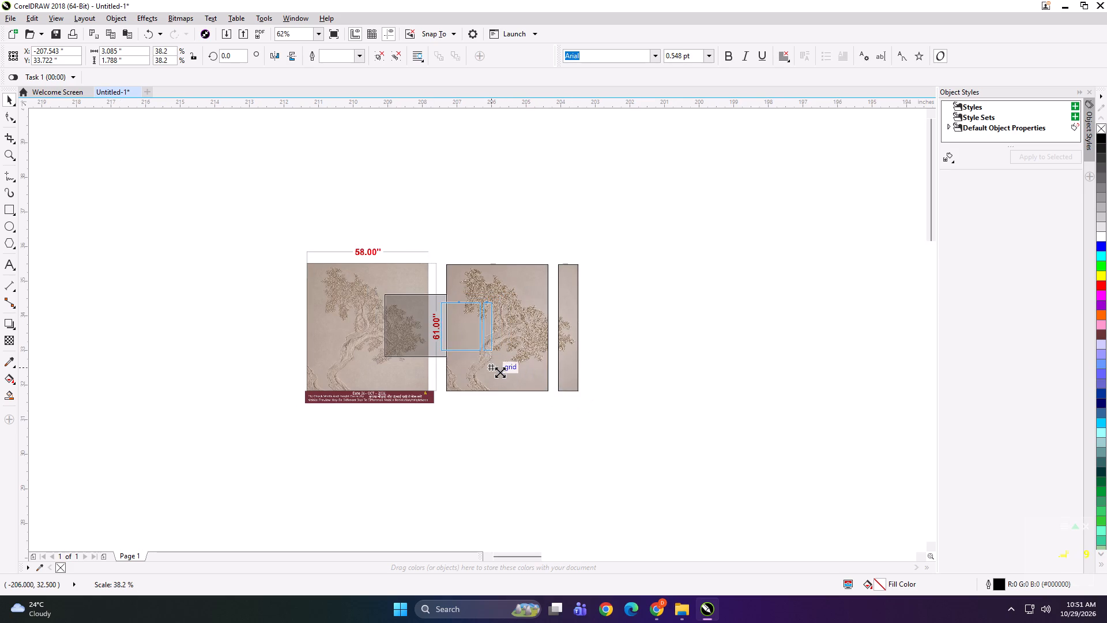
{"action": "left_click_drag", "start_coordinate": [500, 372], "coordinate": [499, 372], "text": "shift"}
Export the small combined group under the file name SDGD.
{"action": "key", "text": "ctrl+e"}
{"action": "type", "text": "SDGD"}
{"action": "key", "text": "Return"}
{"action": "key", "text": "Return"}
{"action": "key", "text": "Return"}
{"action": "key", "text": "Return"}
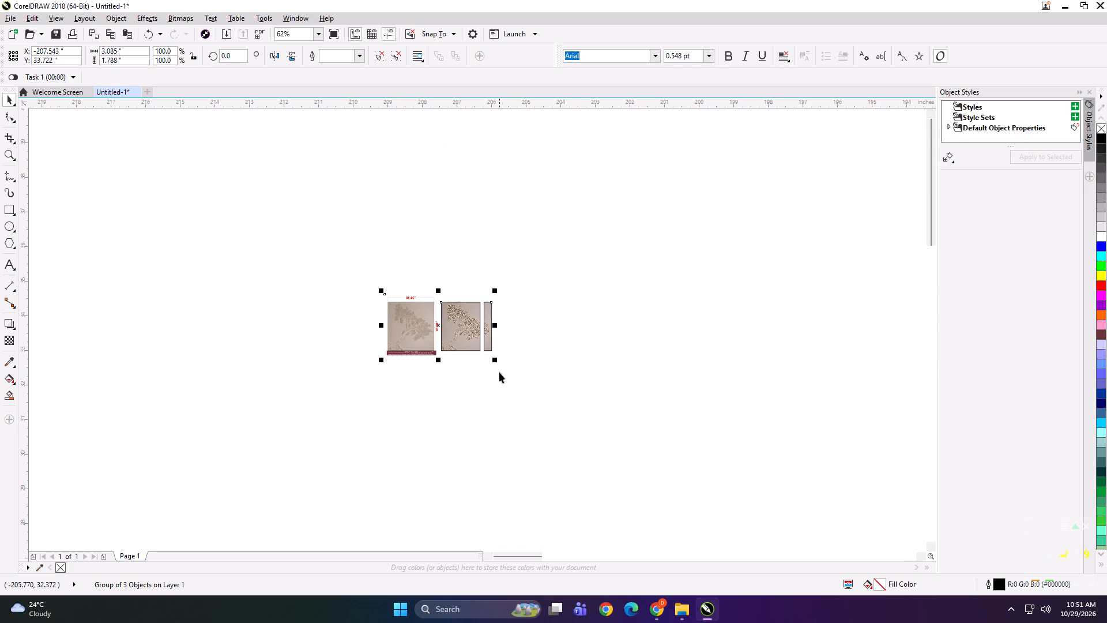
Delete the combined group of preview and panels to clear the drawing.
{"action": "key", "text": "Delete"}
{"action": "key", "text": "F4"}
{"action": "scroll", "coordinate": [503, 371], "scroll_direction": "down", "scroll_amount": 12}
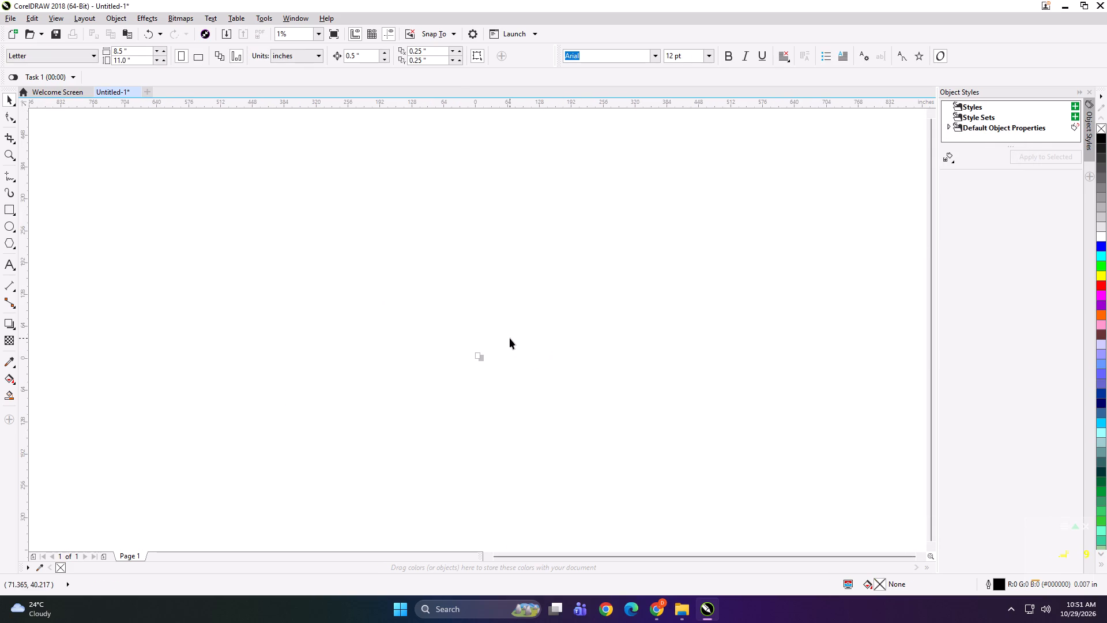
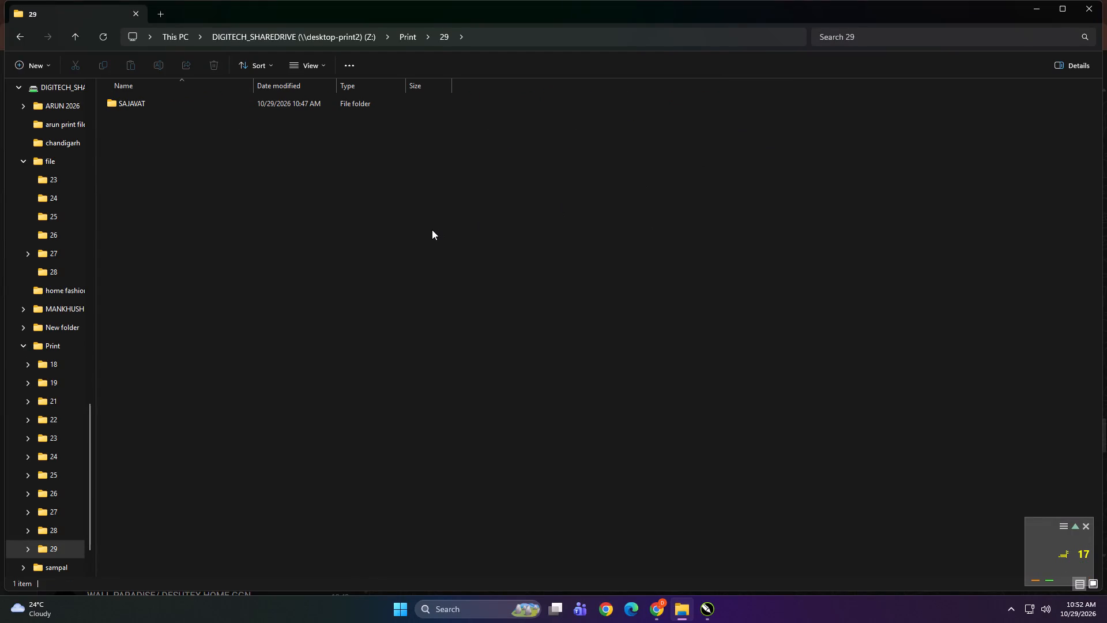
Copy the BEE KAY folder from KD > PRINT FILE > 29 on the work (D:) drive.
{"action": "scroll", "coordinate": [54, 336], "scroll_direction": "up", "scroll_amount": 5}
{"action": "left_click", "coordinate": [51, 360]}
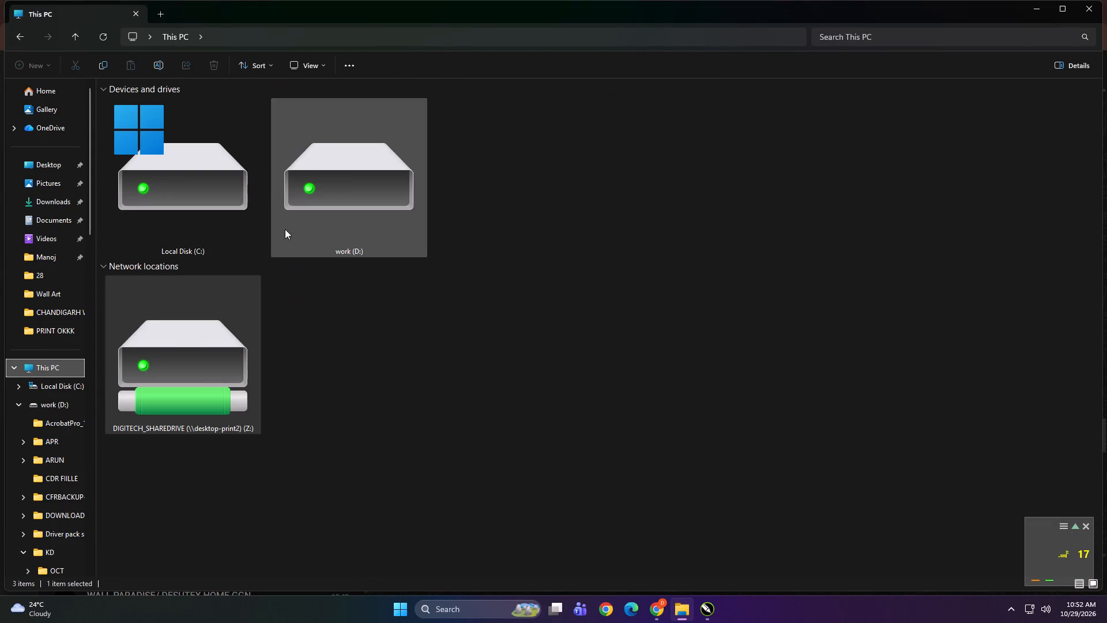
{"action": "double_click", "coordinate": [291, 195]}
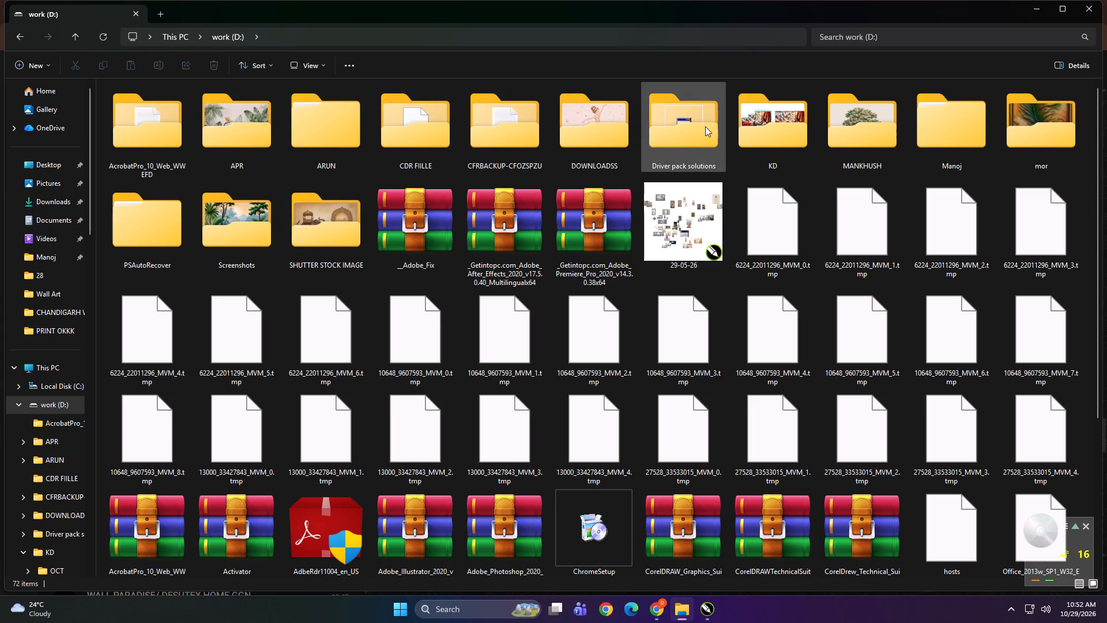
{"action": "double_click", "coordinate": [750, 128]}
{"action": "double_click", "coordinate": [532, 151]}
{"action": "double_click", "coordinate": [810, 311]}
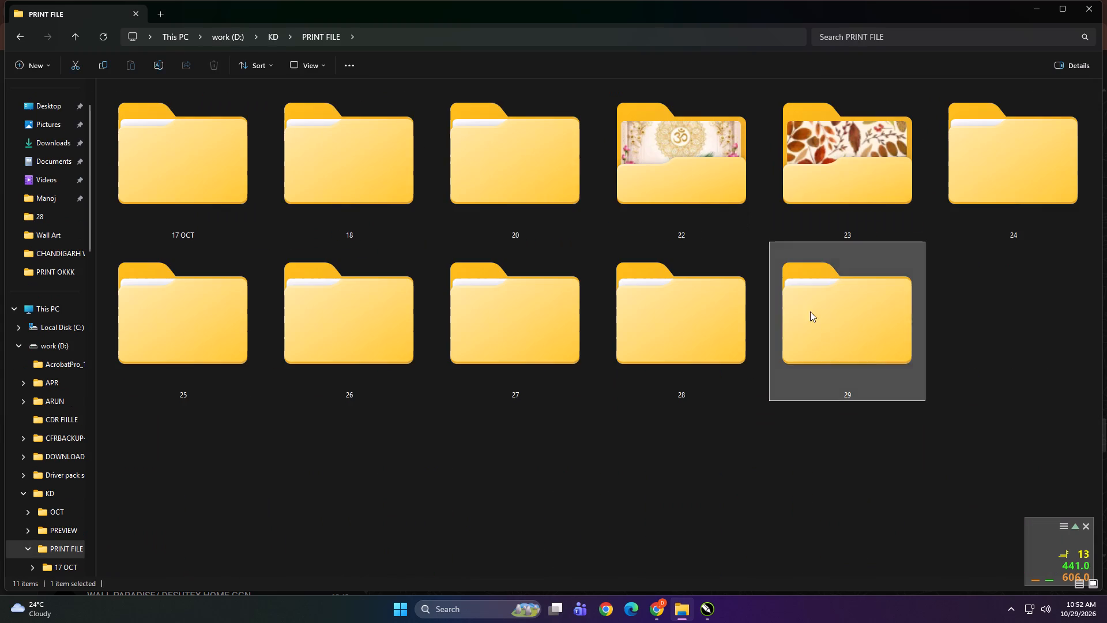
{"action": "left_click", "coordinate": [227, 171]}
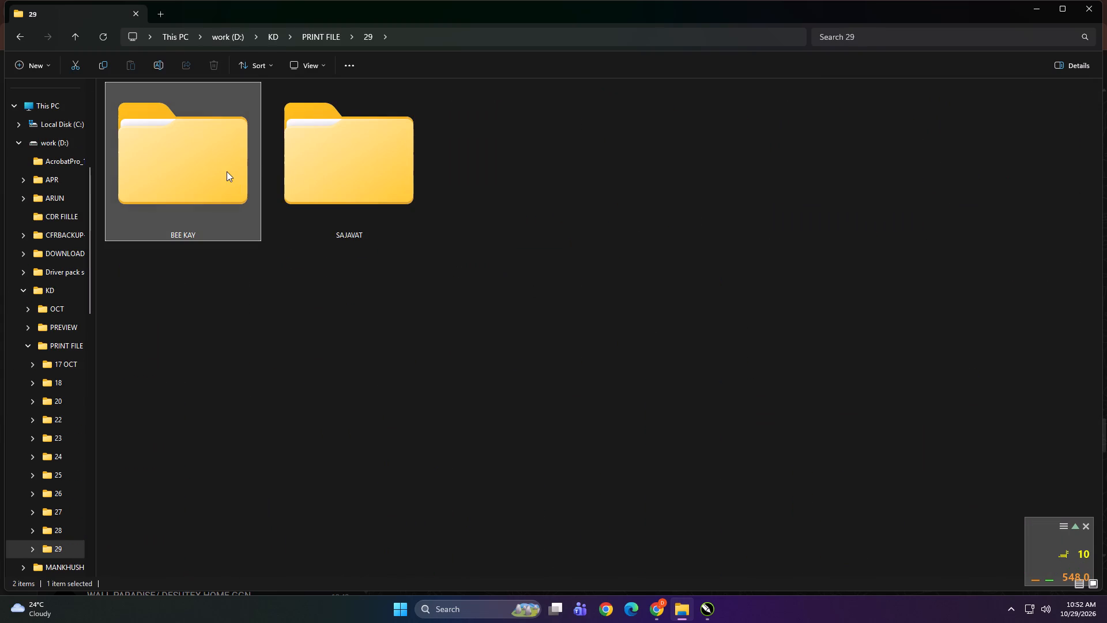
{"action": "key", "text": "ctrl+c"}
Paste the BEE KAY folder into Print > 29 on the DIGITECH_SHAREDRIVE (Z:) network drive.
{"action": "scroll", "coordinate": [47, 357], "scroll_direction": "up", "scroll_amount": 4}
{"action": "left_click", "coordinate": [59, 376]}
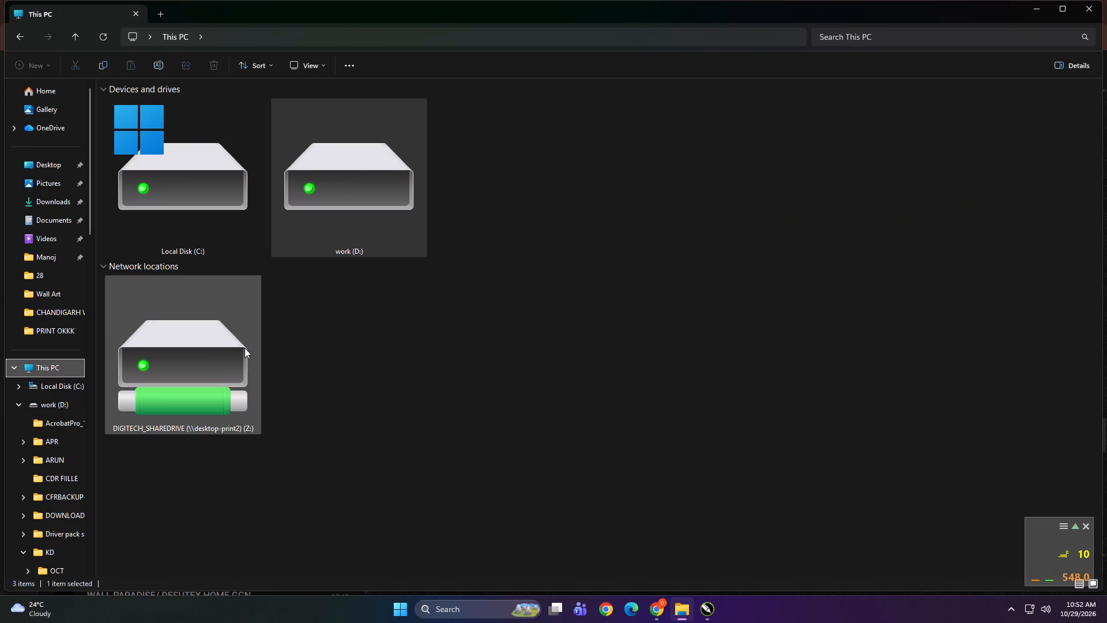
{"action": "double_click", "coordinate": [244, 348]}
{"action": "double_click", "coordinate": [862, 129]}
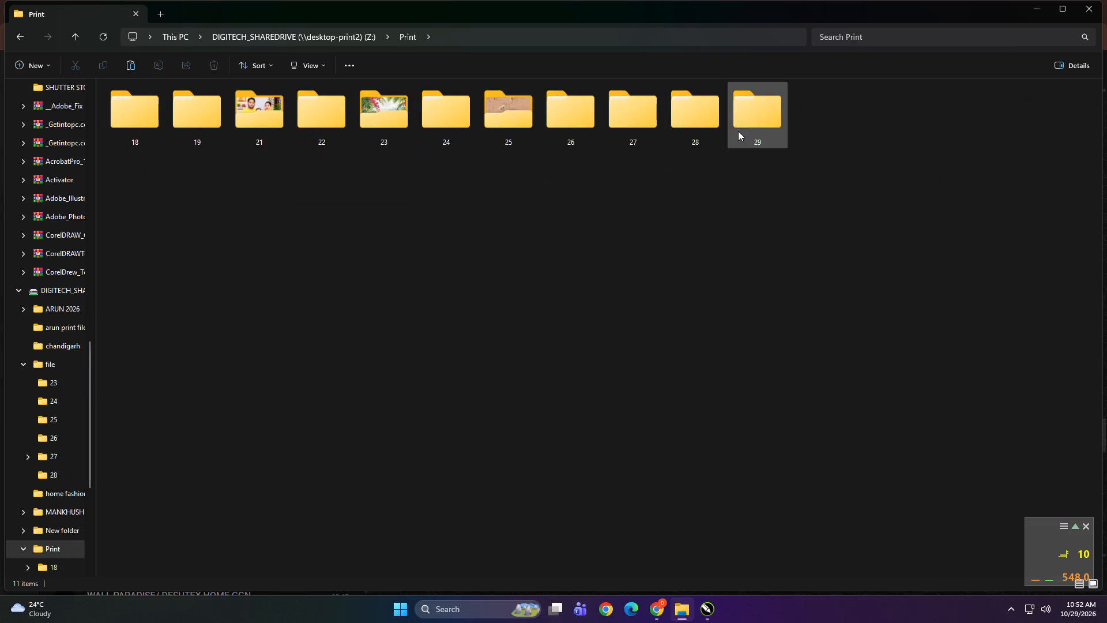
{"action": "double_click", "coordinate": [738, 131]}
{"action": "right_click", "coordinate": [349, 245]}
{"action": "left_click", "coordinate": [367, 255]}
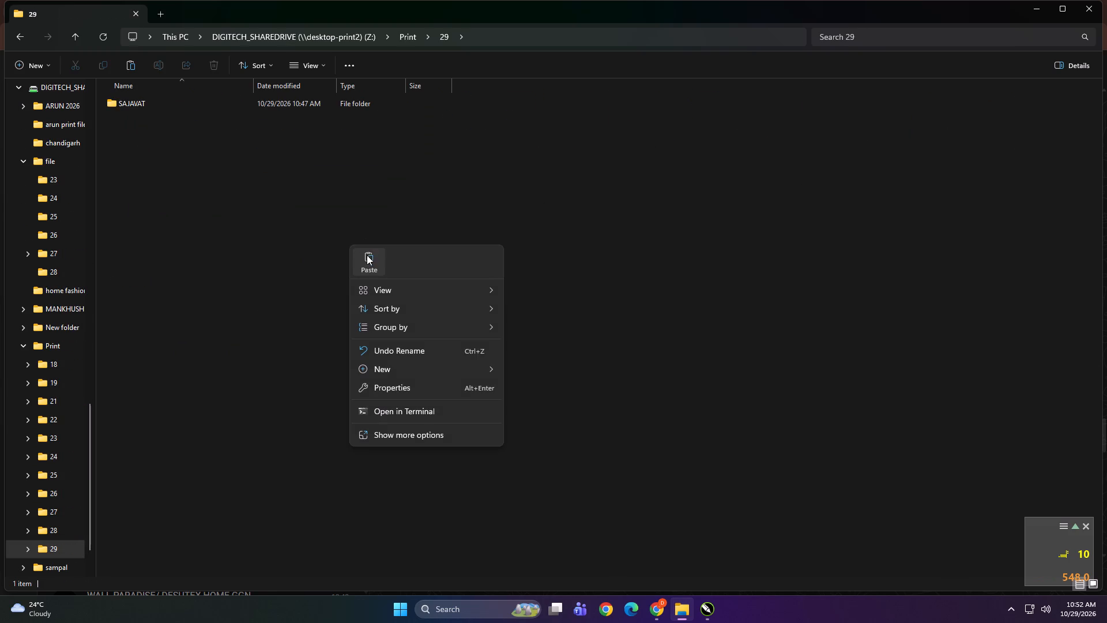
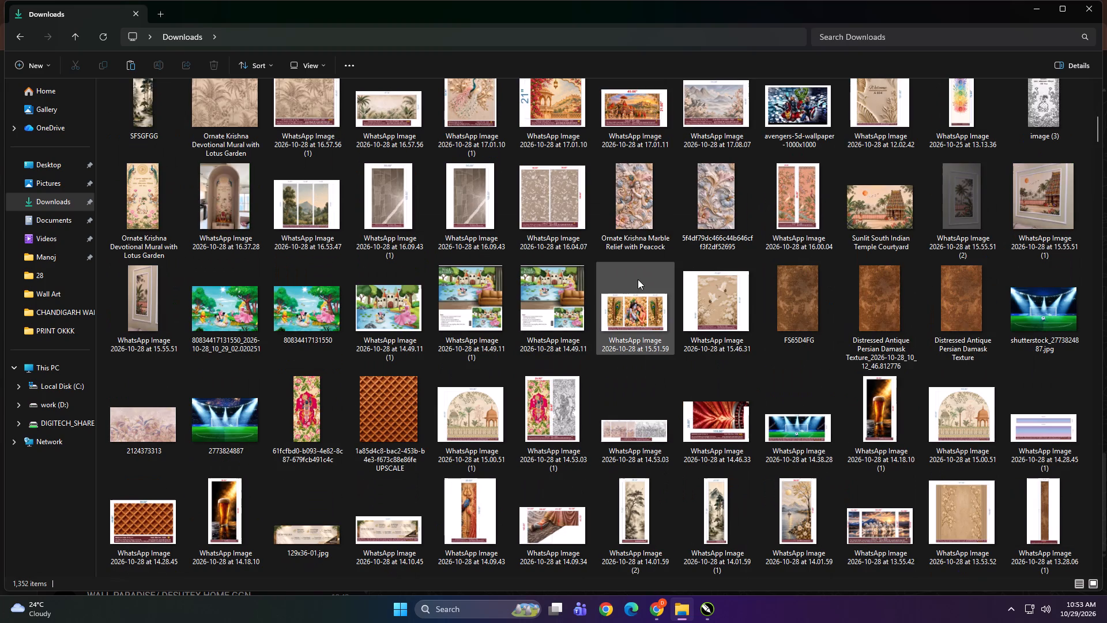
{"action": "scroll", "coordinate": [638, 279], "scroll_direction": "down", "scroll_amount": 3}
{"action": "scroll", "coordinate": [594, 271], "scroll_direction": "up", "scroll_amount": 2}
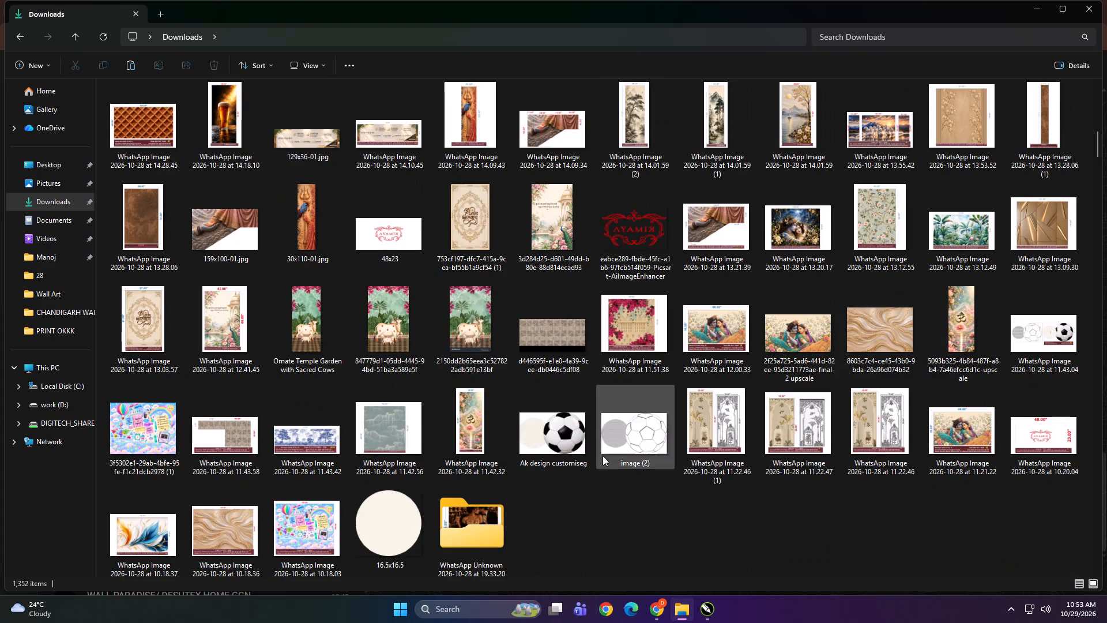
Examine the image thumbnails in the Downloads folder, from the recent files through to the oldest ones from earlier this month.
{"action": "scroll", "coordinate": [607, 423], "scroll_direction": "down", "scroll_amount": 3}
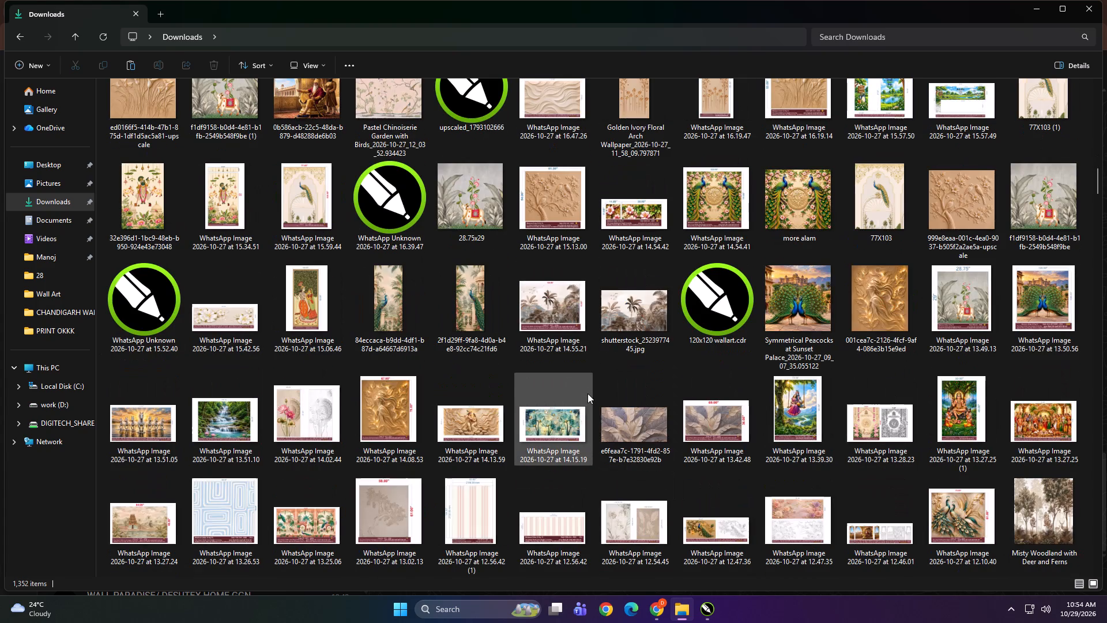
{"action": "scroll", "coordinate": [588, 393], "scroll_direction": "down", "scroll_amount": 2}
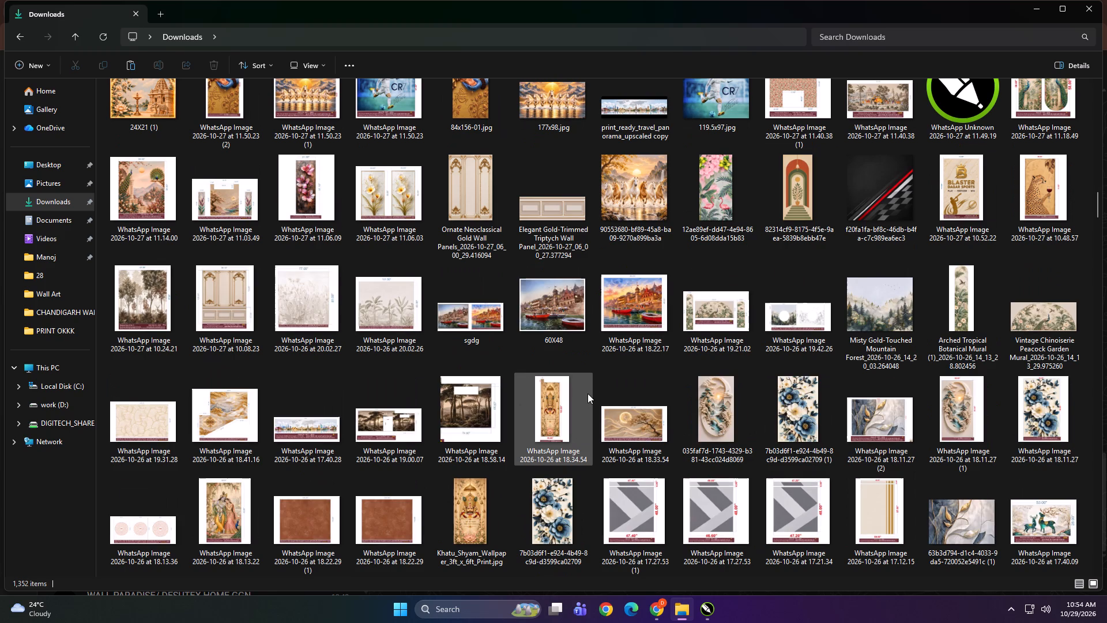
{"action": "scroll", "coordinate": [588, 393], "scroll_direction": "down", "scroll_amount": 2}
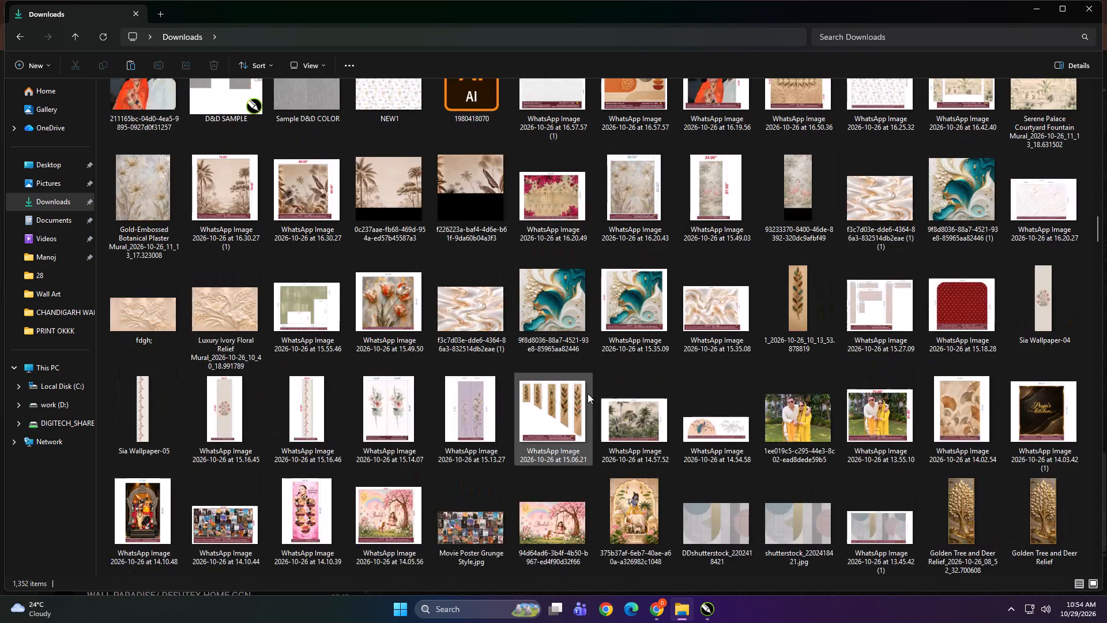
{"action": "scroll", "coordinate": [588, 393], "scroll_direction": "down", "scroll_amount": 2}
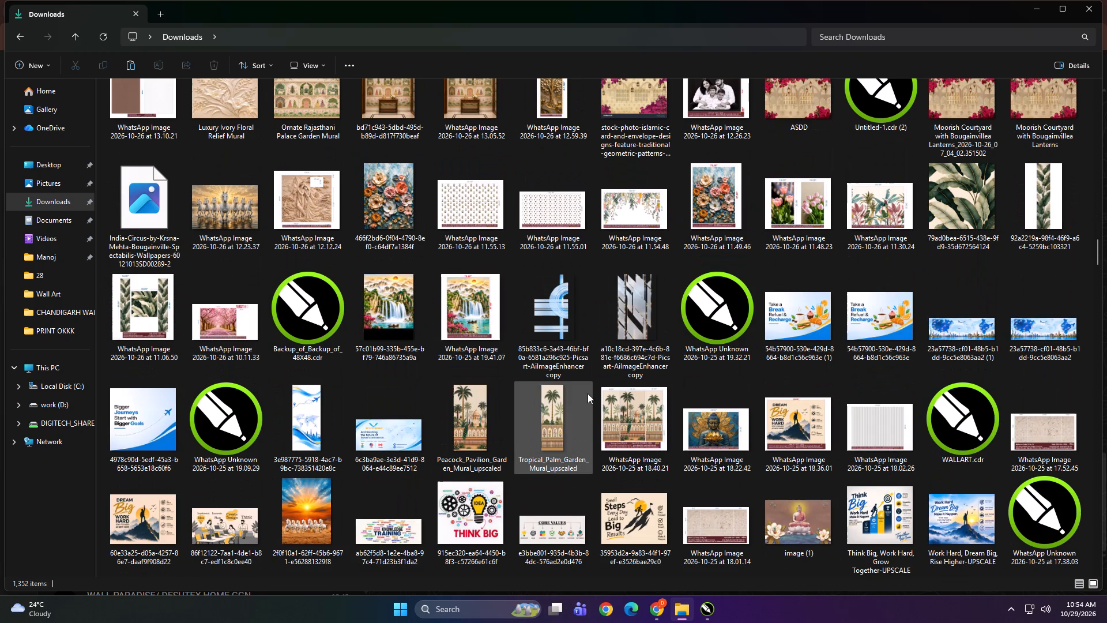
{"action": "scroll", "coordinate": [582, 395], "scroll_direction": "down", "scroll_amount": 1}
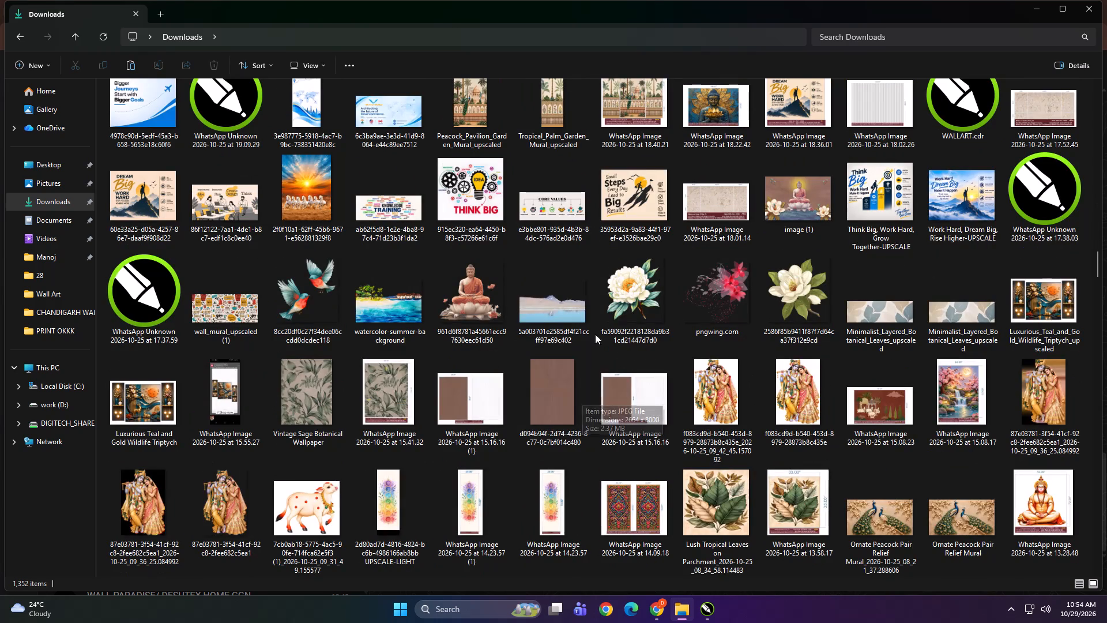
{"action": "scroll", "coordinate": [595, 334], "scroll_direction": "down", "scroll_amount": 1}
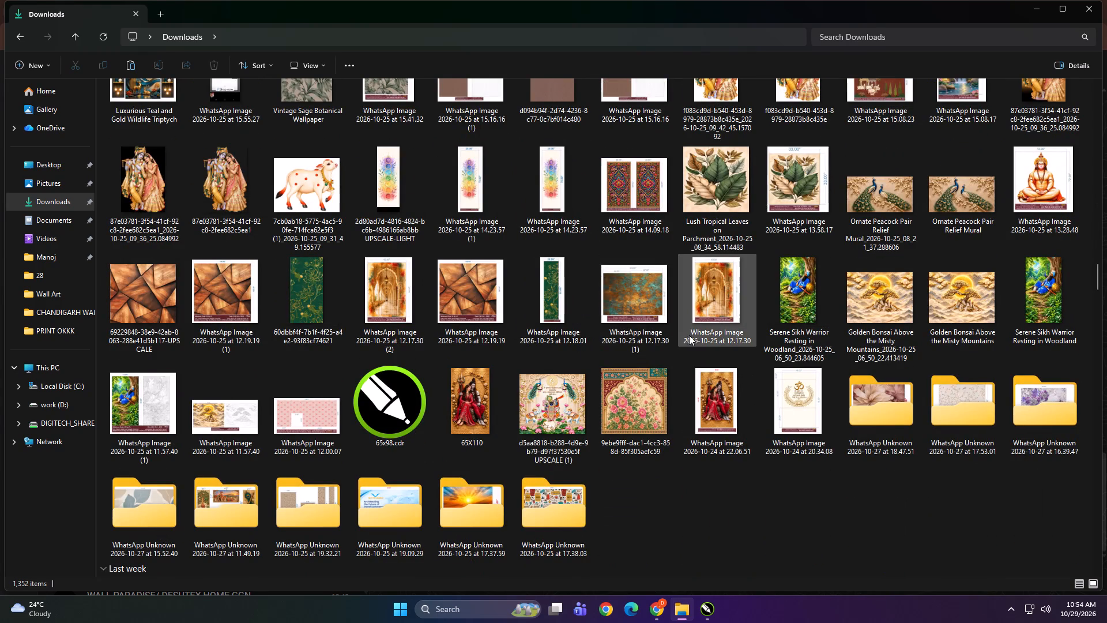
{"action": "scroll", "coordinate": [693, 342], "scroll_direction": "down", "scroll_amount": 1}
{"action": "scroll", "coordinate": [690, 332], "scroll_direction": "up", "scroll_amount": 1}
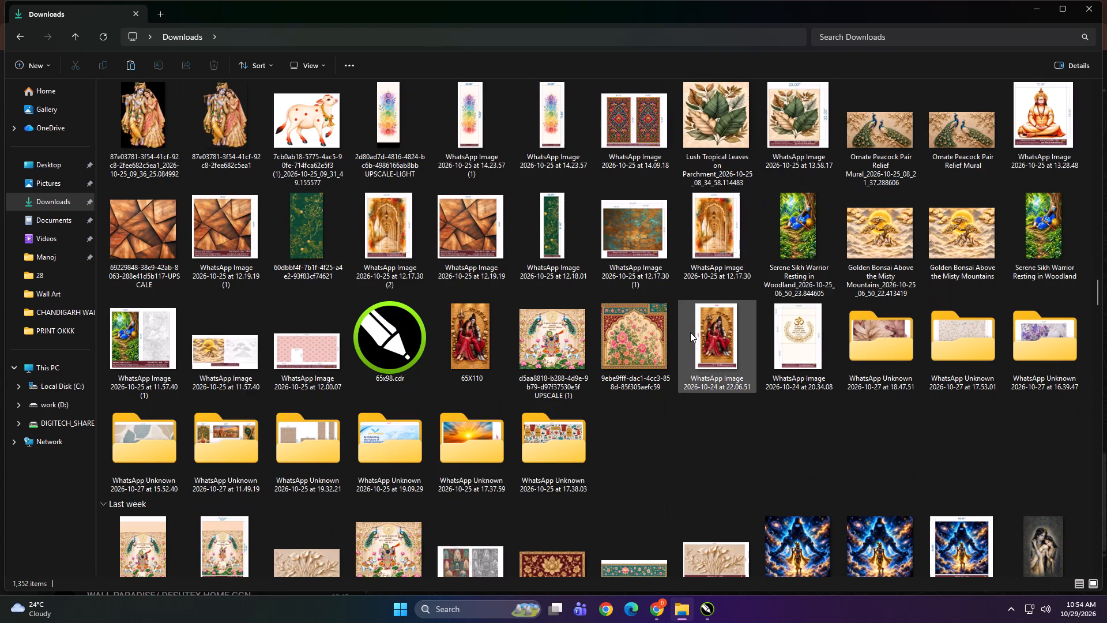
{"action": "scroll", "coordinate": [688, 312], "scroll_direction": "down", "scroll_amount": 2}
{"action": "scroll", "coordinate": [688, 312], "scroll_direction": "up", "scroll_amount": 1}
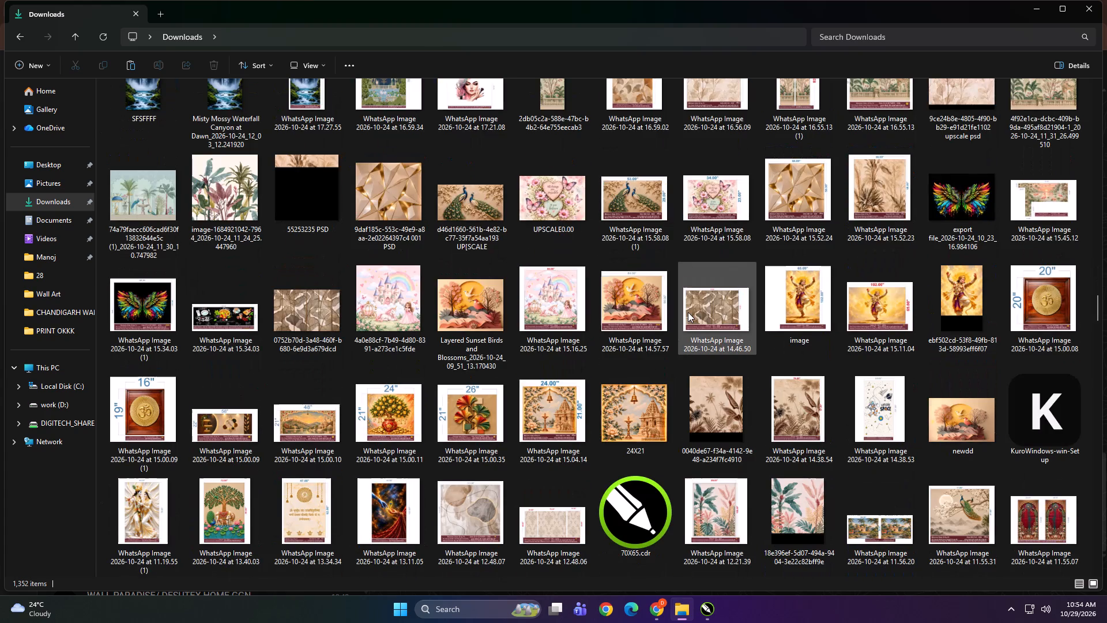
{"action": "scroll", "coordinate": [688, 312], "scroll_direction": "down", "scroll_amount": 1}
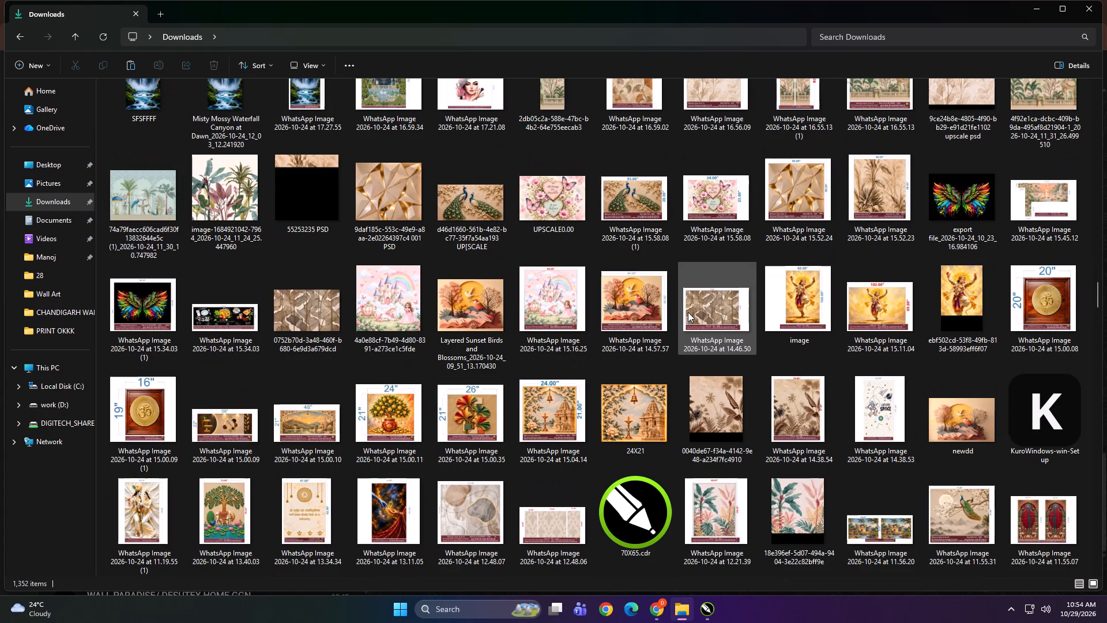
{"action": "scroll", "coordinate": [688, 312], "scroll_direction": "down", "scroll_amount": 1}
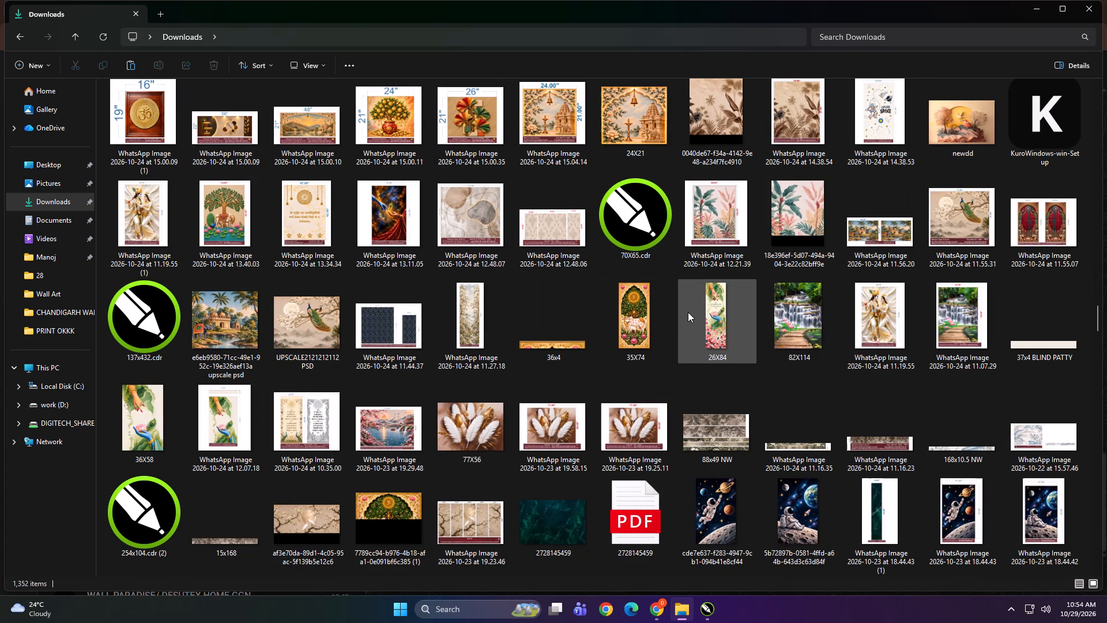
{"action": "scroll", "coordinate": [688, 312], "scroll_direction": "down", "scroll_amount": 1}
{"action": "scroll", "coordinate": [688, 312], "scroll_direction": "up", "scroll_amount": 1}
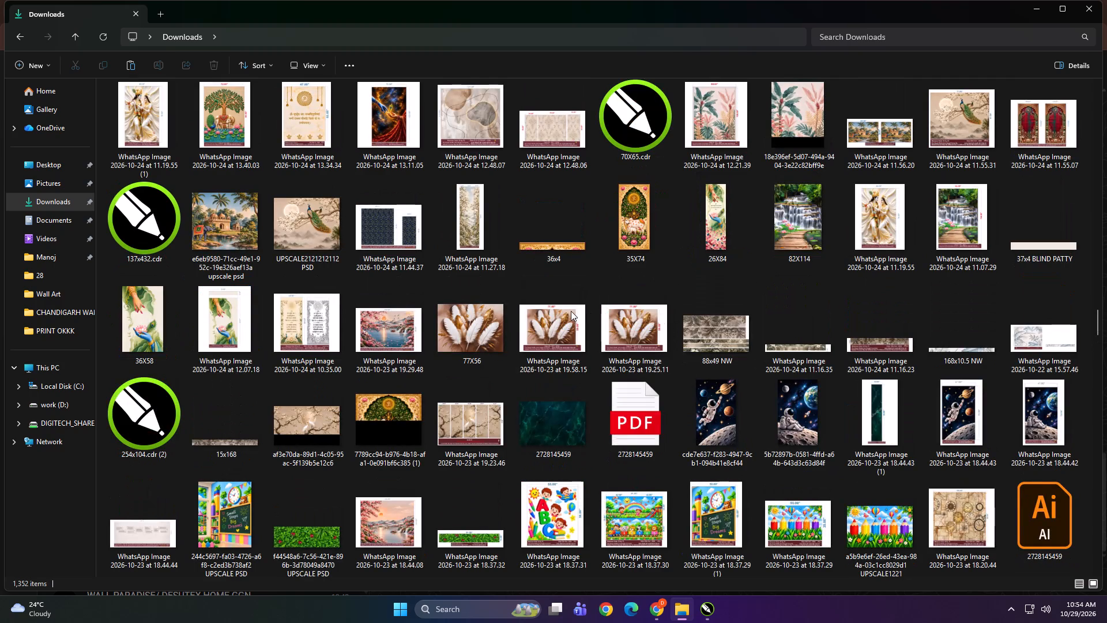
{"action": "scroll", "coordinate": [571, 311], "scroll_direction": "down", "scroll_amount": 1}
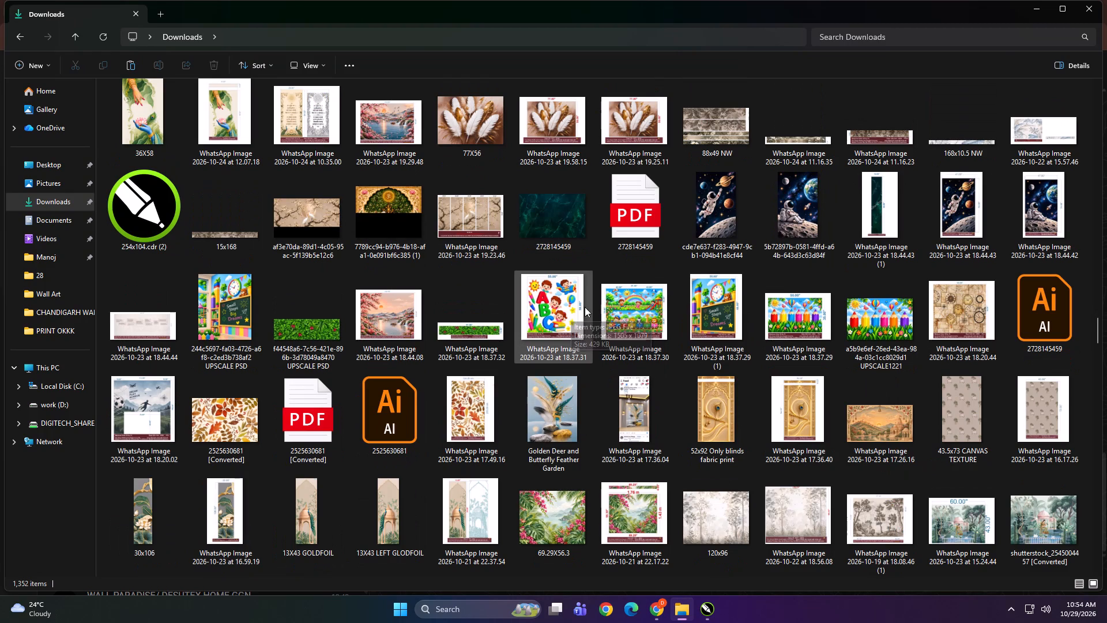
{"action": "scroll", "coordinate": [612, 298], "scroll_direction": "down", "scroll_amount": 1}
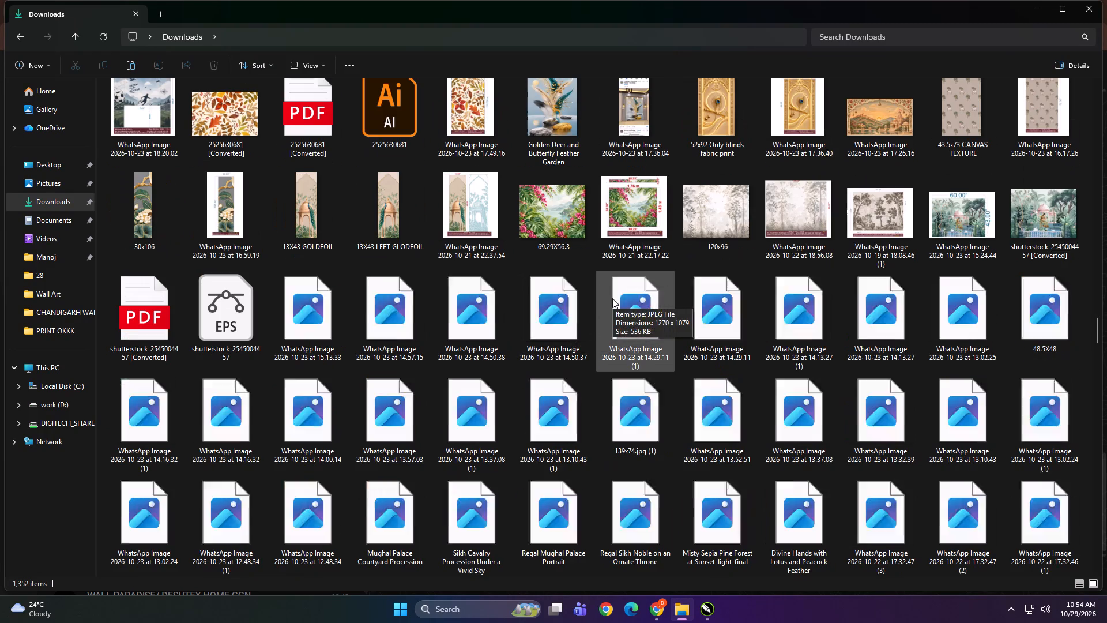
{"action": "scroll", "coordinate": [612, 298], "scroll_direction": "down", "scroll_amount": 2}
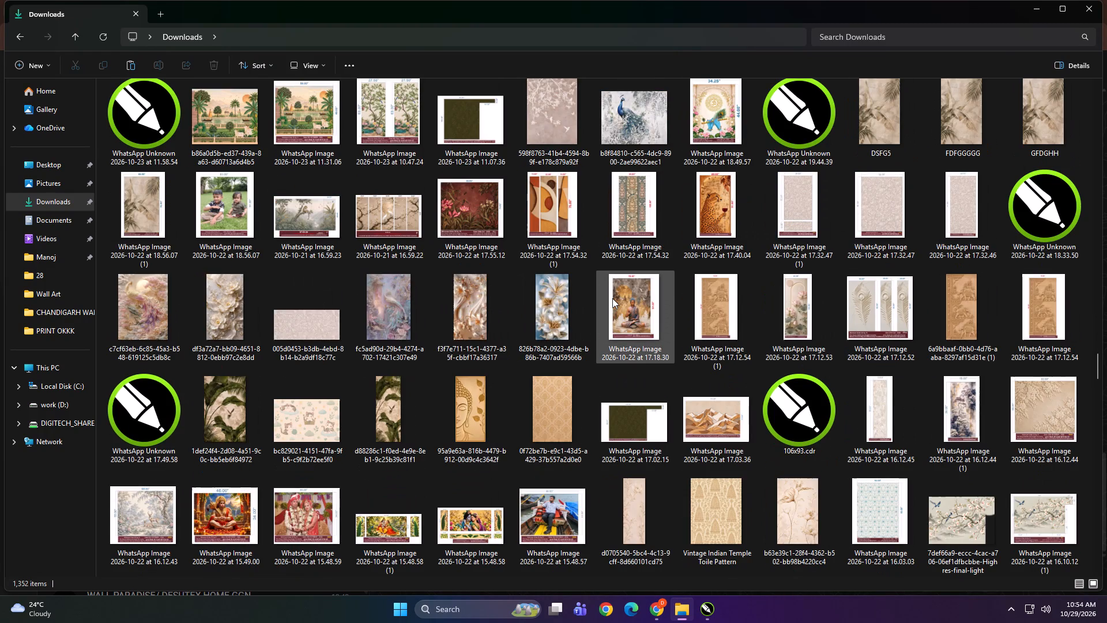
{"action": "scroll", "coordinate": [612, 298], "scroll_direction": "down", "scroll_amount": 1}
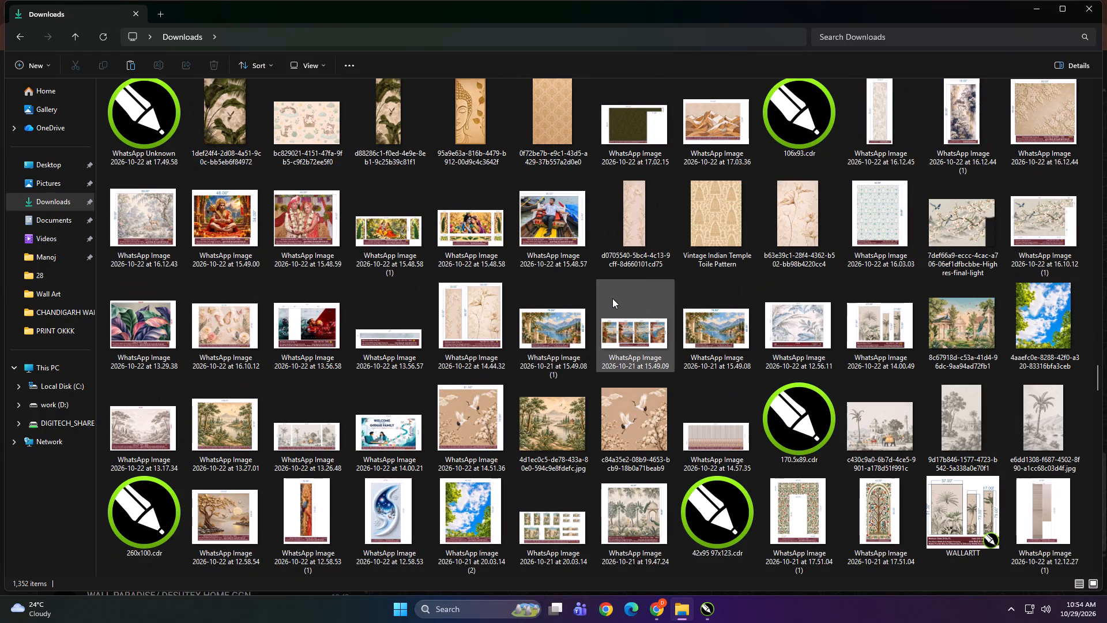
{"action": "scroll", "coordinate": [612, 298], "scroll_direction": "down", "scroll_amount": 1}
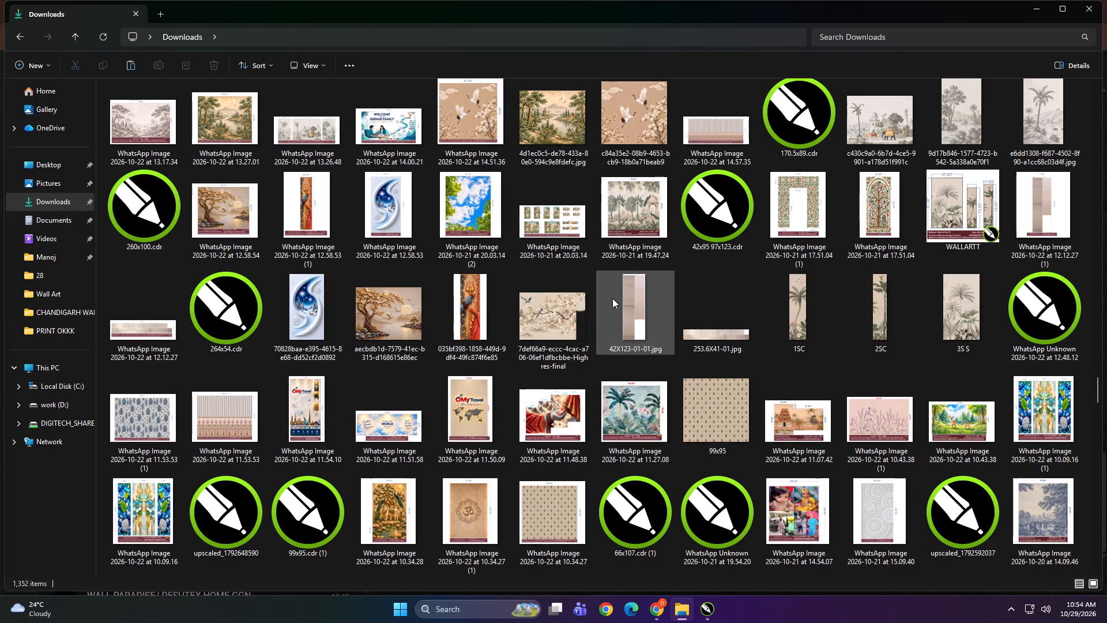
{"action": "scroll", "coordinate": [612, 298], "scroll_direction": "down", "scroll_amount": 1}
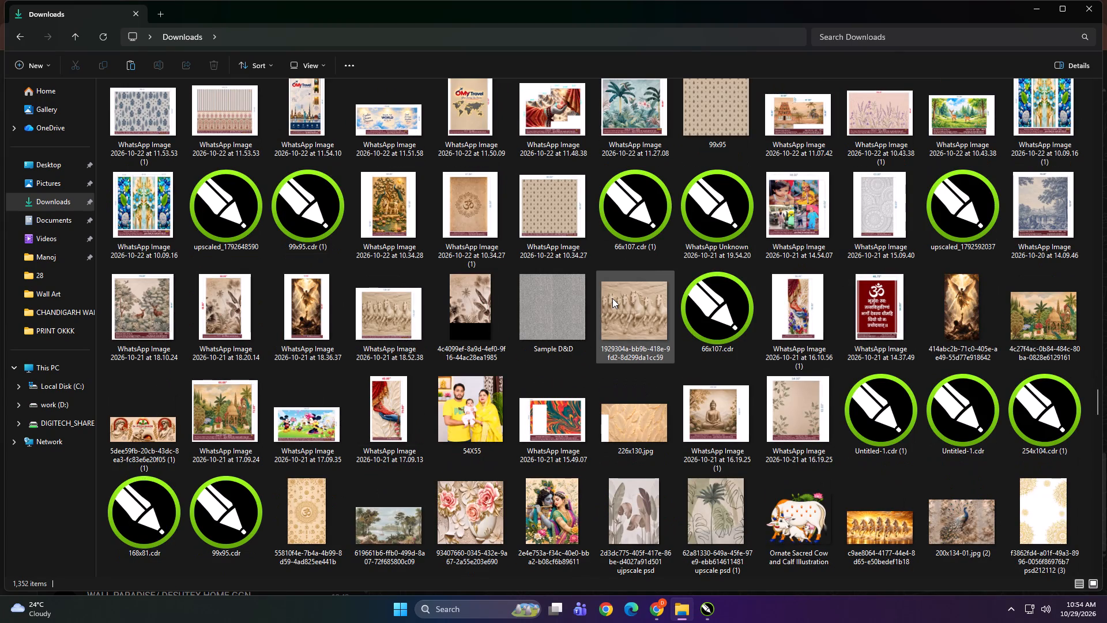
{"action": "scroll", "coordinate": [612, 298], "scroll_direction": "down", "scroll_amount": 1}
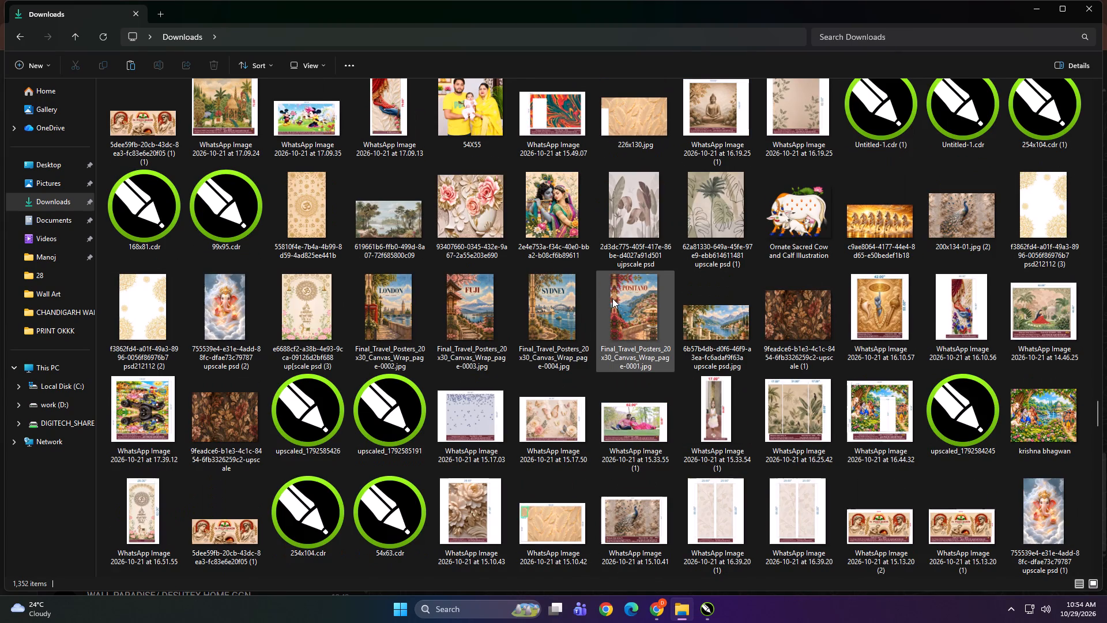
{"action": "scroll", "coordinate": [612, 298], "scroll_direction": "up", "scroll_amount": 1}
{"action": "scroll", "coordinate": [612, 298], "scroll_direction": "down", "scroll_amount": 1}
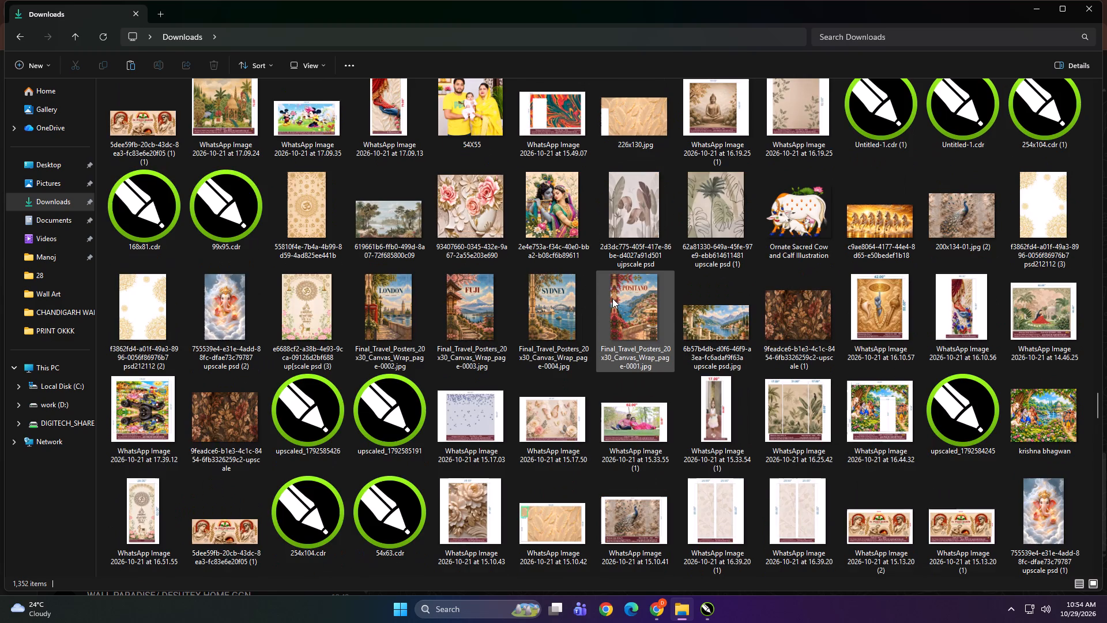
{"action": "scroll", "coordinate": [612, 298], "scroll_direction": "down", "scroll_amount": 1}
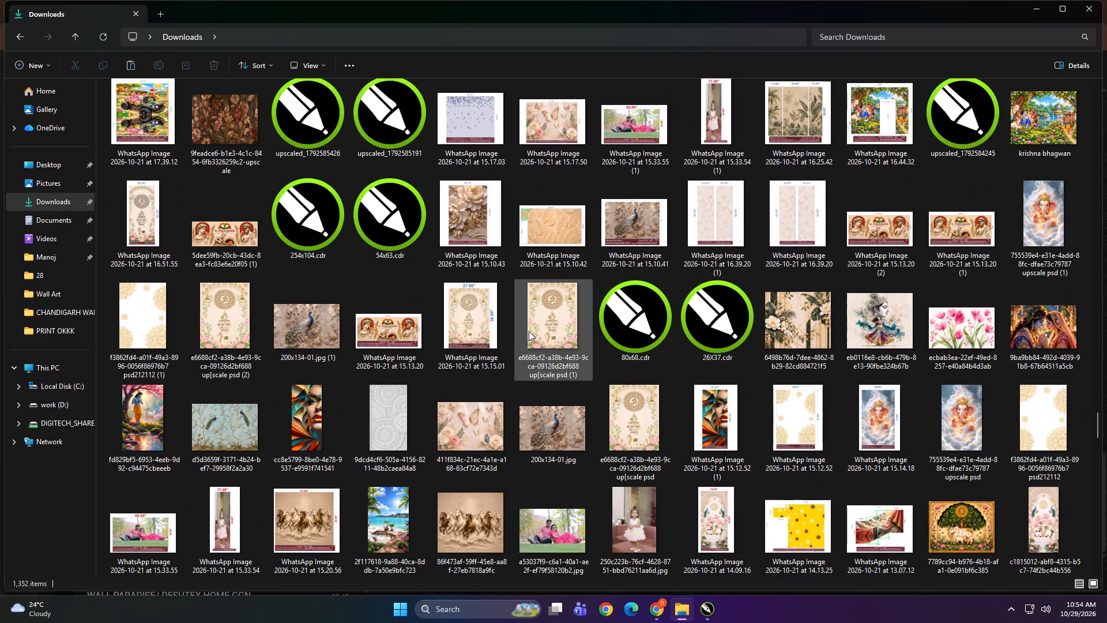
{"action": "scroll", "coordinate": [529, 331], "scroll_direction": "down", "scroll_amount": 1}
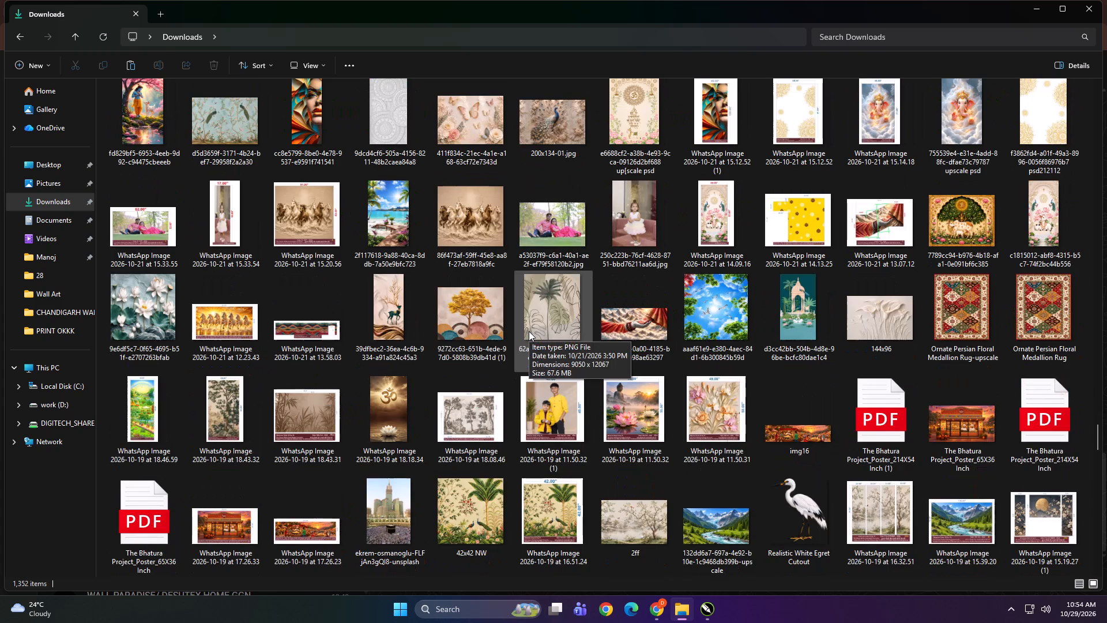
{"action": "scroll", "coordinate": [529, 331], "scroll_direction": "down", "scroll_amount": 1}
{"action": "scroll", "coordinate": [565, 301], "scroll_direction": "down", "scroll_amount": 1}
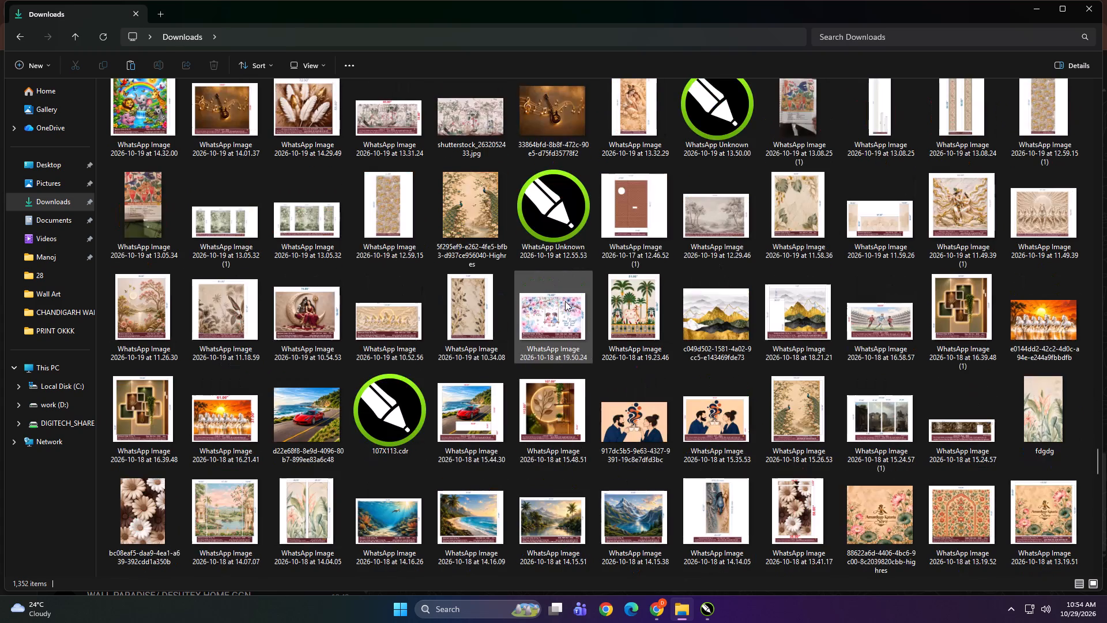
{"action": "scroll", "coordinate": [559, 318], "scroll_direction": "down", "scroll_amount": 1}
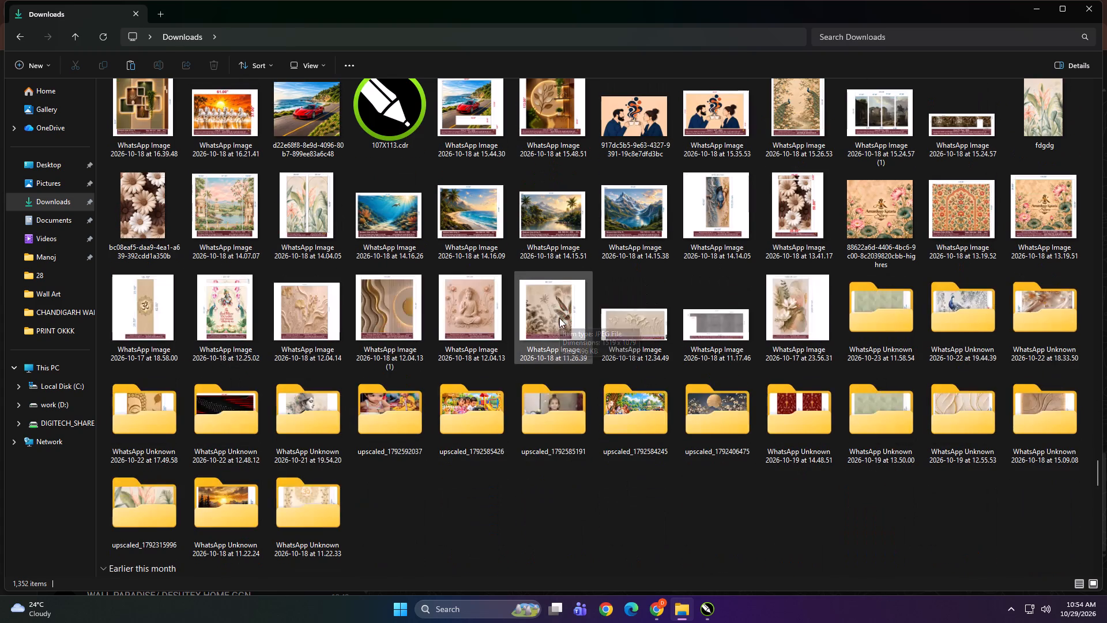
{"action": "scroll", "coordinate": [559, 318], "scroll_direction": "up", "scroll_amount": 2}
{"action": "scroll", "coordinate": [559, 318], "scroll_direction": "down", "scroll_amount": 1}
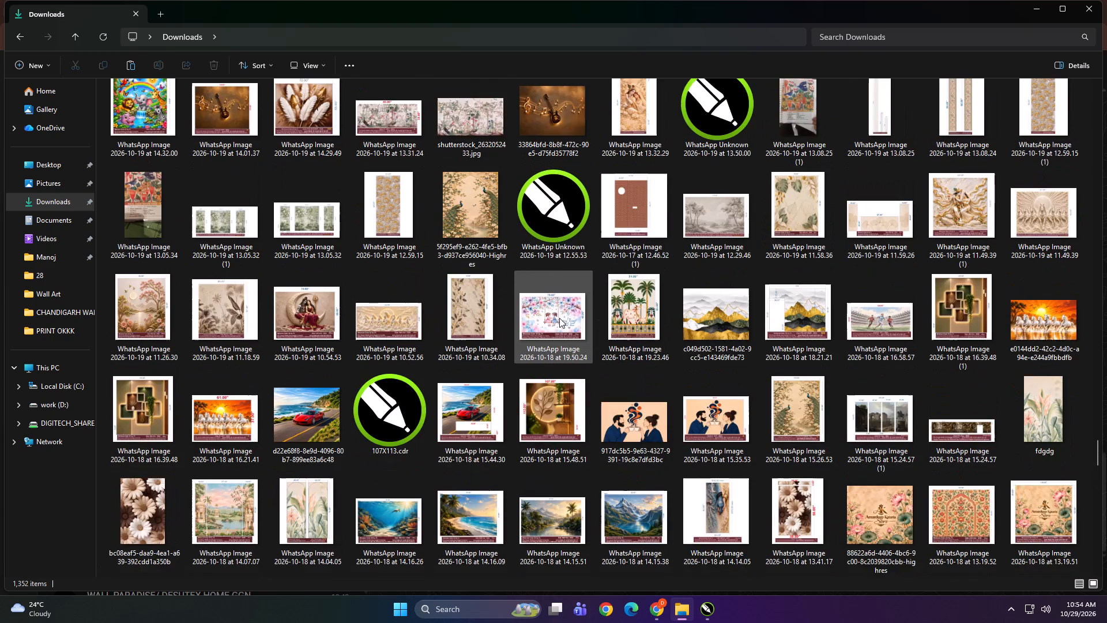
{"action": "scroll", "coordinate": [559, 318], "scroll_direction": "down", "scroll_amount": 2}
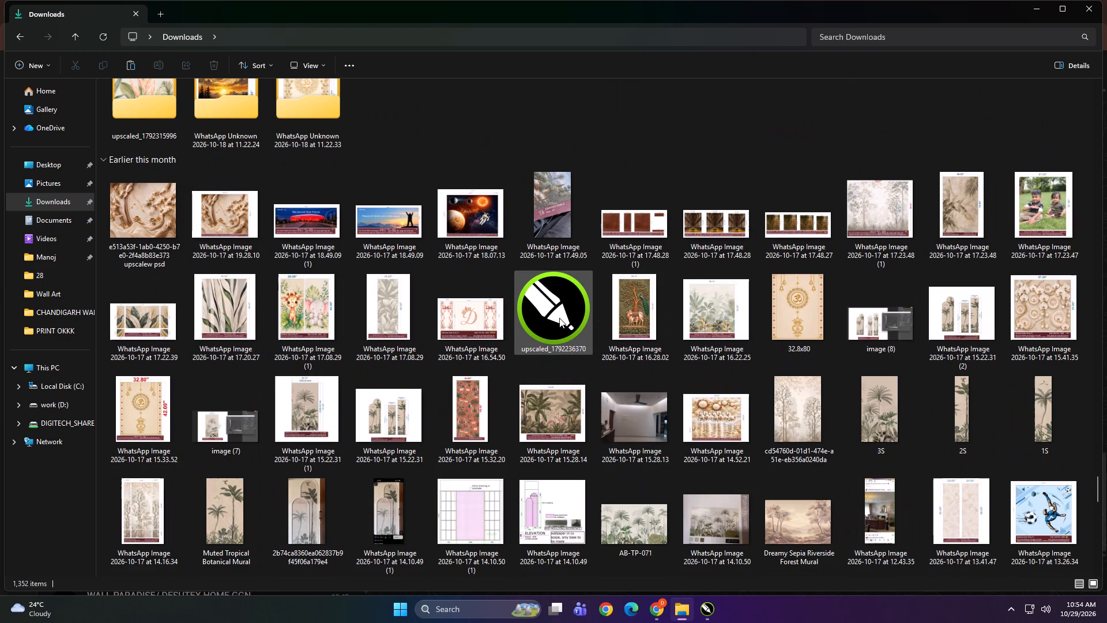
{"action": "scroll", "coordinate": [559, 318], "scroll_direction": "down", "scroll_amount": 2}
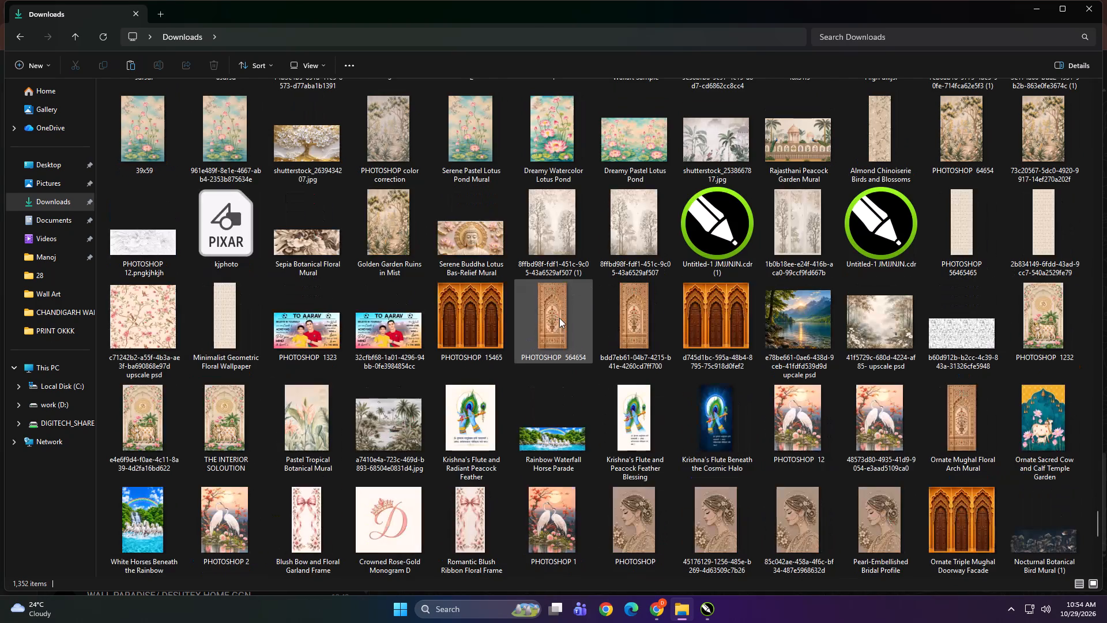
{"action": "scroll", "coordinate": [559, 318], "scroll_direction": "down", "scroll_amount": 1}
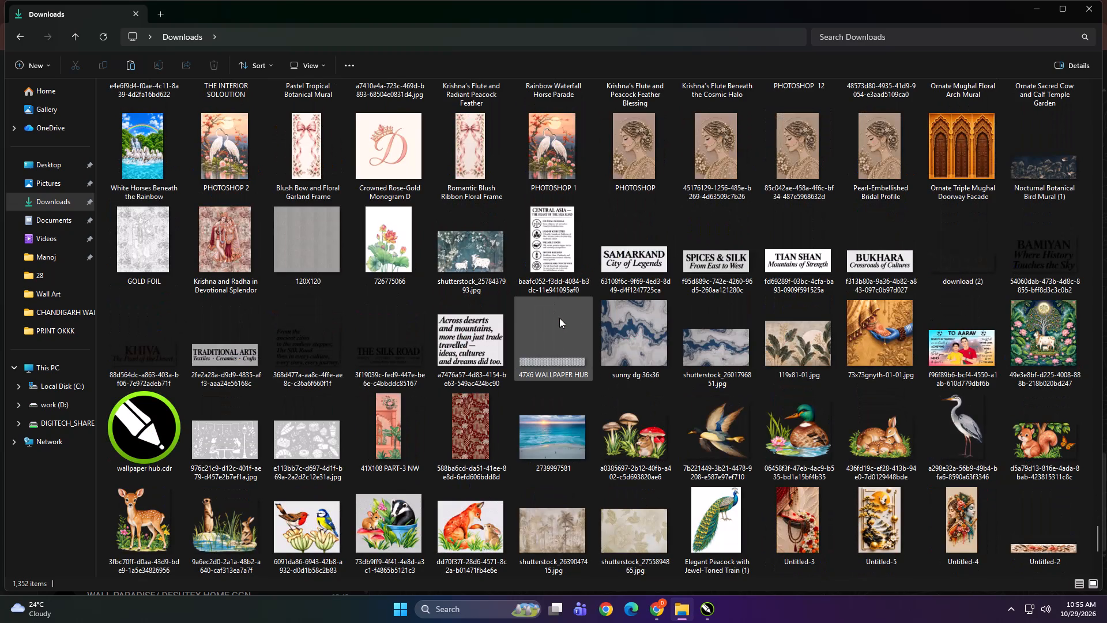
{"action": "scroll", "coordinate": [559, 318], "scroll_direction": "down", "scroll_amount": 1}
{"action": "scroll", "coordinate": [559, 318], "scroll_direction": "up", "scroll_amount": 1}
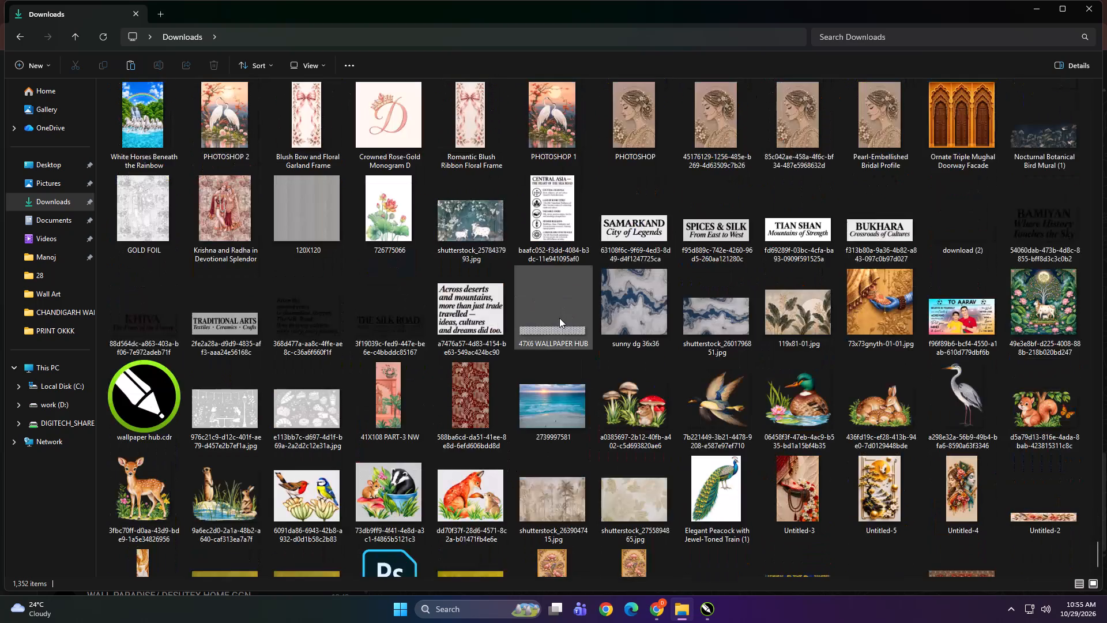
{"action": "scroll", "coordinate": [559, 318], "scroll_direction": "down", "scroll_amount": 1}
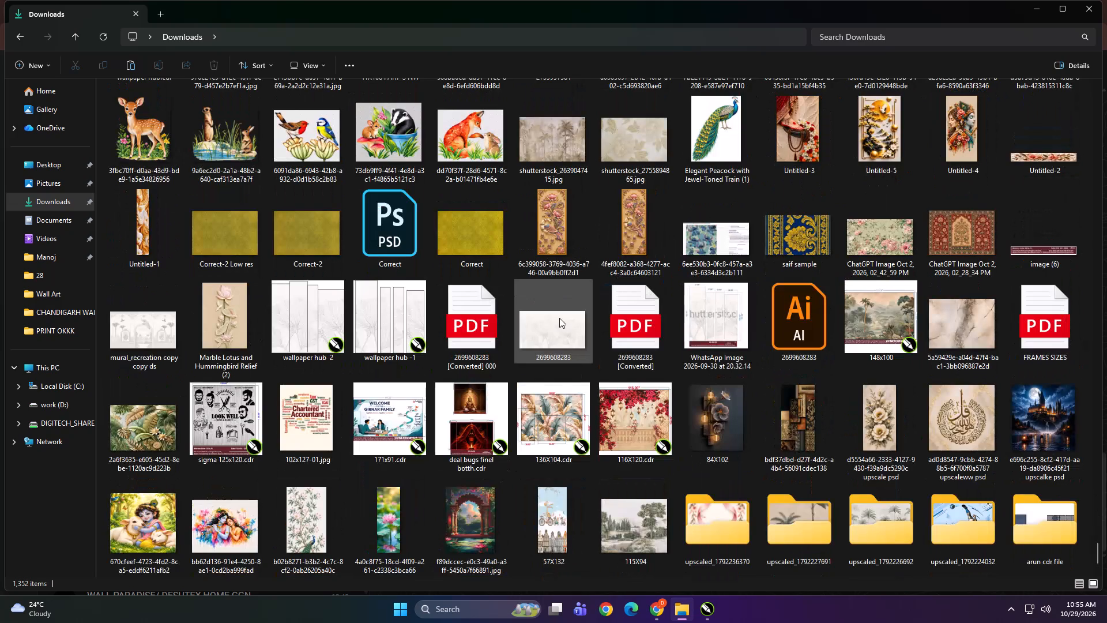
{"action": "scroll", "coordinate": [542, 333], "scroll_direction": "down", "scroll_amount": 3}
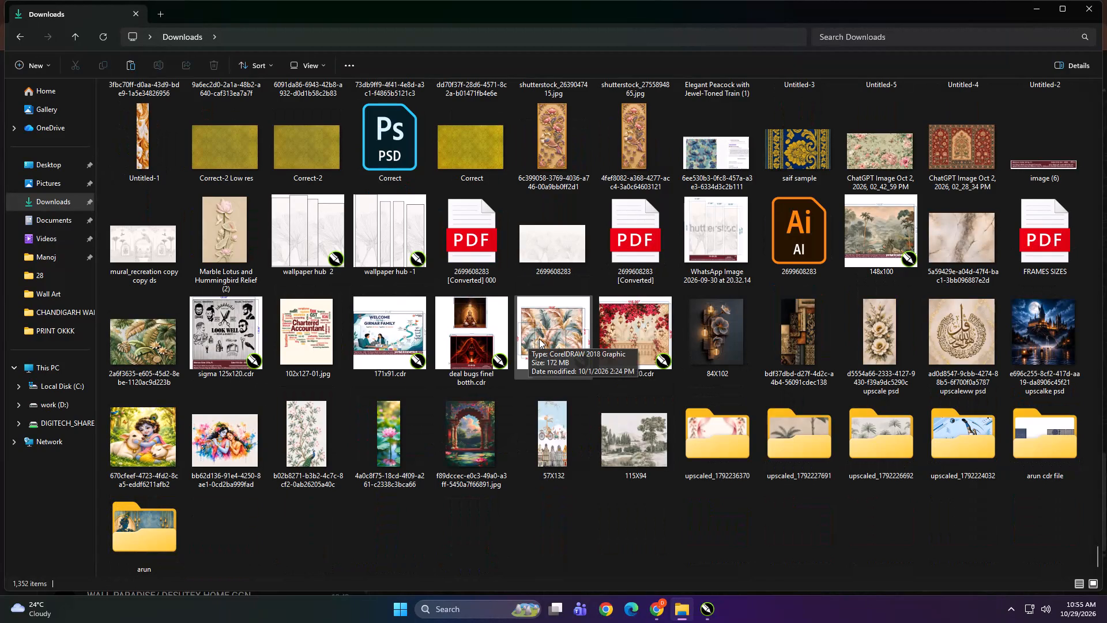
{"action": "scroll", "coordinate": [538, 339], "scroll_direction": "up", "scroll_amount": 6}
Search the KD > PRINT FILE folder on the work (D:) drive for BLIND.
{"action": "left_click", "coordinate": [70, 372]}
{"action": "double_click", "coordinate": [317, 180]}
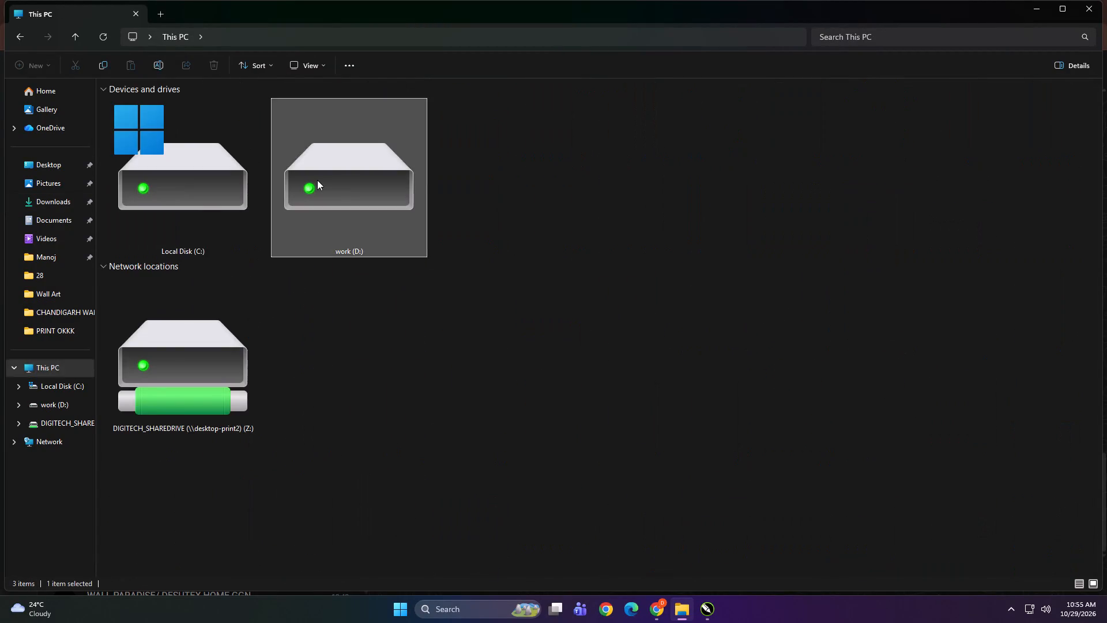
{"action": "double_click", "coordinate": [773, 130]}
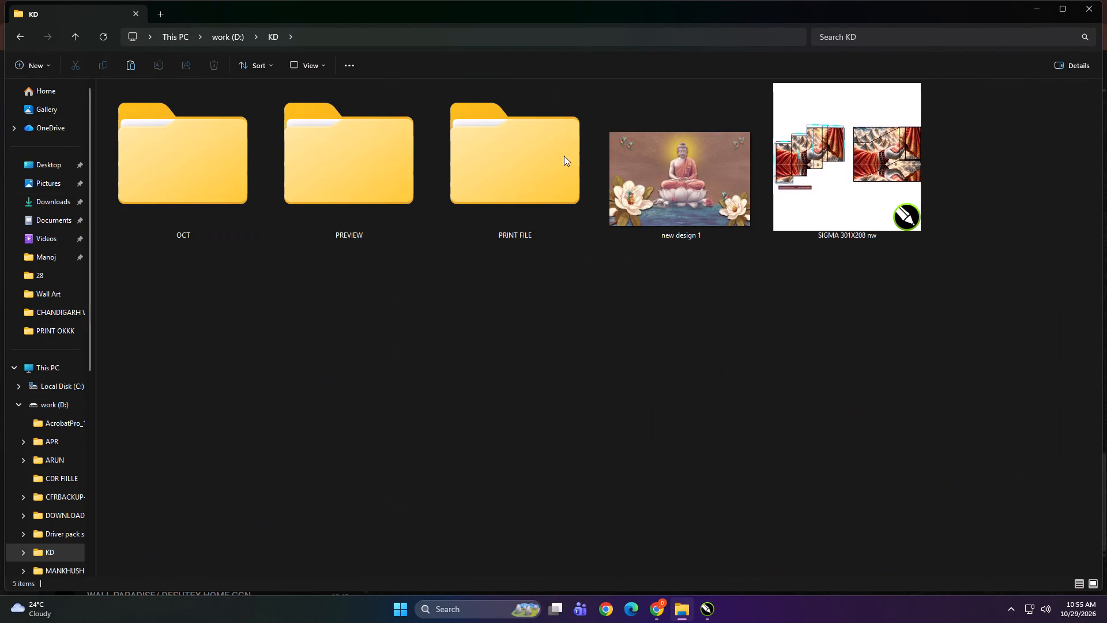
{"action": "double_click", "coordinate": [540, 161]}
{"action": "left_click", "coordinate": [619, 433]}
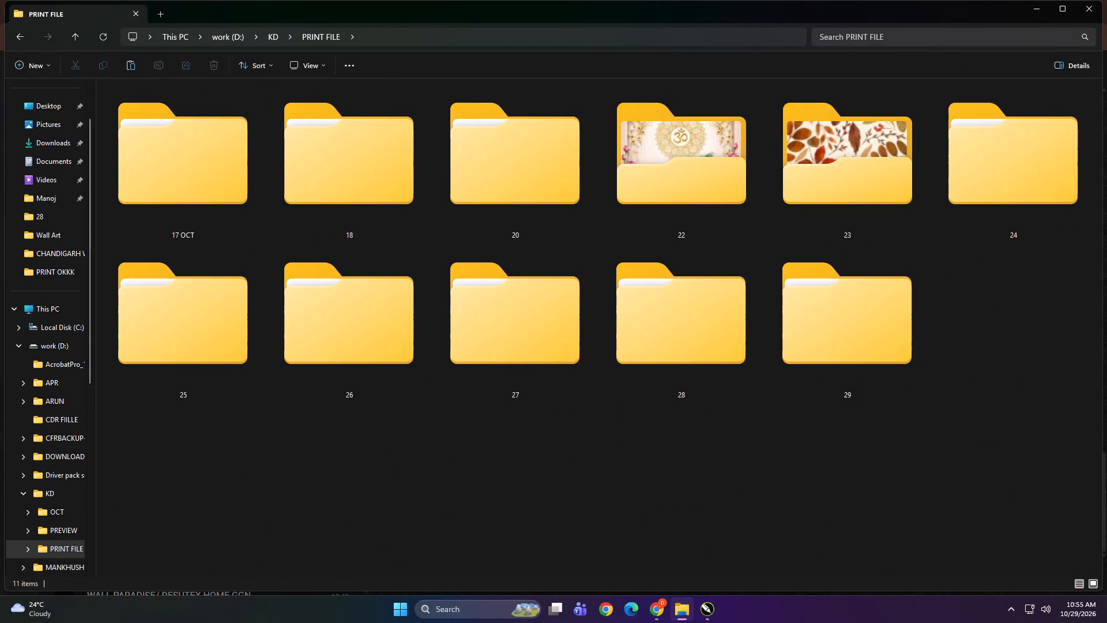
{"action": "left_click", "coordinate": [944, 42]}
{"action": "type", "text": "BLIND"}
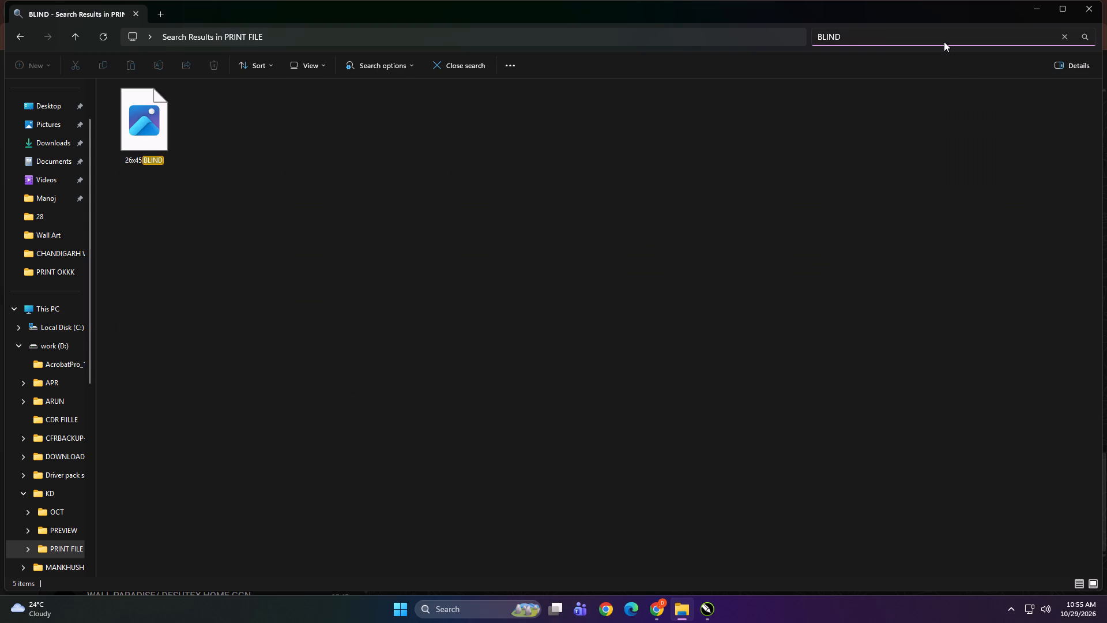
{"action": "scroll", "coordinate": [570, 276], "scroll_direction": "up", "scroll_amount": 1, "text": "ctrl"}
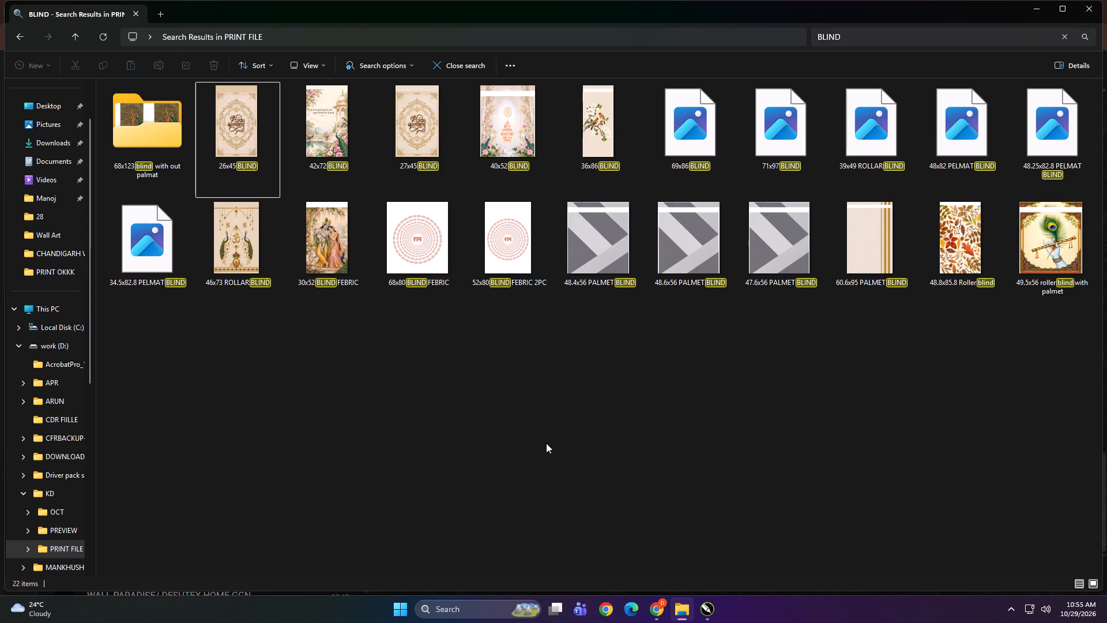
Examine the BLIND search results in PRINT FILE, including the contents of the 68x123 blind with out palmat folder.
{"action": "right_click", "coordinate": [432, 322]}
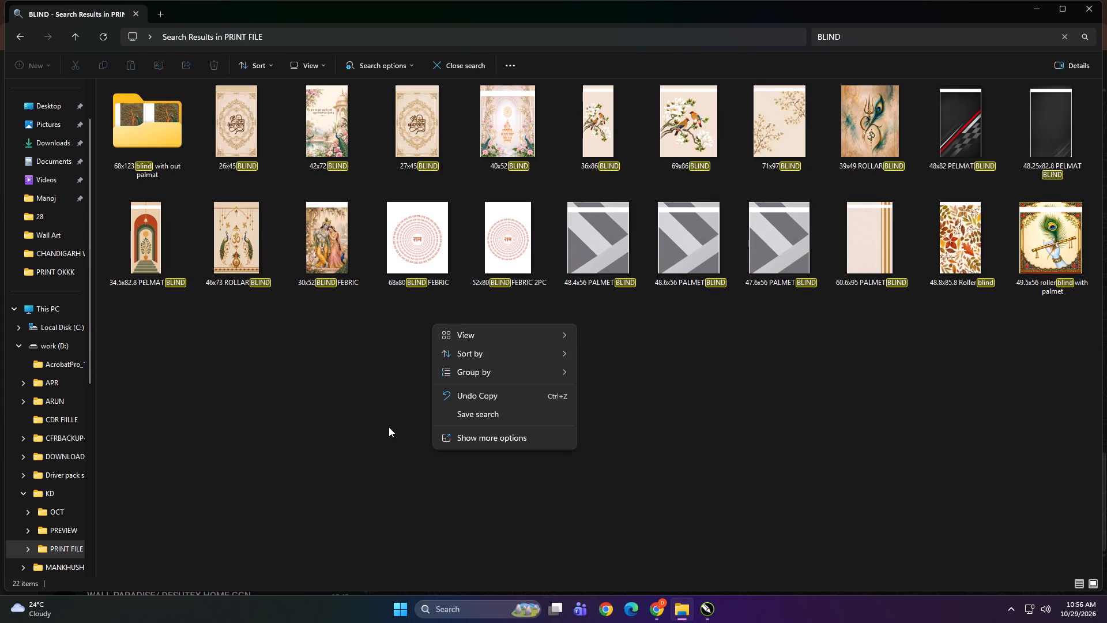
{"action": "left_click", "coordinate": [389, 427]}
{"action": "left_click", "coordinate": [389, 427]}
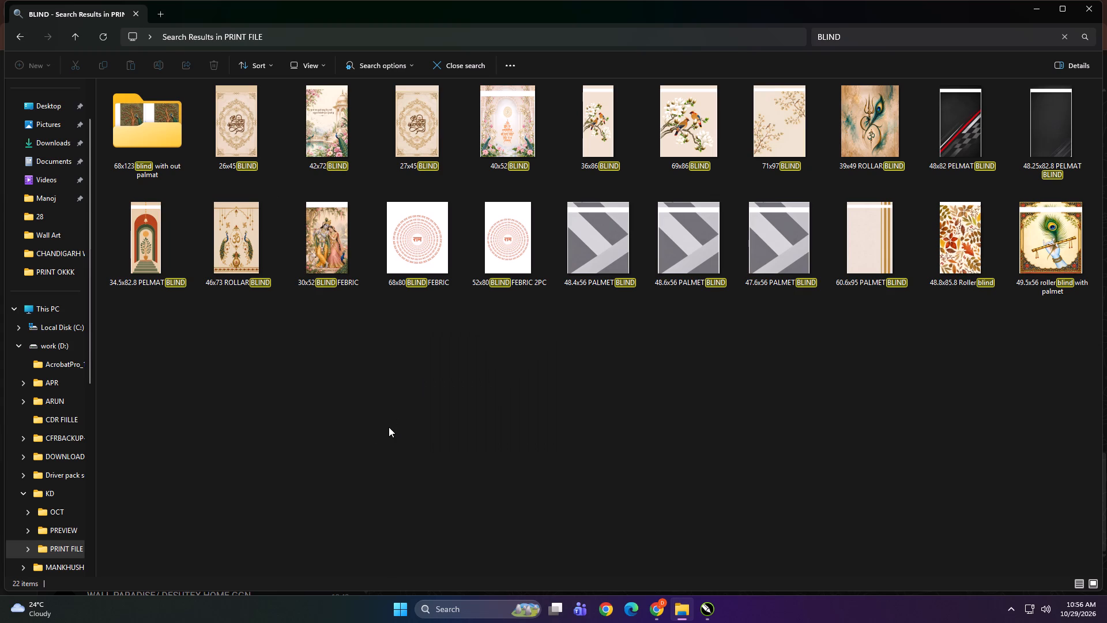
{"action": "double_click", "coordinate": [155, 109]}
{"action": "left_click", "coordinate": [400, 301]}
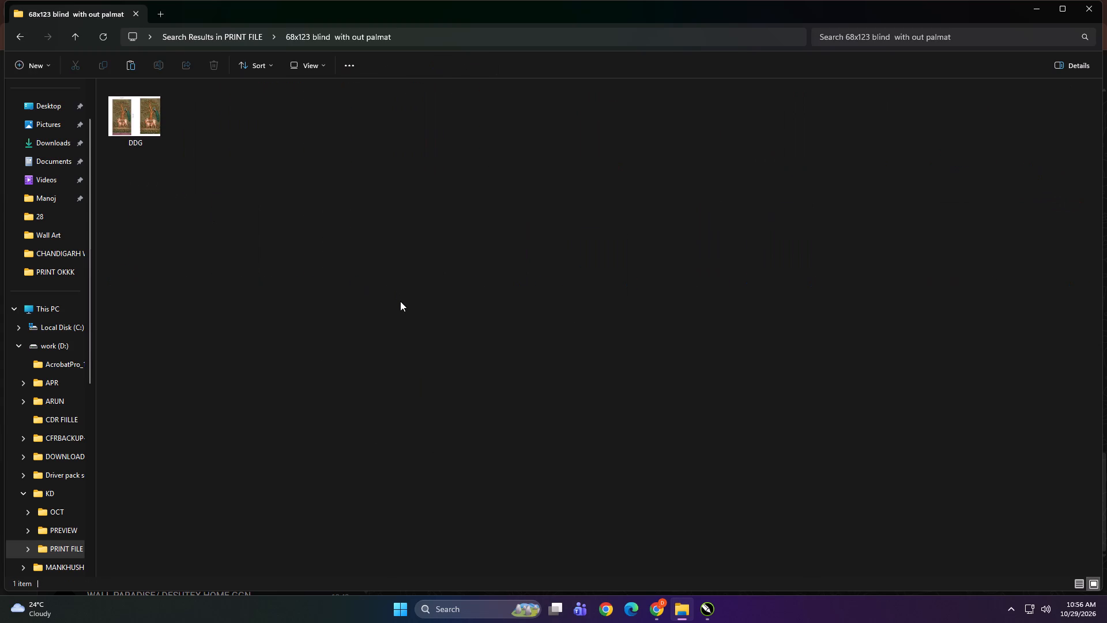
{"action": "key", "text": "BackSpace"}
{"action": "left_click", "coordinate": [421, 340]}
{"action": "left_click", "coordinate": [421, 356]}
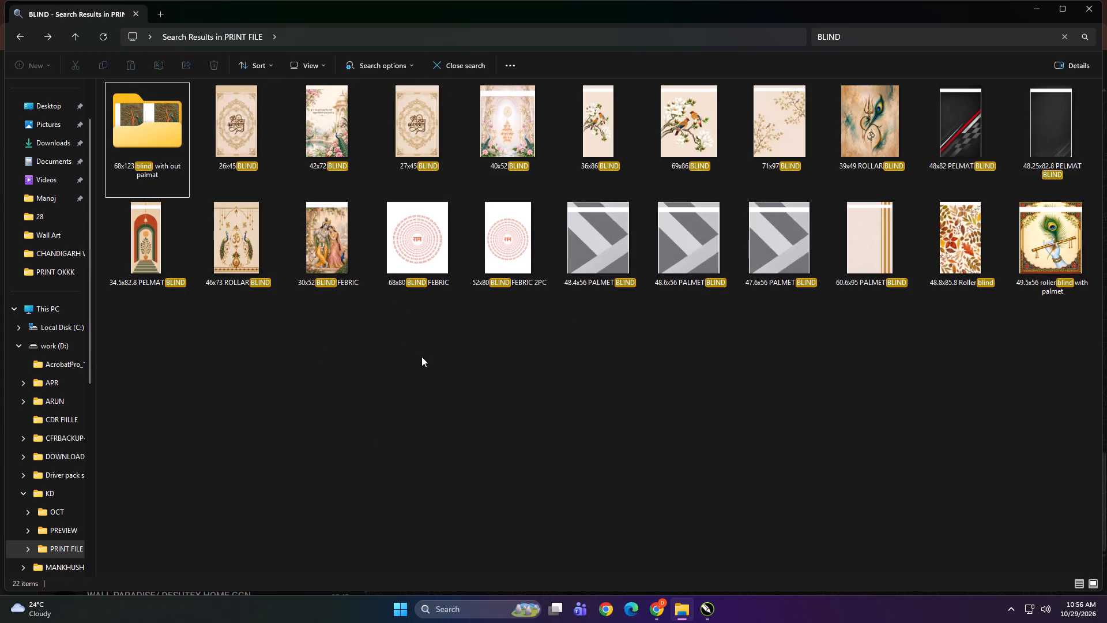
{"action": "left_click", "coordinate": [421, 356]}
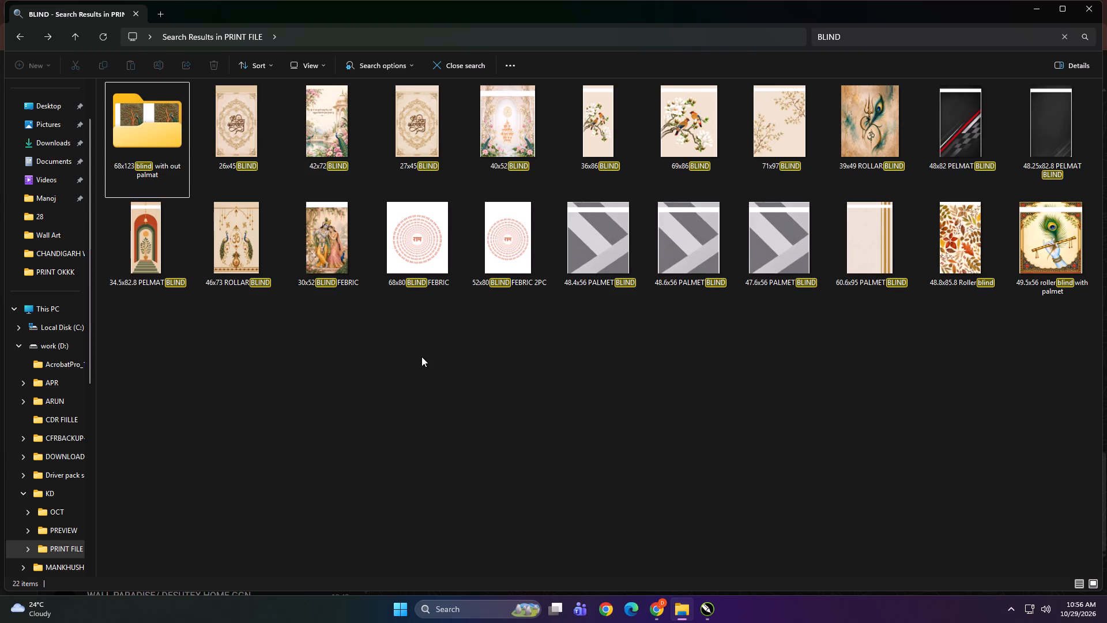
Leave the BLIND search and examine the Downloads folder's thumbnails again, from today's files back to those from earlier this month.
{"action": "key", "text": "BackSpace"}
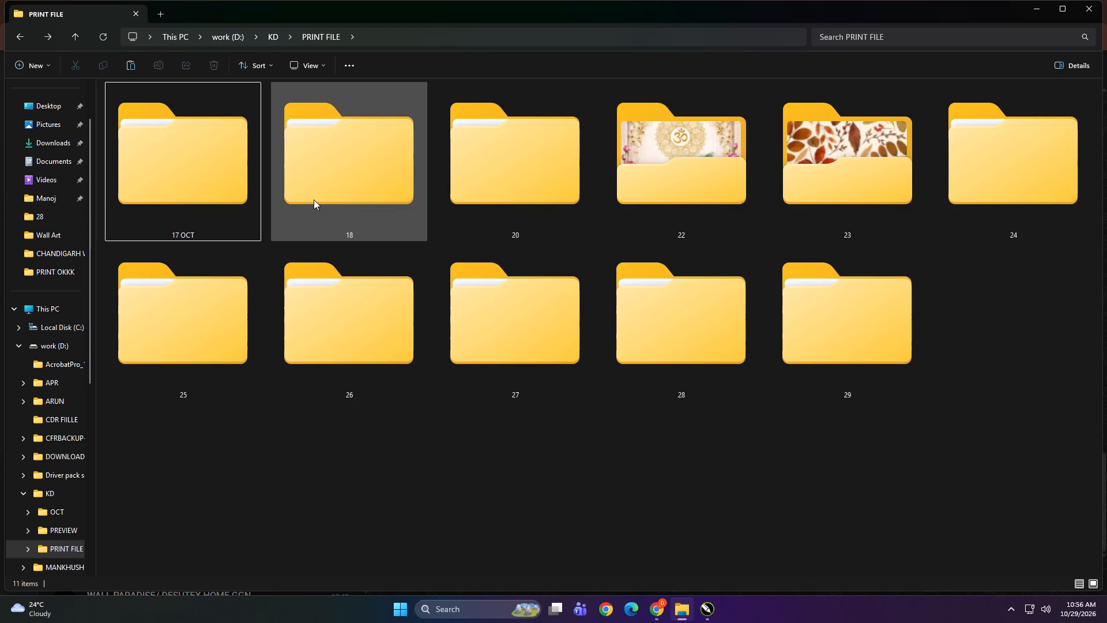
{"action": "left_click", "coordinate": [427, 466]}
{"action": "key", "text": "BackSpace"}
{"action": "key", "text": "BackSpace"}
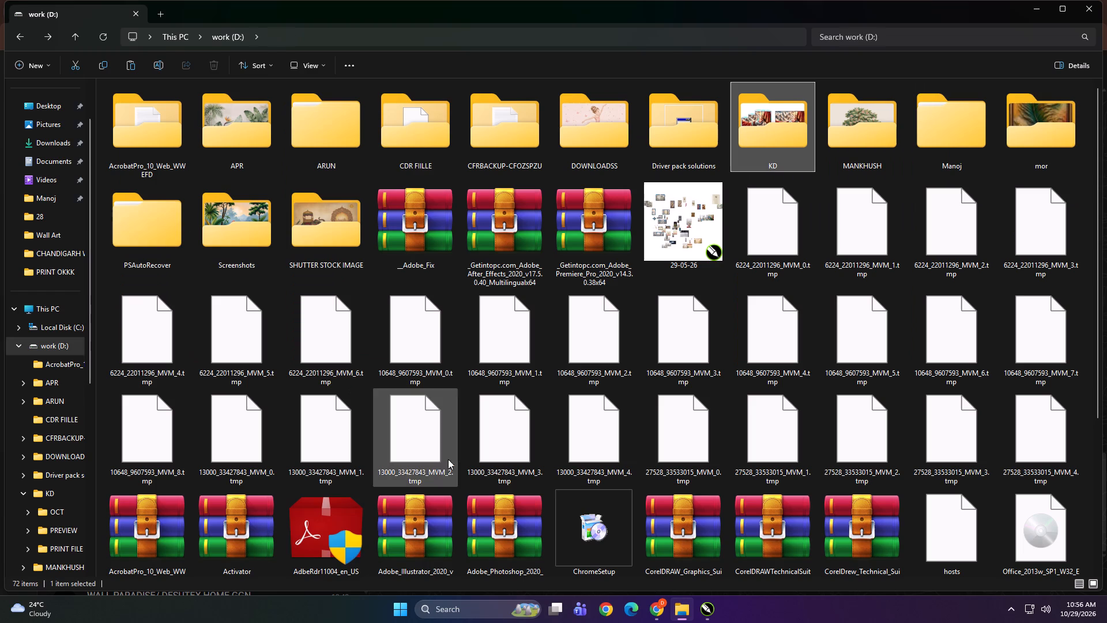
{"action": "scroll", "coordinate": [24, 236], "scroll_direction": "up", "scroll_amount": 5}
{"action": "left_click", "coordinate": [49, 197]}
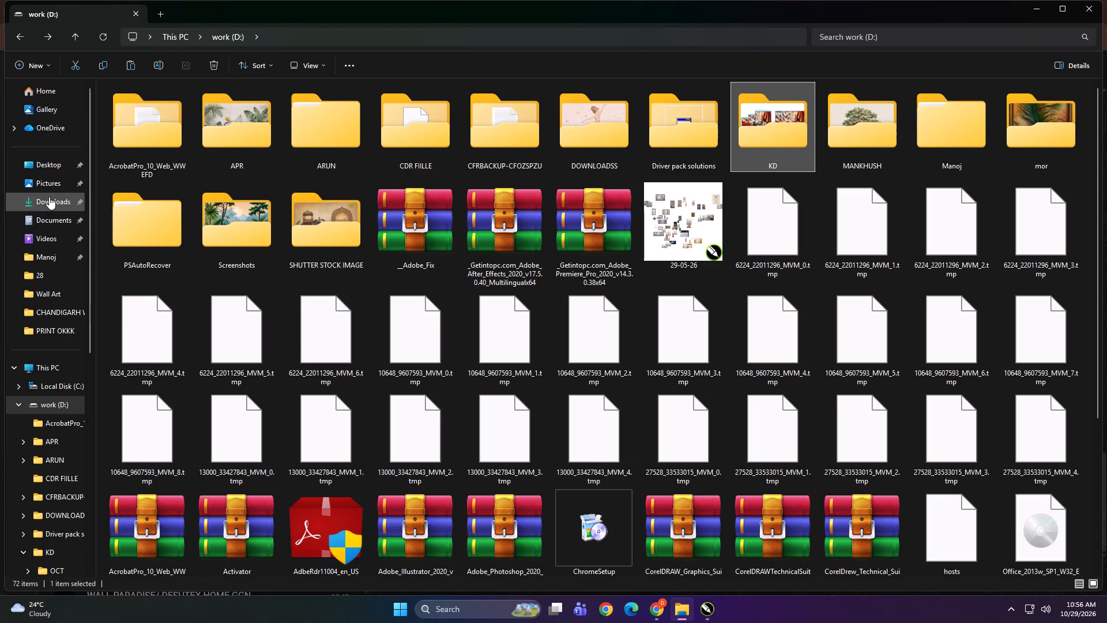
{"action": "left_click", "coordinate": [623, 162]}
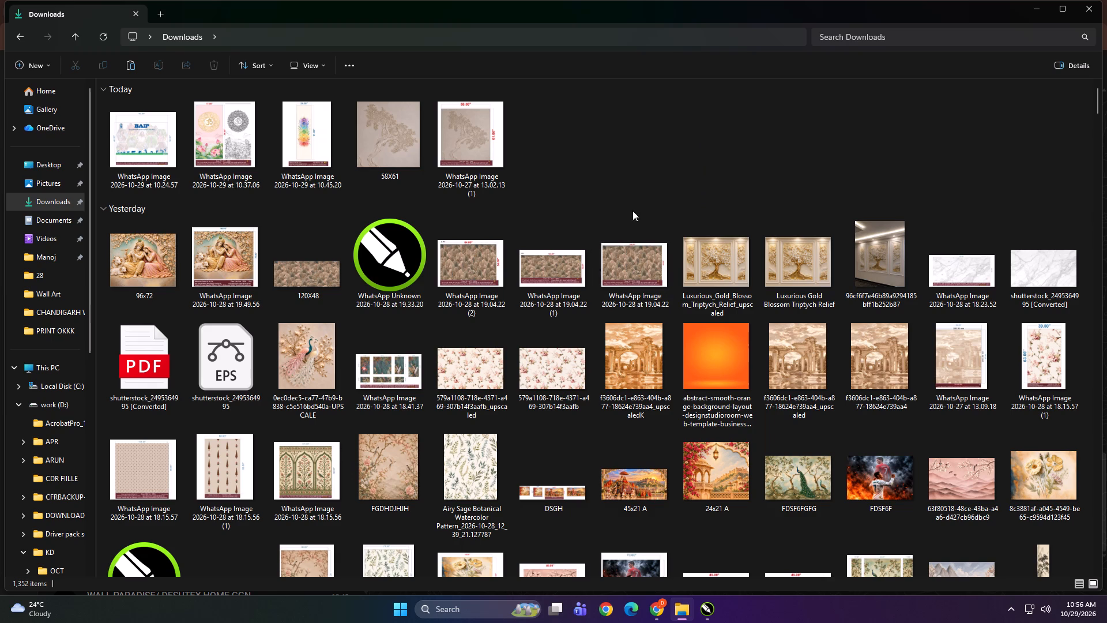
{"action": "left_click", "coordinate": [611, 187]}
{"action": "scroll", "coordinate": [615, 368], "scroll_direction": "down", "scroll_amount": 1}
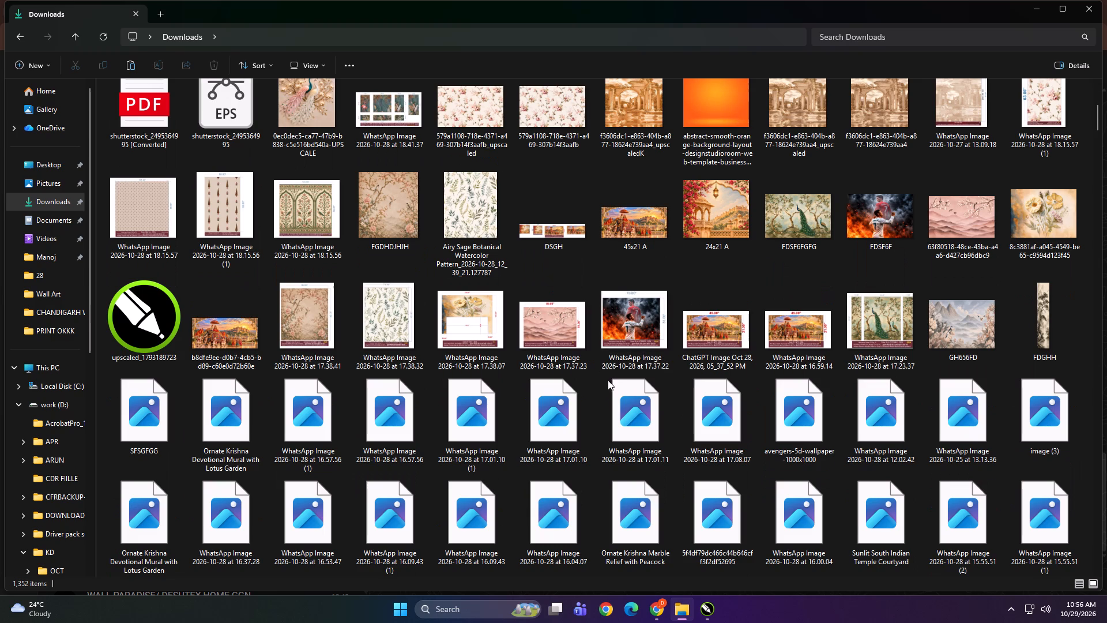
{"action": "scroll", "coordinate": [596, 261], "scroll_direction": "down", "scroll_amount": 1}
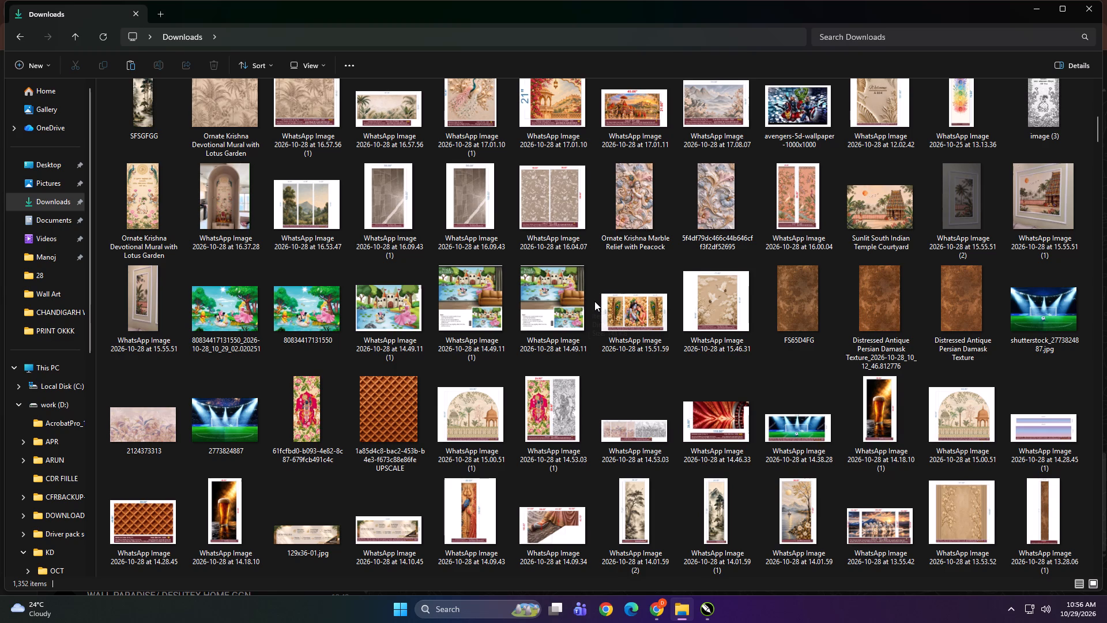
{"action": "scroll", "coordinate": [594, 301], "scroll_direction": "down", "scroll_amount": 1}
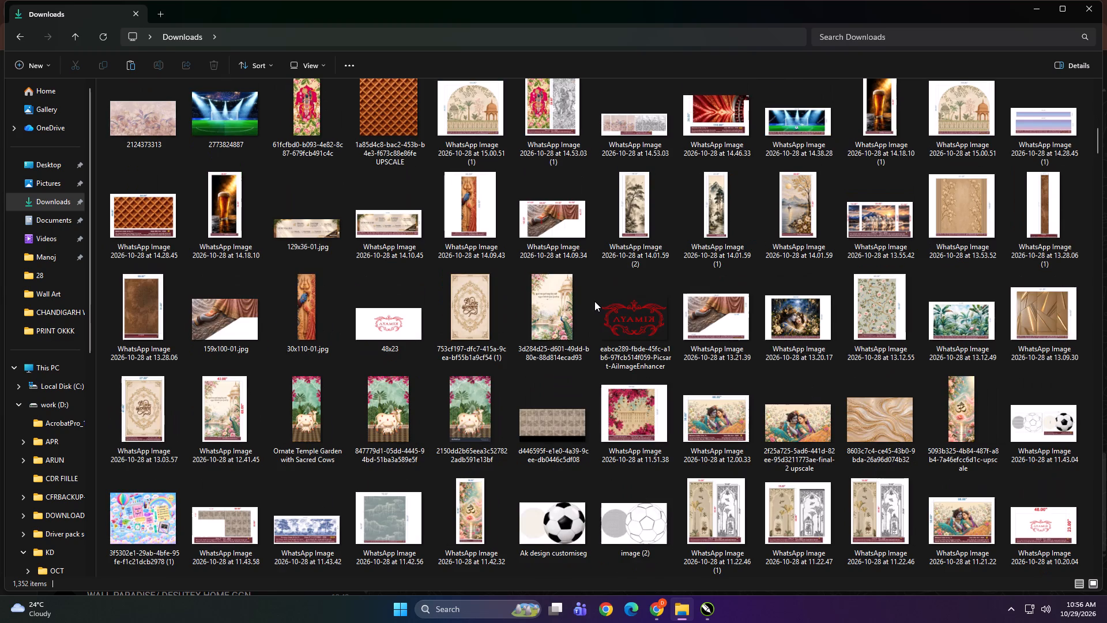
{"action": "scroll", "coordinate": [594, 301], "scroll_direction": "down", "scroll_amount": 1}
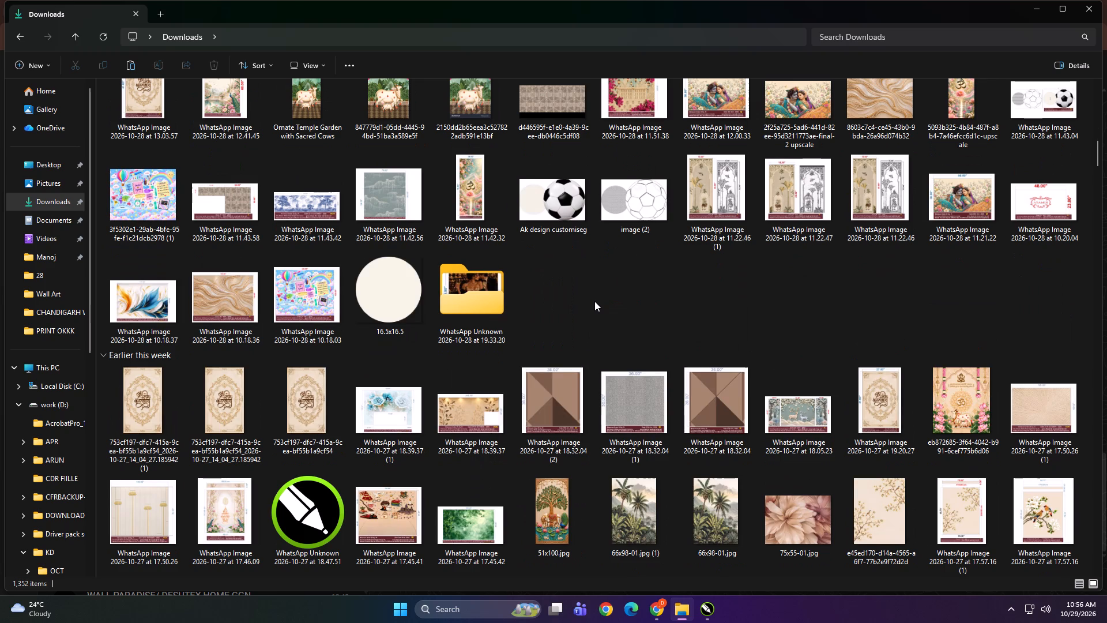
{"action": "scroll", "coordinate": [590, 306], "scroll_direction": "down", "scroll_amount": 1}
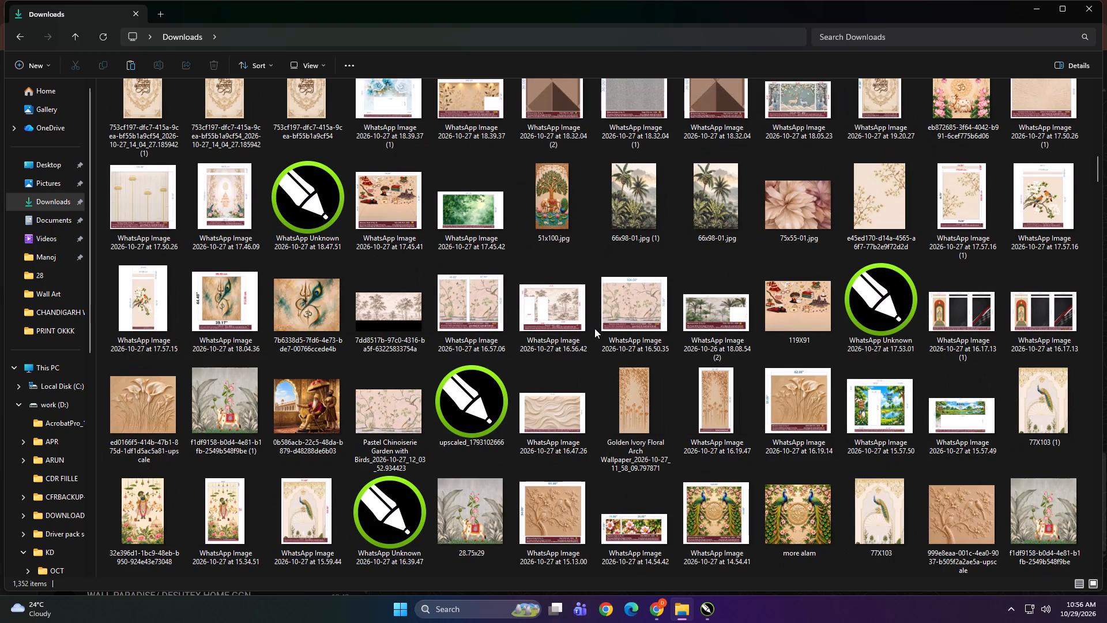
{"action": "scroll", "coordinate": [594, 328], "scroll_direction": "down", "scroll_amount": 3}
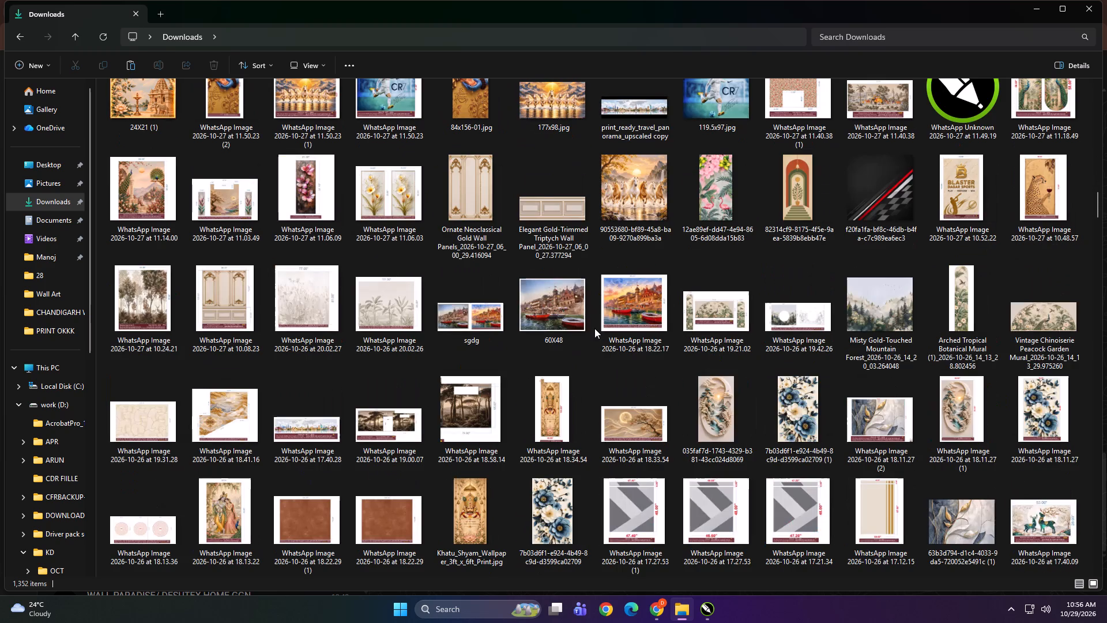
{"action": "scroll", "coordinate": [594, 328], "scroll_direction": "up", "scroll_amount": 1}
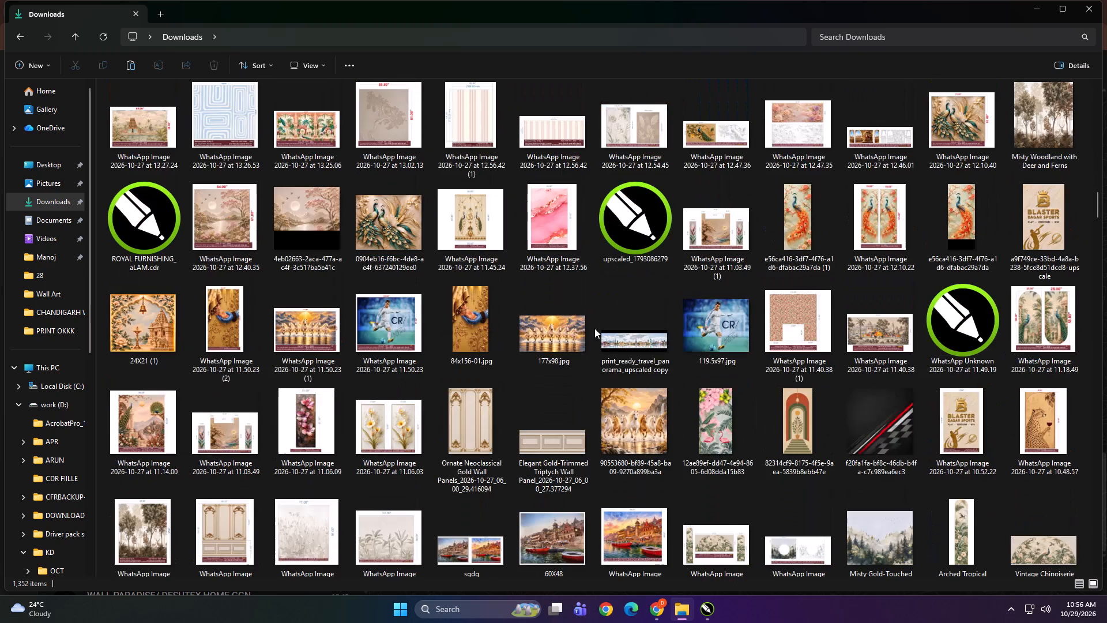
{"action": "scroll", "coordinate": [594, 328], "scroll_direction": "up", "scroll_amount": 1}
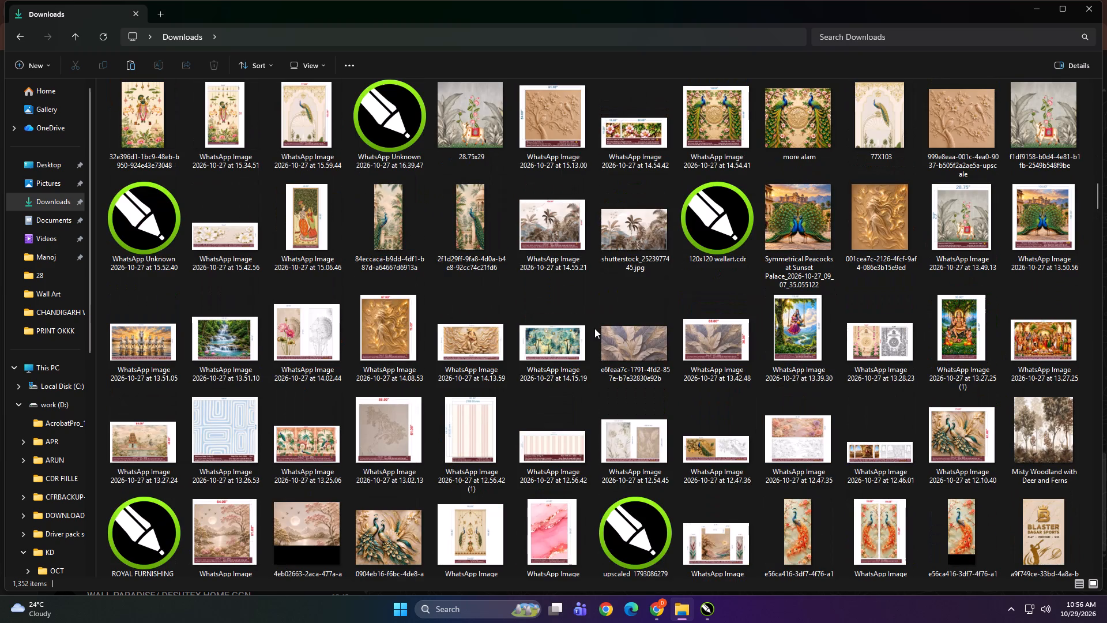
{"action": "scroll", "coordinate": [594, 328], "scroll_direction": "down", "scroll_amount": 3}
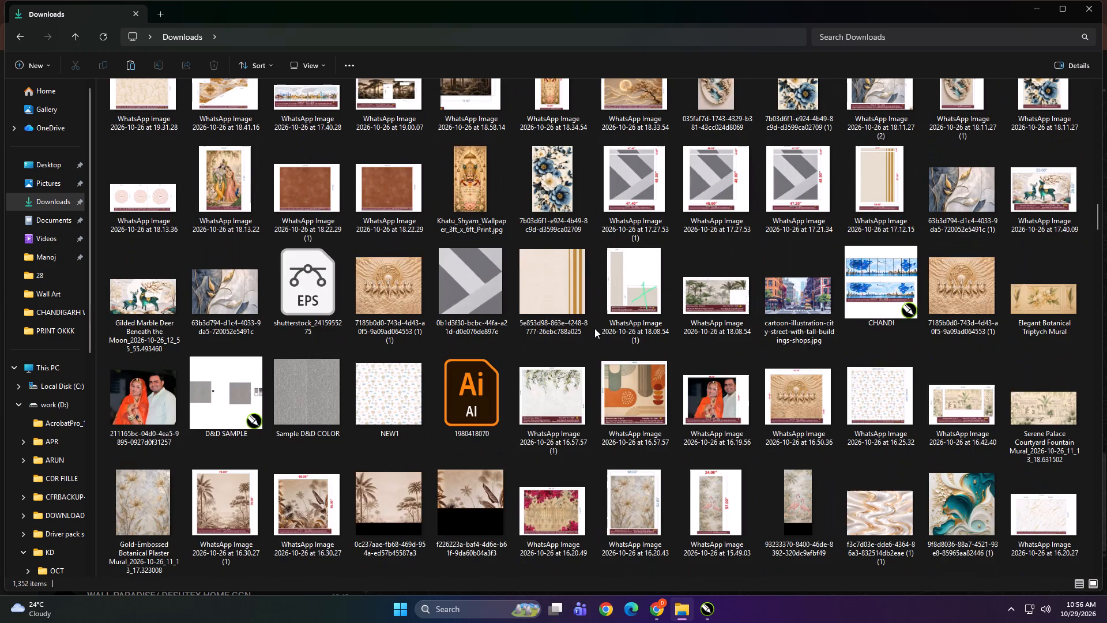
{"action": "scroll", "coordinate": [594, 328], "scroll_direction": "down", "scroll_amount": 2}
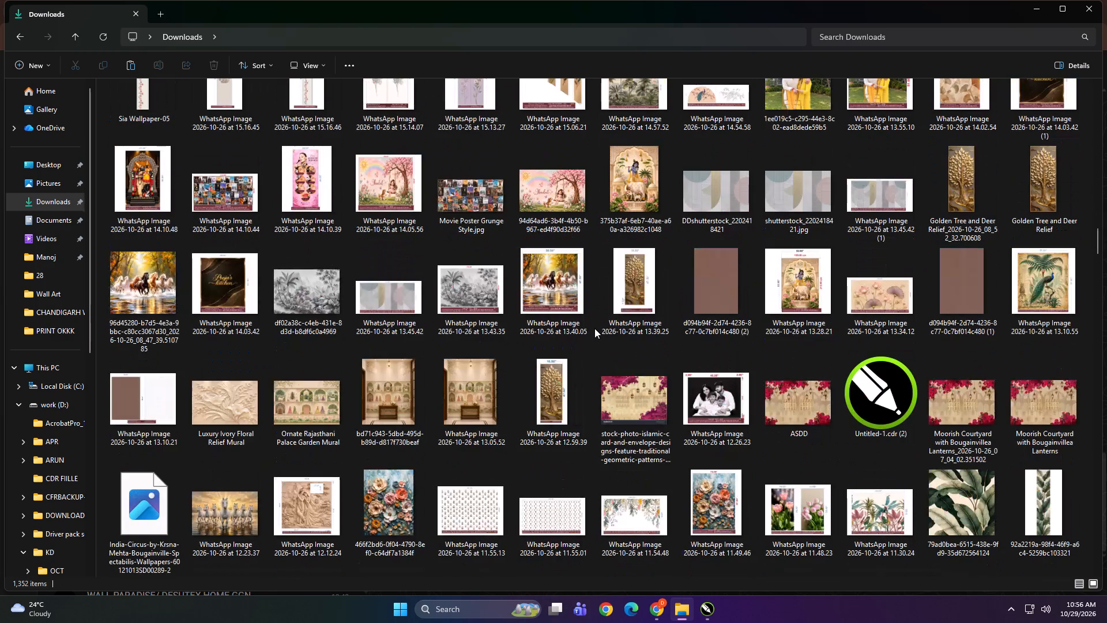
{"action": "scroll", "coordinate": [594, 328], "scroll_direction": "down", "scroll_amount": 1}
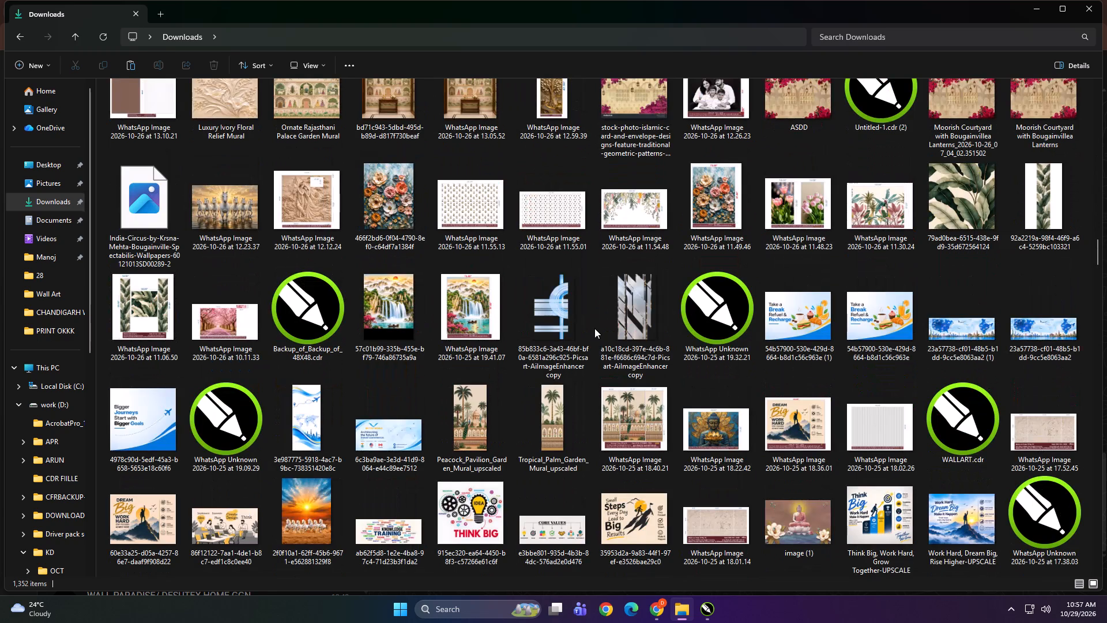
{"action": "scroll", "coordinate": [594, 328], "scroll_direction": "down", "scroll_amount": 1}
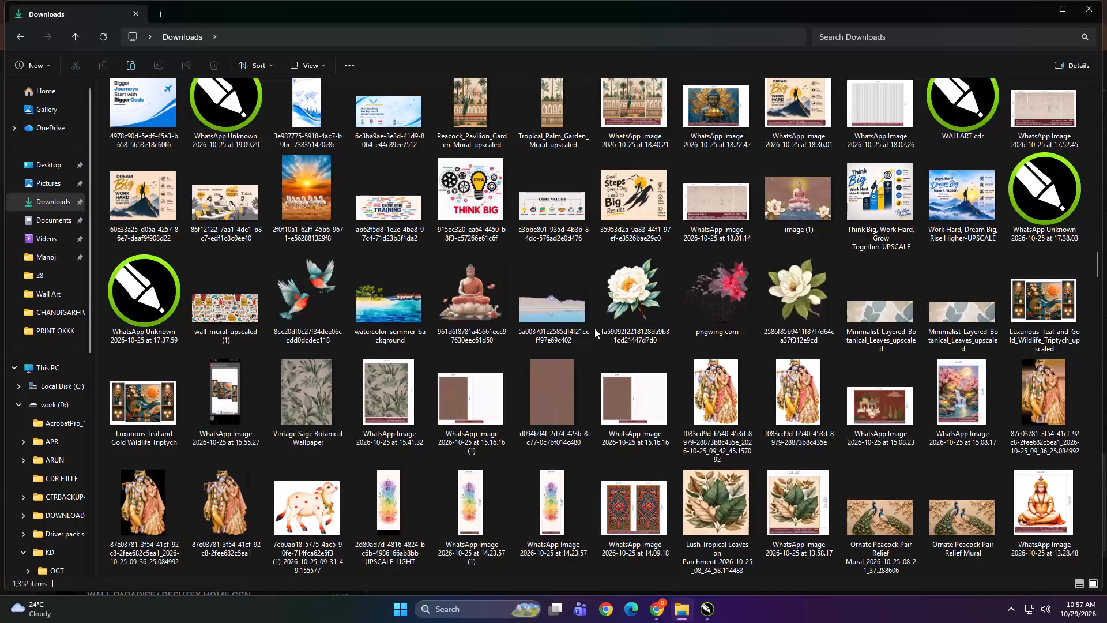
{"action": "scroll", "coordinate": [594, 328], "scroll_direction": "down", "scroll_amount": 3}
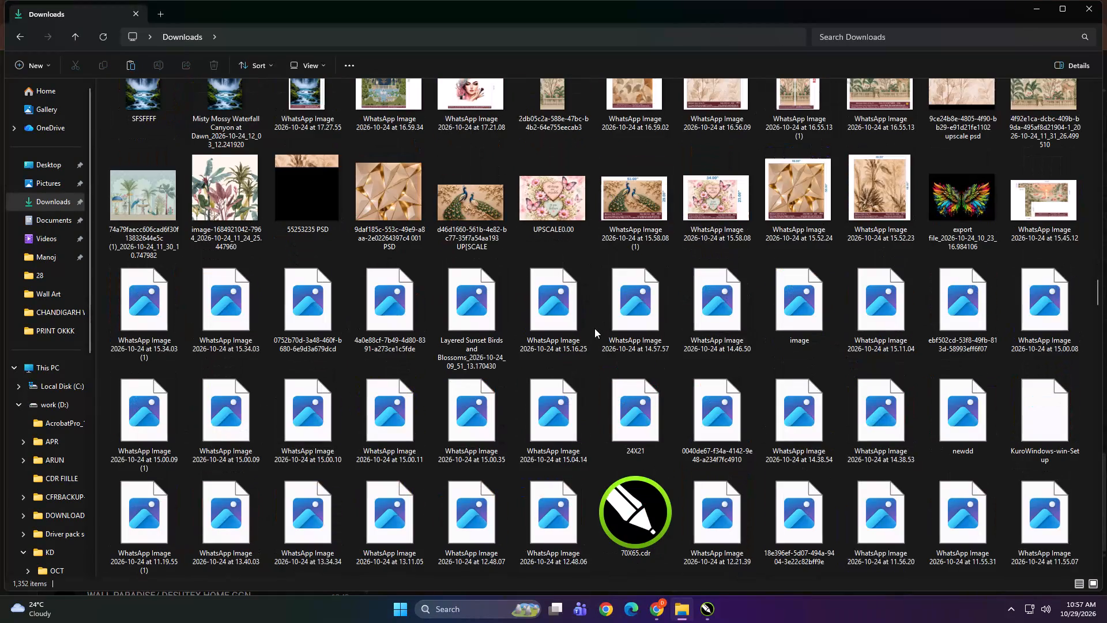
{"action": "scroll", "coordinate": [594, 328], "scroll_direction": "down", "scroll_amount": 2}
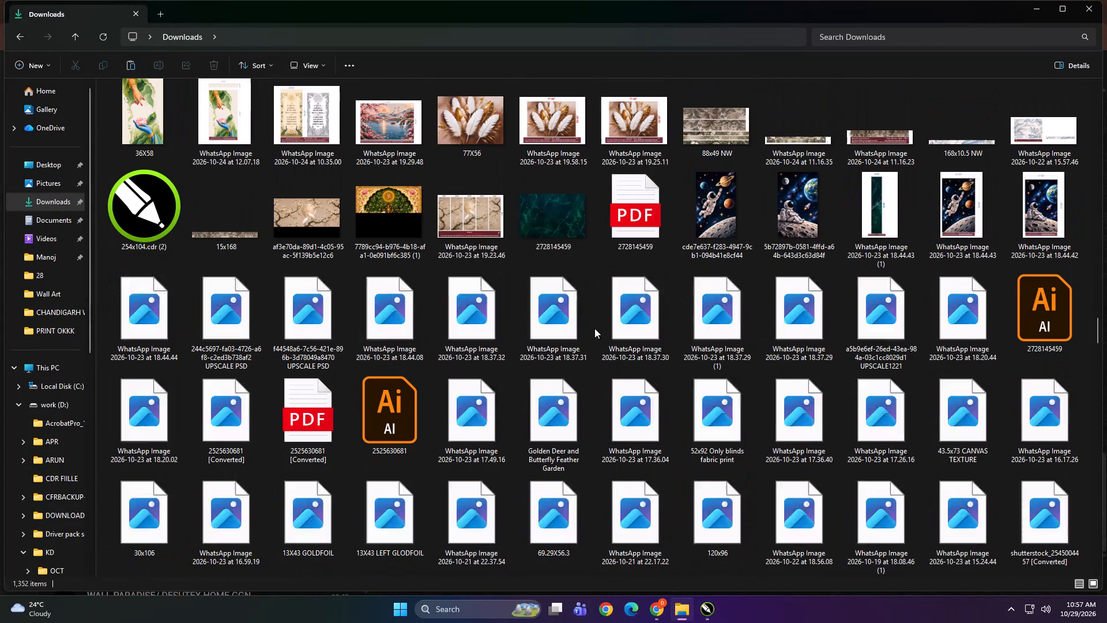
{"action": "scroll", "coordinate": [594, 328], "scroll_direction": "down", "scroll_amount": 1}
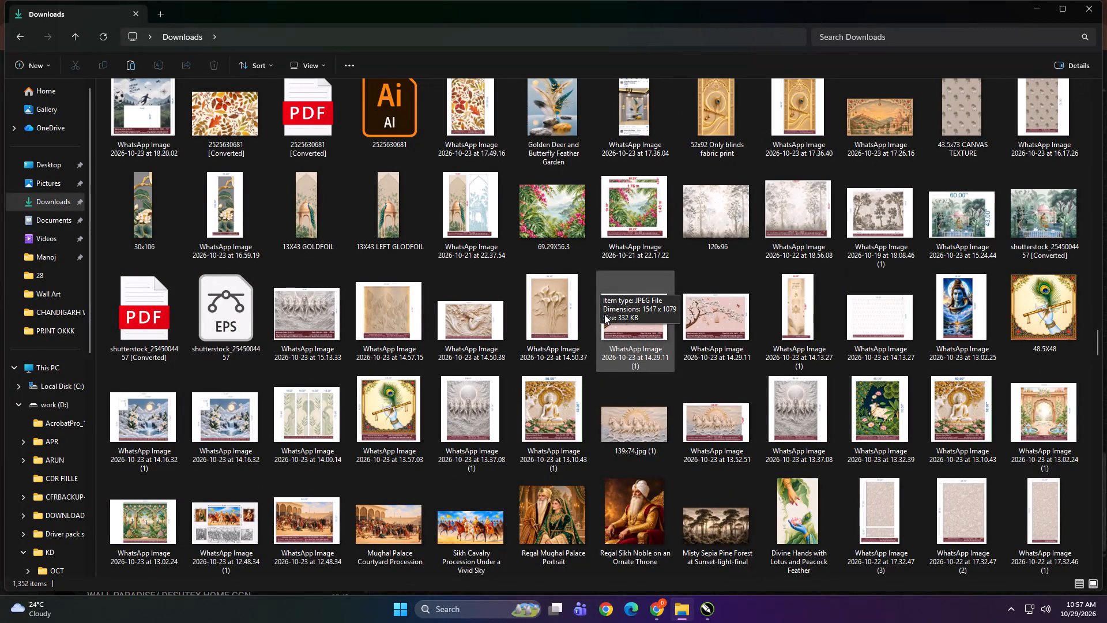
{"action": "scroll", "coordinate": [604, 314], "scroll_direction": "down", "scroll_amount": 1}
{"action": "scroll", "coordinate": [528, 226], "scroll_direction": "down", "scroll_amount": 1}
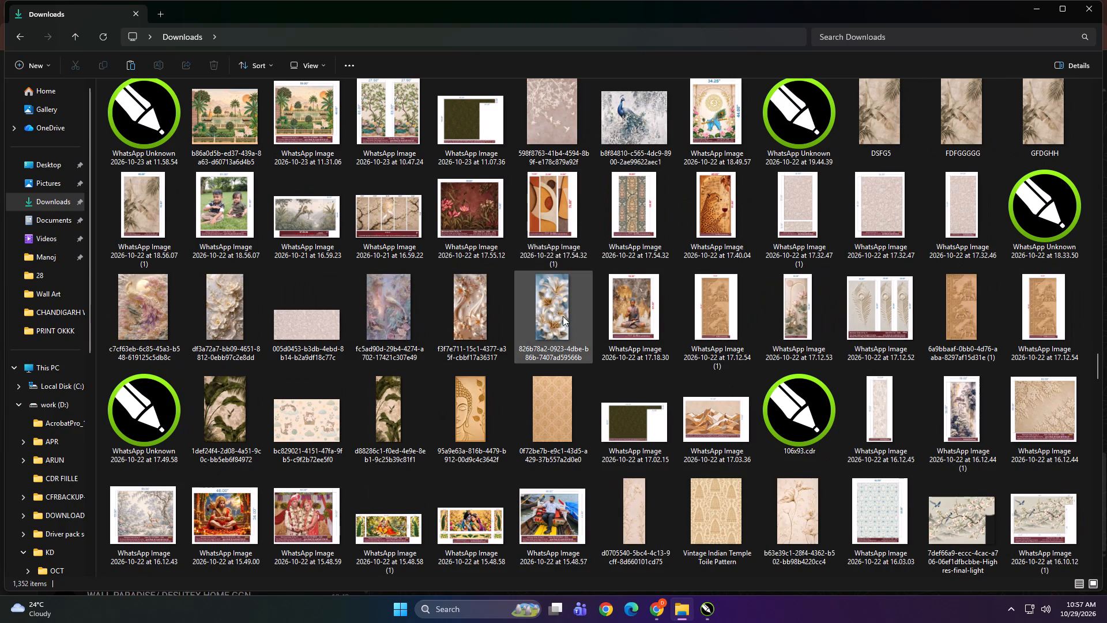
{"action": "scroll", "coordinate": [576, 391], "scroll_direction": "down", "scroll_amount": 2}
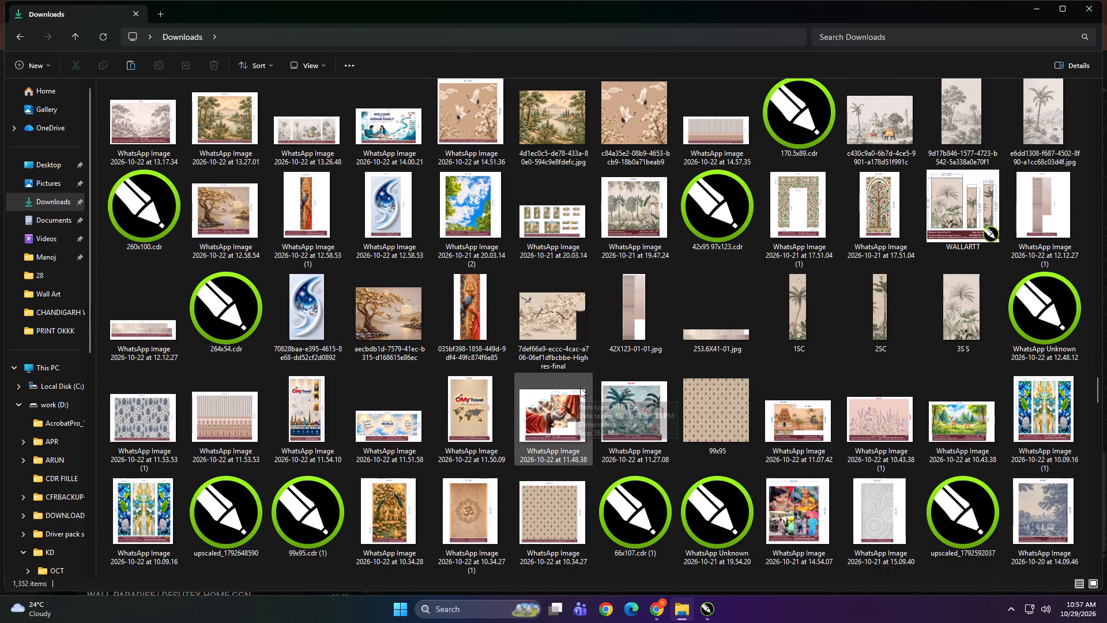
{"action": "scroll", "coordinate": [580, 388], "scroll_direction": "down", "scroll_amount": 1}
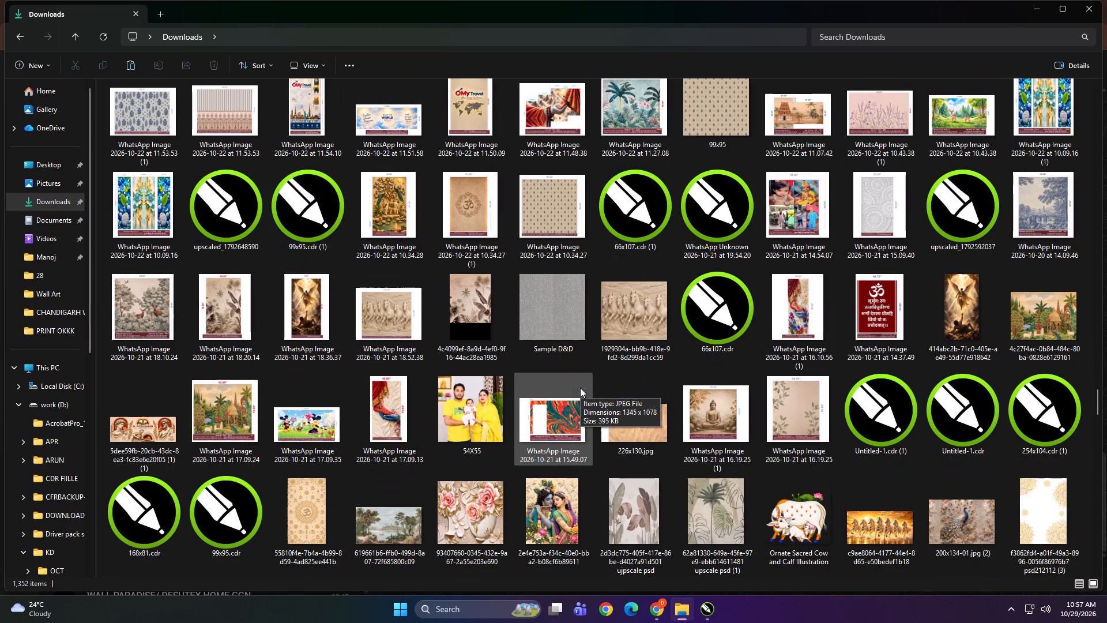
{"action": "scroll", "coordinate": [577, 417], "scroll_direction": "down", "scroll_amount": 2}
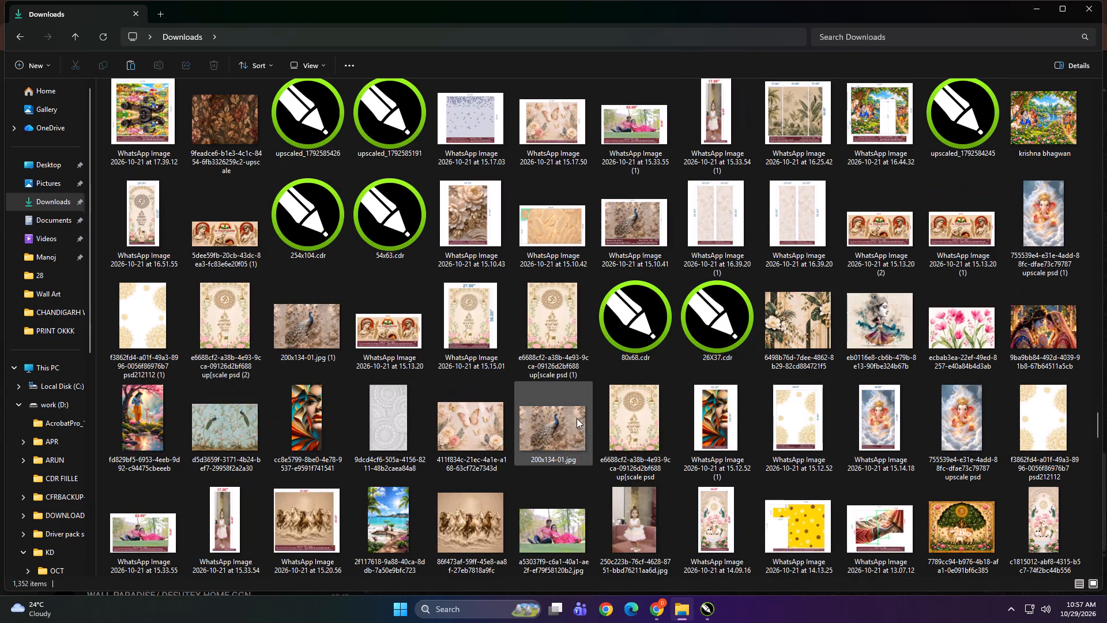
{"action": "scroll", "coordinate": [577, 418], "scroll_direction": "down", "scroll_amount": 1}
{"action": "scroll", "coordinate": [577, 418], "scroll_direction": "up", "scroll_amount": 1}
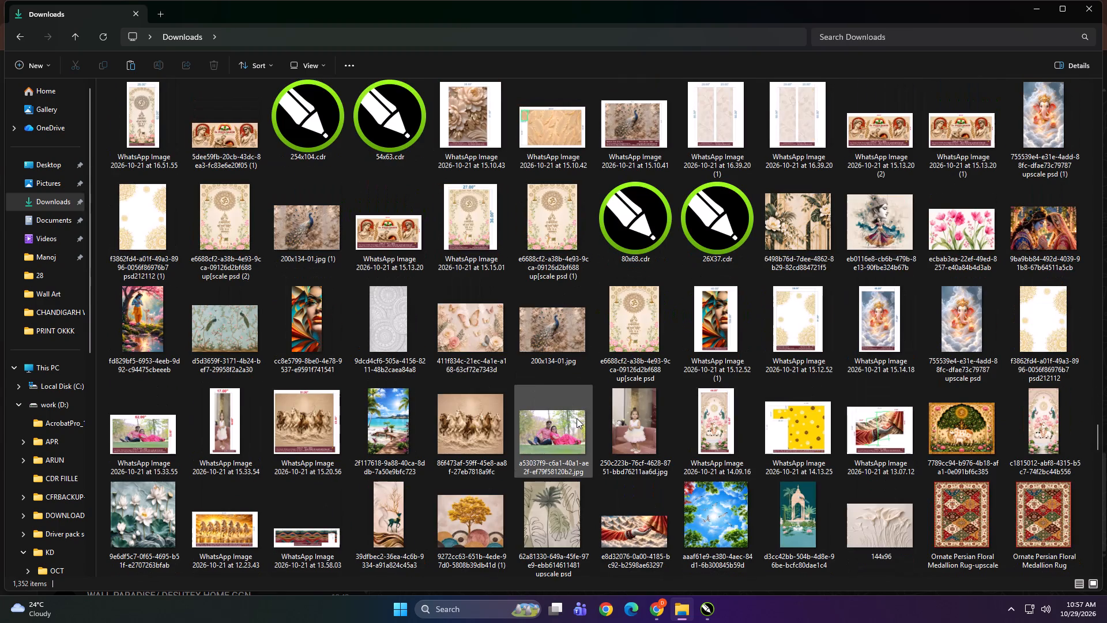
{"action": "scroll", "coordinate": [577, 418], "scroll_direction": "down", "scroll_amount": 2}
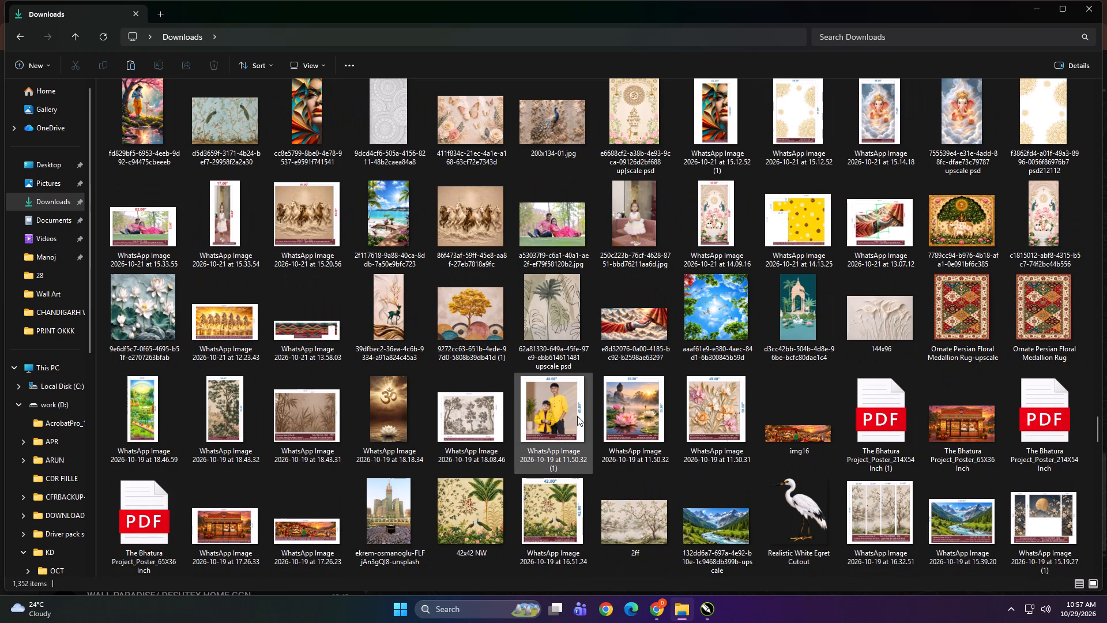
{"action": "scroll", "coordinate": [577, 416], "scroll_direction": "up", "scroll_amount": 1}
{"action": "scroll", "coordinate": [577, 416], "scroll_direction": "down", "scroll_amount": 2}
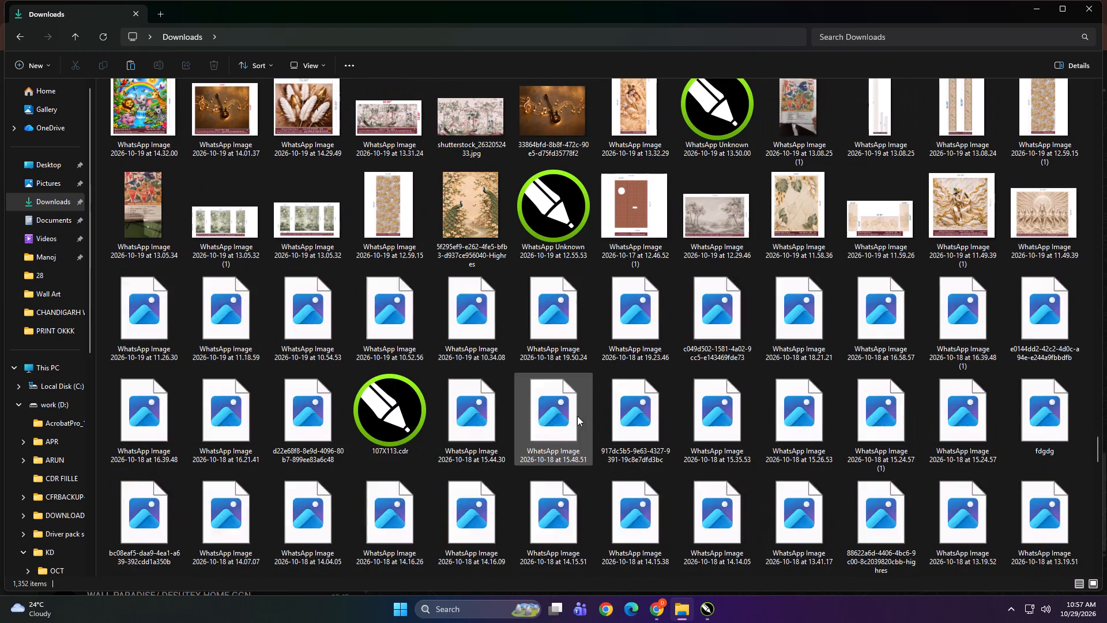
{"action": "scroll", "coordinate": [577, 416], "scroll_direction": "down", "scroll_amount": 1}
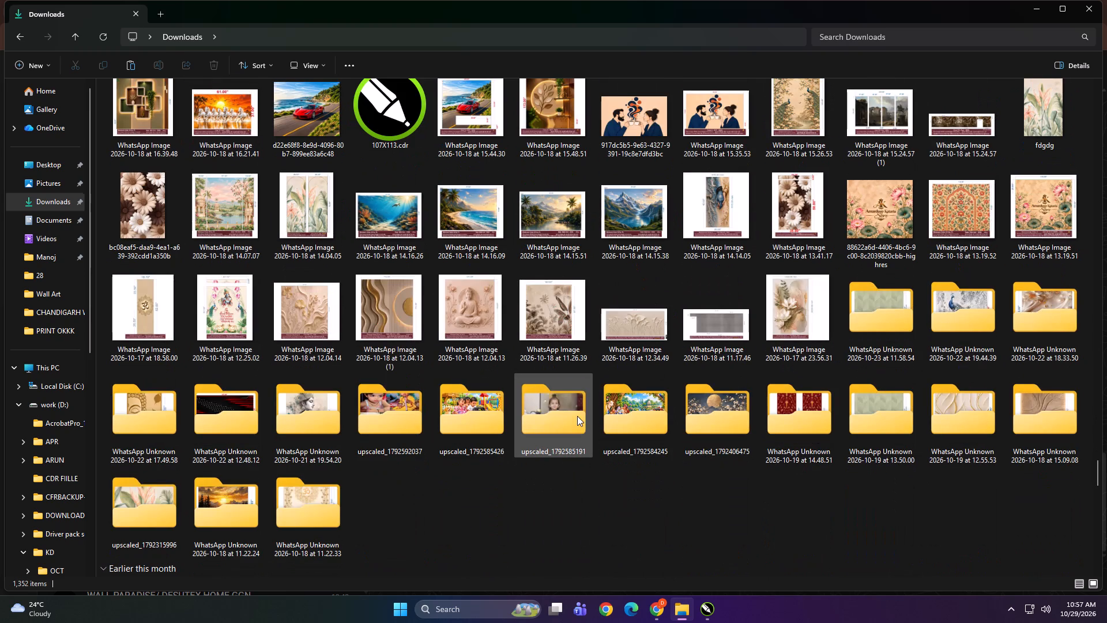
{"action": "scroll", "coordinate": [577, 416], "scroll_direction": "down", "scroll_amount": 1}
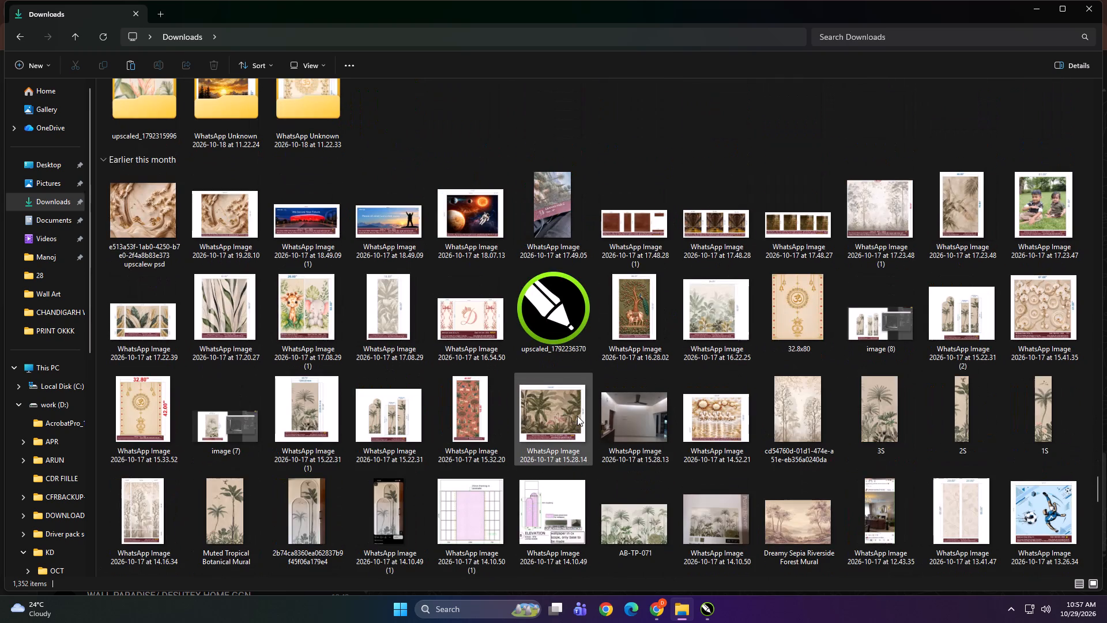
{"action": "scroll", "coordinate": [591, 354], "scroll_direction": "down", "scroll_amount": 1}
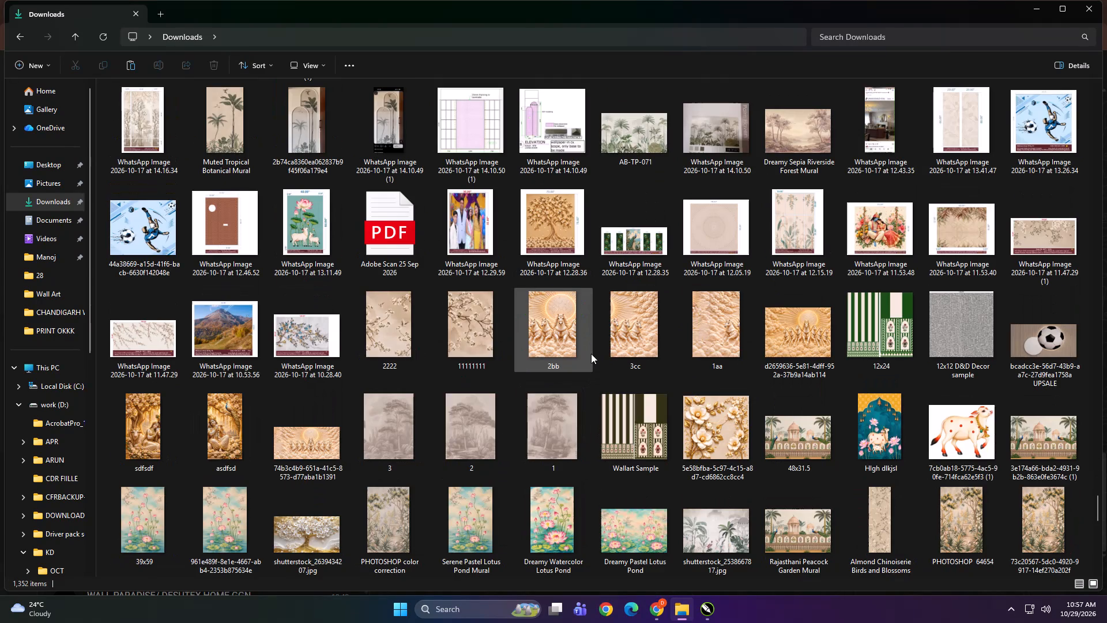
{"action": "scroll", "coordinate": [591, 356], "scroll_direction": "down", "scroll_amount": 1}
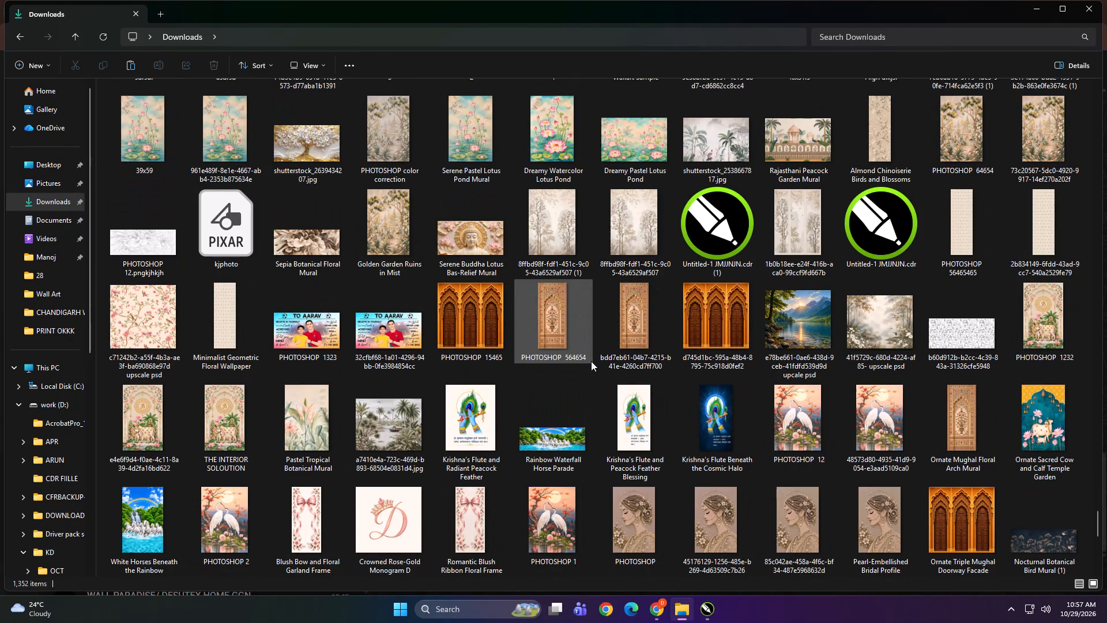
Examine the remaining thumbnails in the Downloads folder, down to the oldest files and folders at the end of the list.
{"action": "scroll", "coordinate": [591, 361], "scroll_direction": "up", "scroll_amount": 1}
{"action": "scroll", "coordinate": [591, 361], "scroll_direction": "down", "scroll_amount": 1}
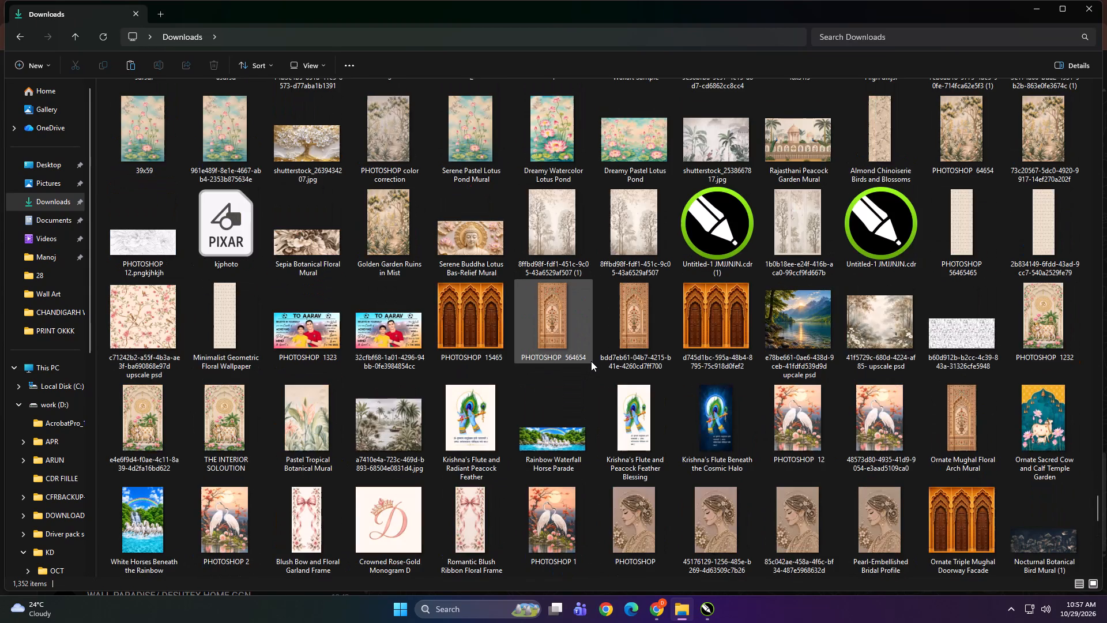
{"action": "scroll", "coordinate": [591, 361], "scroll_direction": "down", "scroll_amount": 2}
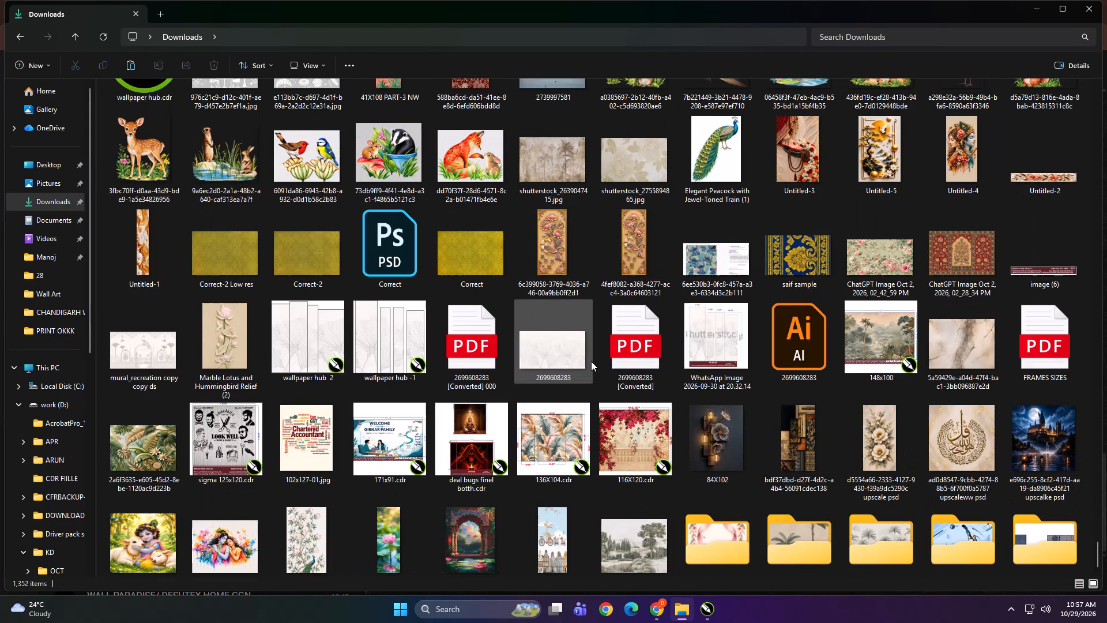
{"action": "scroll", "coordinate": [591, 361], "scroll_direction": "down", "scroll_amount": 1}
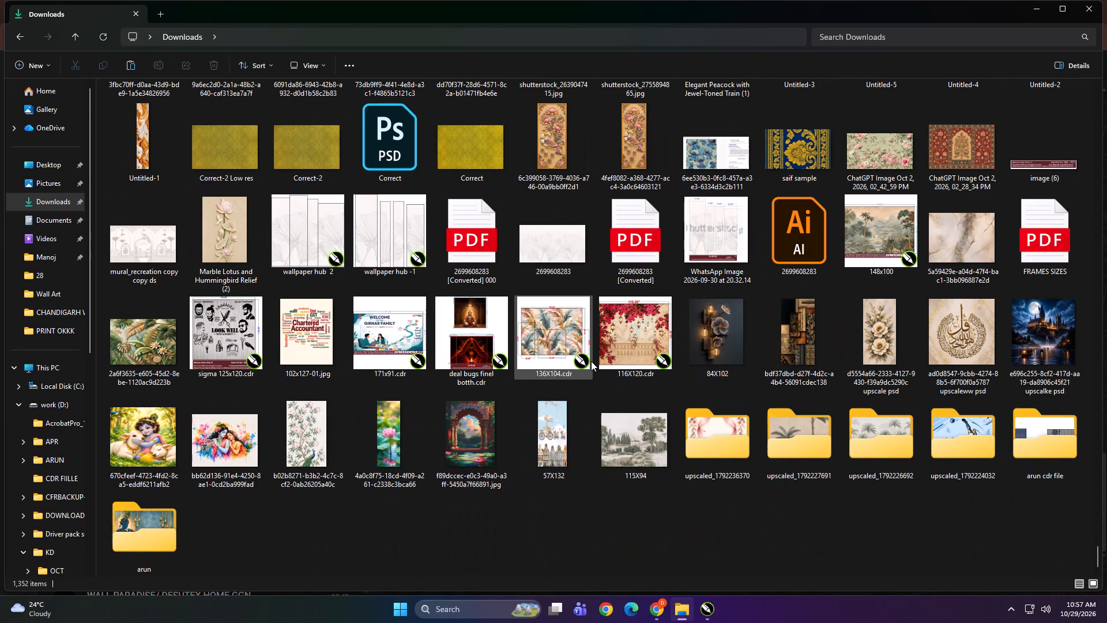
{"action": "scroll", "coordinate": [591, 361], "scroll_direction": "down", "scroll_amount": 4}
Examine the Downloads thumbnails again from the oldest files back through last week's to the most recent ones.
{"action": "scroll", "coordinate": [591, 361], "scroll_direction": "up", "scroll_amount": 1}
{"action": "scroll", "coordinate": [591, 361], "scroll_direction": "down", "scroll_amount": 4}
{"action": "scroll", "coordinate": [591, 362], "scroll_direction": "up", "scroll_amount": 2}
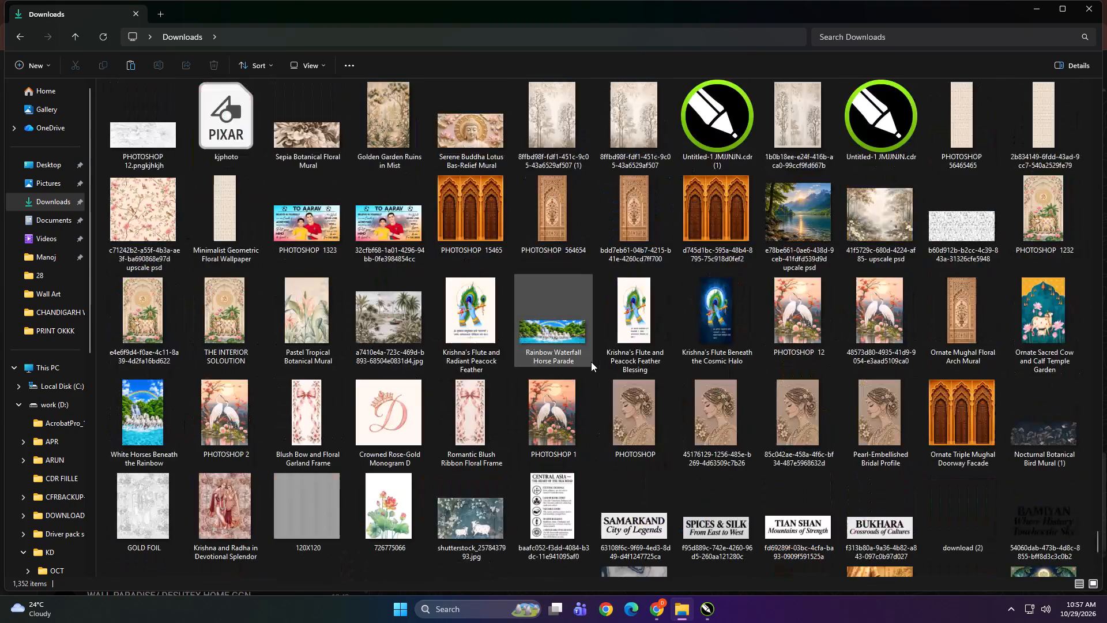
{"action": "scroll", "coordinate": [591, 362], "scroll_direction": "up", "scroll_amount": 4}
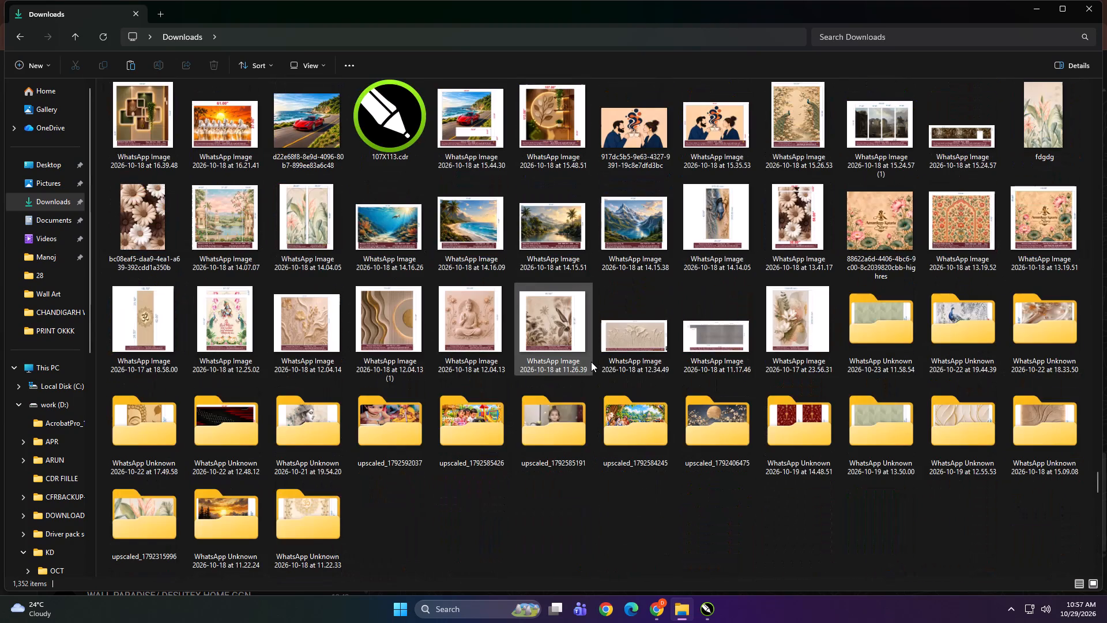
{"action": "scroll", "coordinate": [591, 362], "scroll_direction": "up", "scroll_amount": 3}
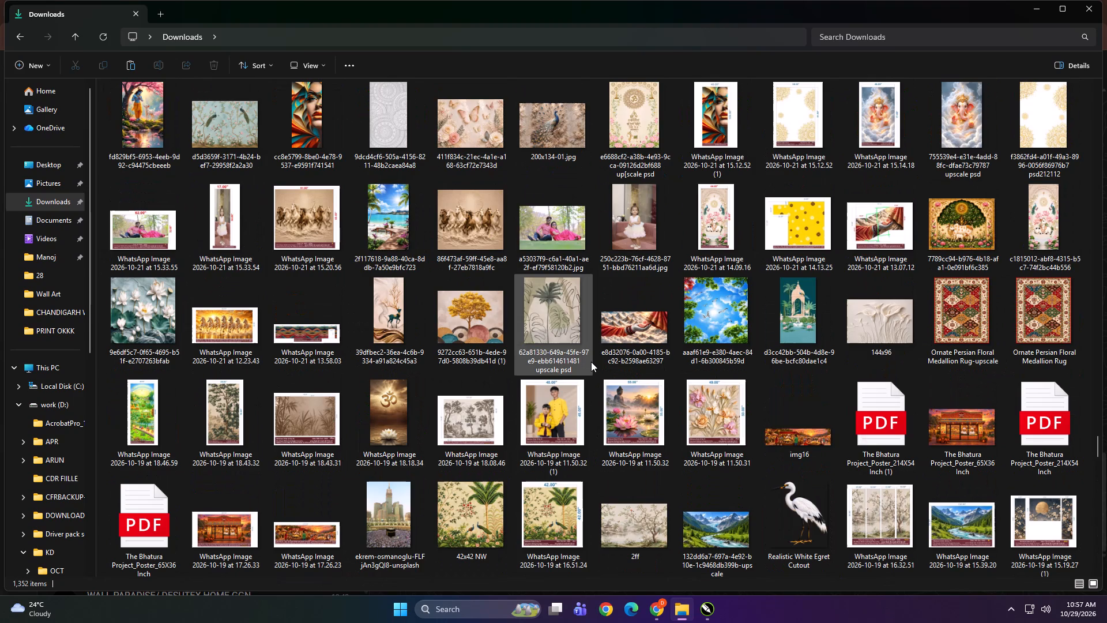
{"action": "scroll", "coordinate": [591, 362], "scroll_direction": "up", "scroll_amount": 4}
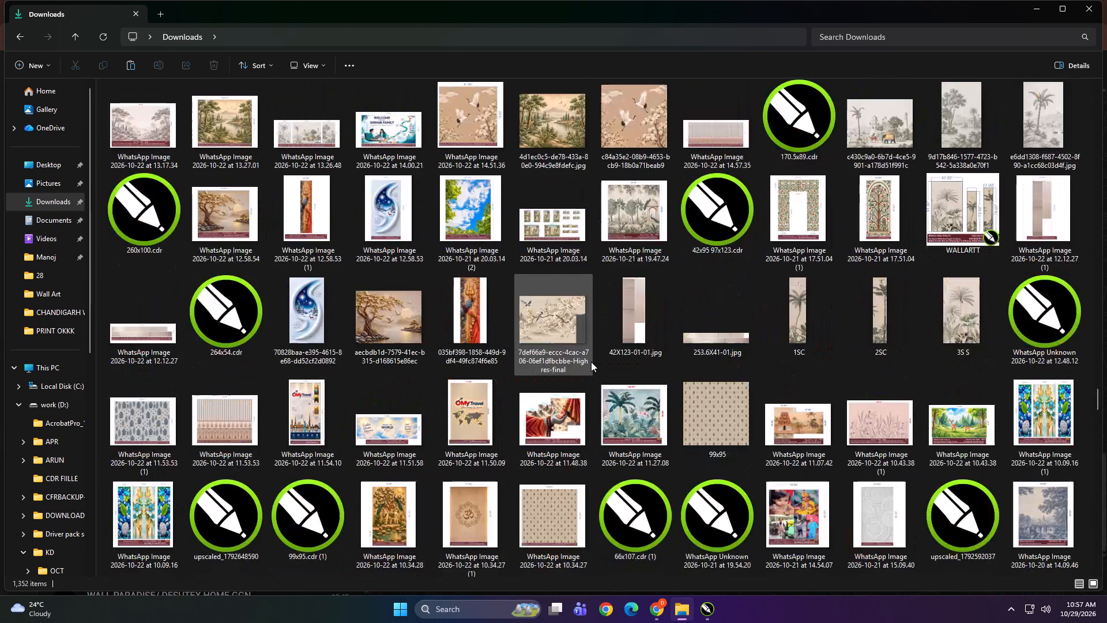
{"action": "scroll", "coordinate": [591, 362], "scroll_direction": "up", "scroll_amount": 3}
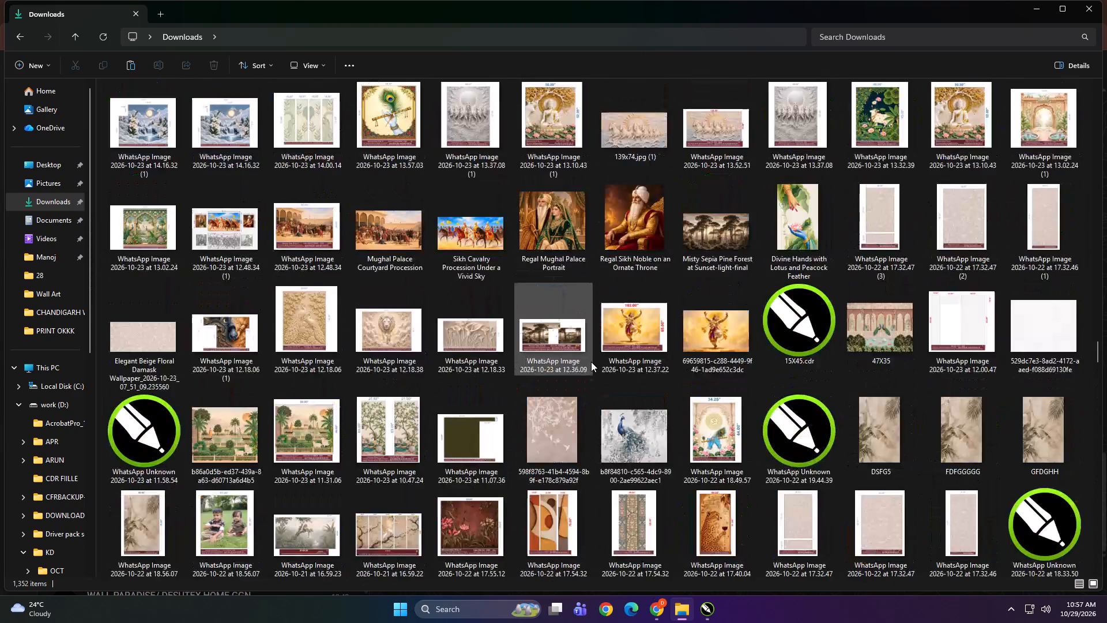
{"action": "scroll", "coordinate": [591, 362], "scroll_direction": "up", "scroll_amount": 6}
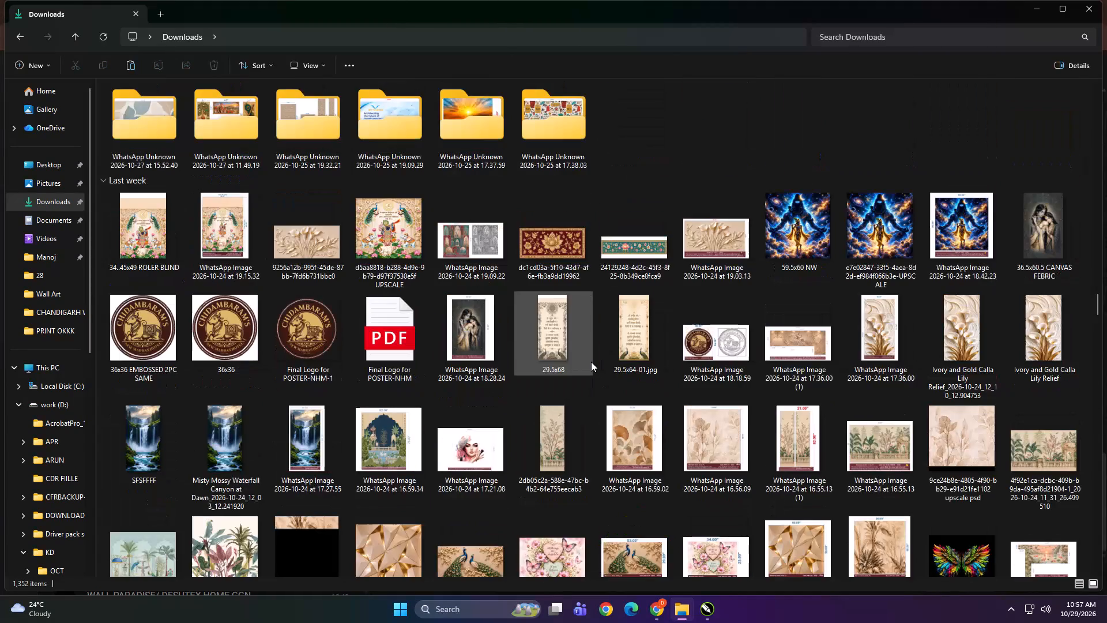
{"action": "scroll", "coordinate": [591, 362], "scroll_direction": "up", "scroll_amount": 4}
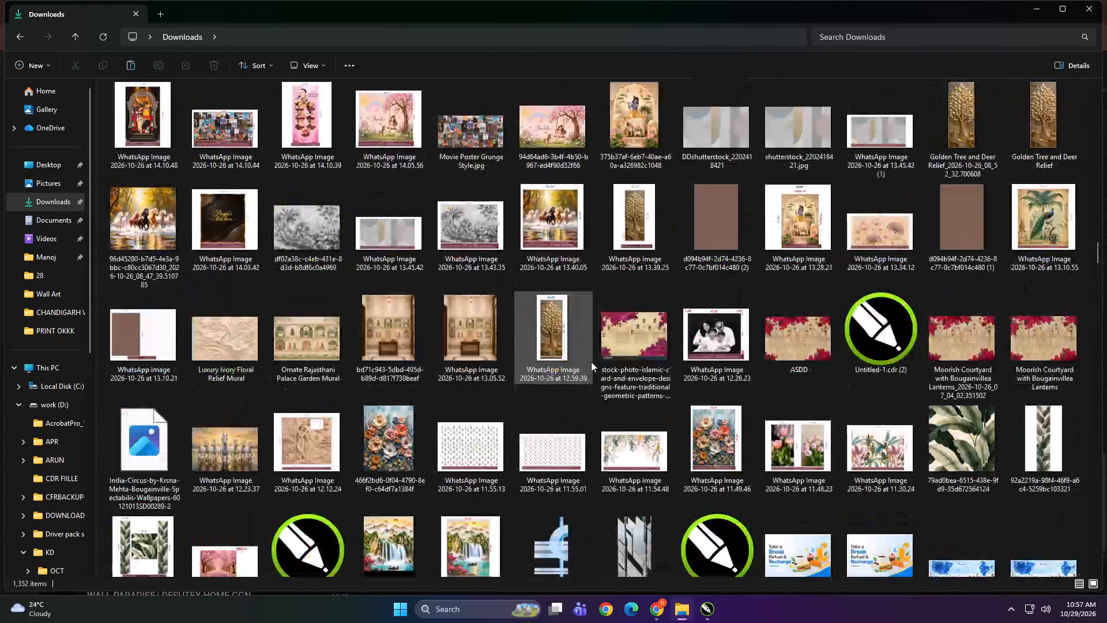
Open today's rainbow chakra image, WhatsApp Image 2026-10-29 at 10.45.20, from Downloads, examine its artwork and marked dimensions, and close it.
{"action": "scroll", "coordinate": [592, 365], "scroll_direction": "up", "scroll_amount": 2}
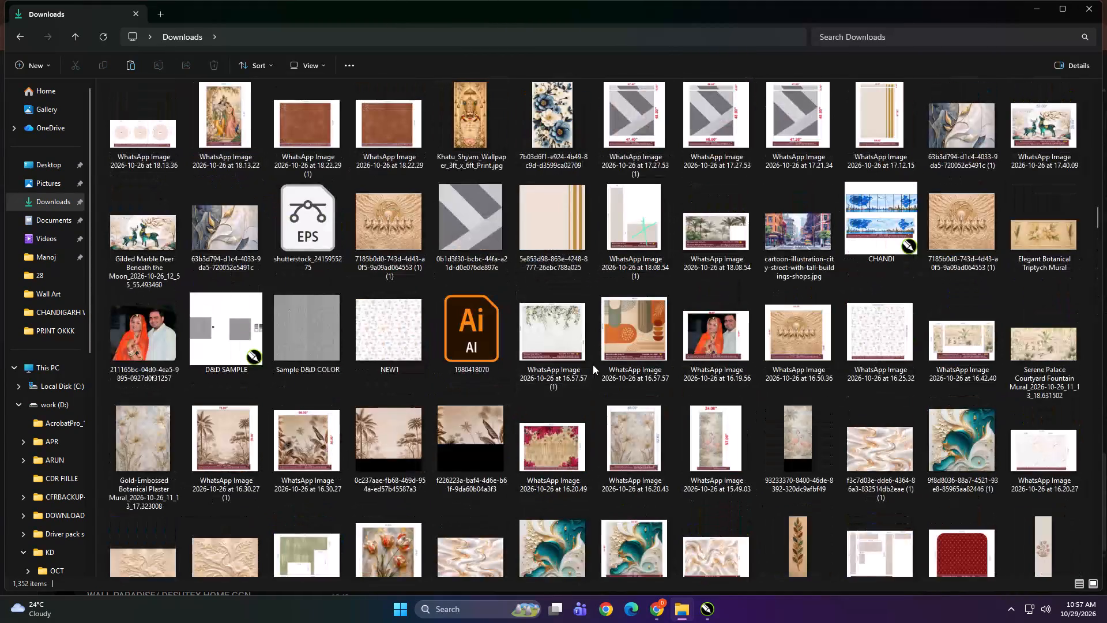
{"action": "scroll", "coordinate": [596, 321], "scroll_direction": "up", "scroll_amount": 7}
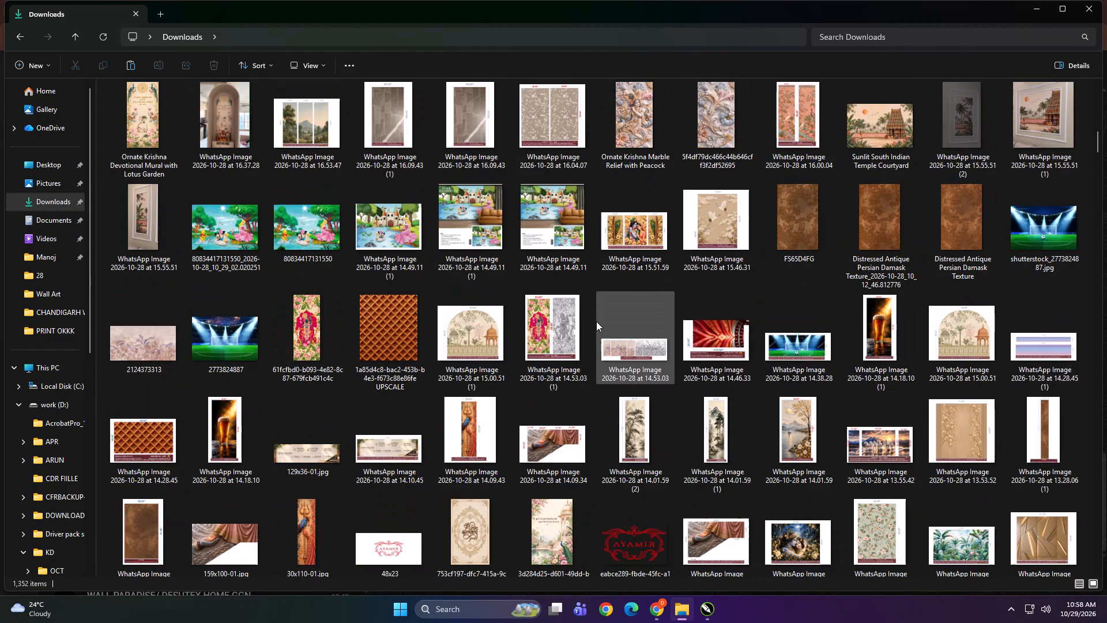
{"action": "scroll", "coordinate": [597, 337], "scroll_direction": "up", "scroll_amount": 3}
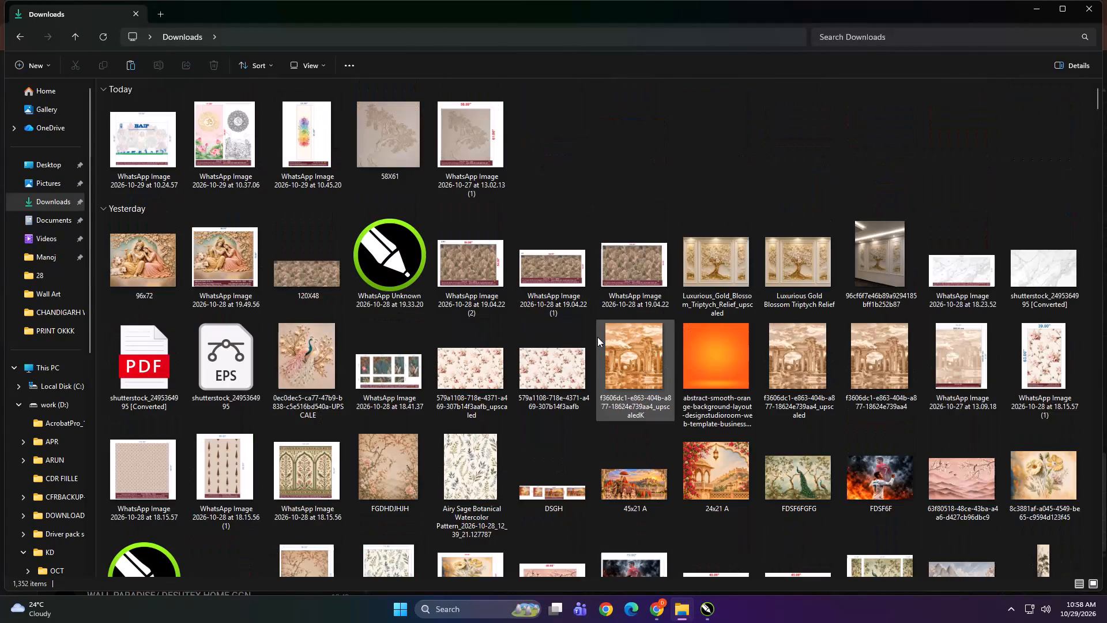
{"action": "scroll", "coordinate": [597, 337], "scroll_direction": "up", "scroll_amount": 3}
{"action": "double_click", "coordinate": [310, 159]}
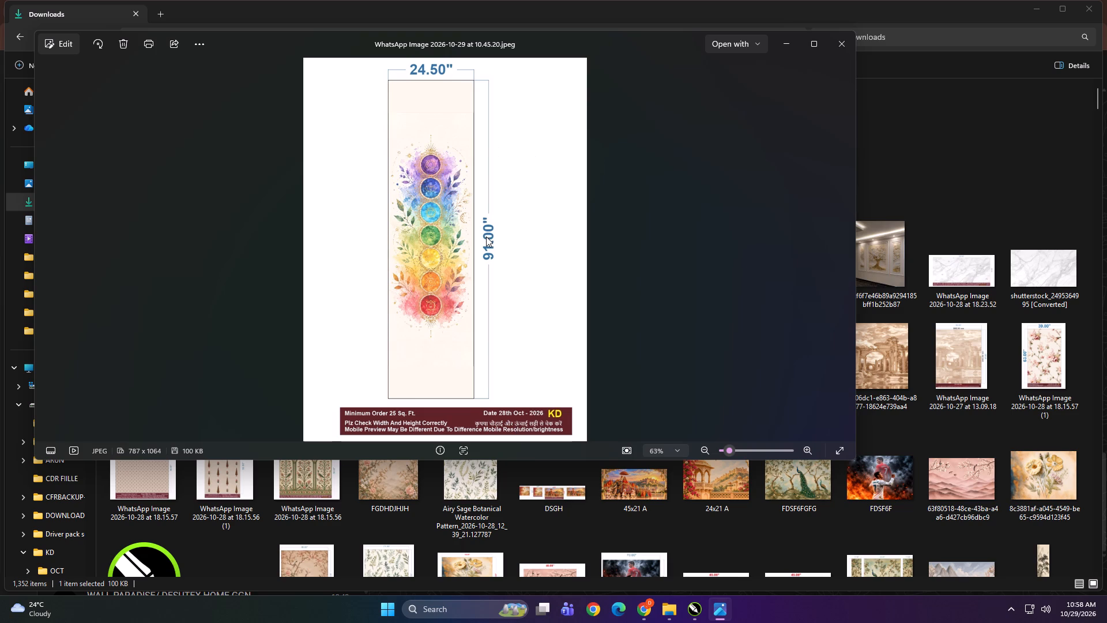
{"action": "scroll", "coordinate": [408, 213], "scroll_direction": "up", "scroll_amount": 2}
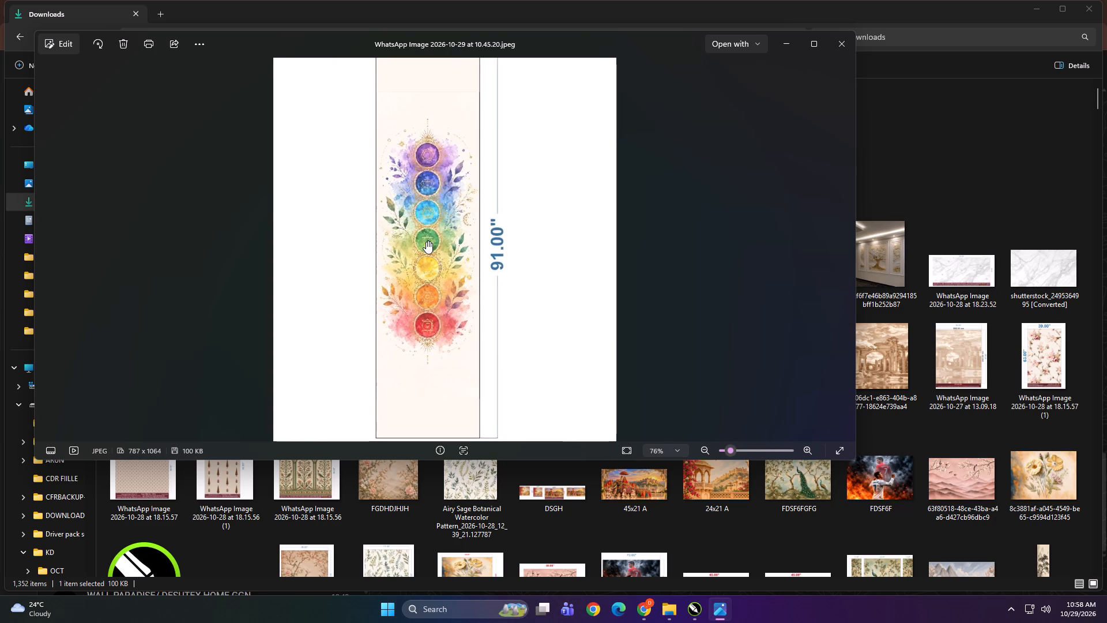
{"action": "scroll", "coordinate": [426, 241], "scroll_direction": "down", "scroll_amount": 3}
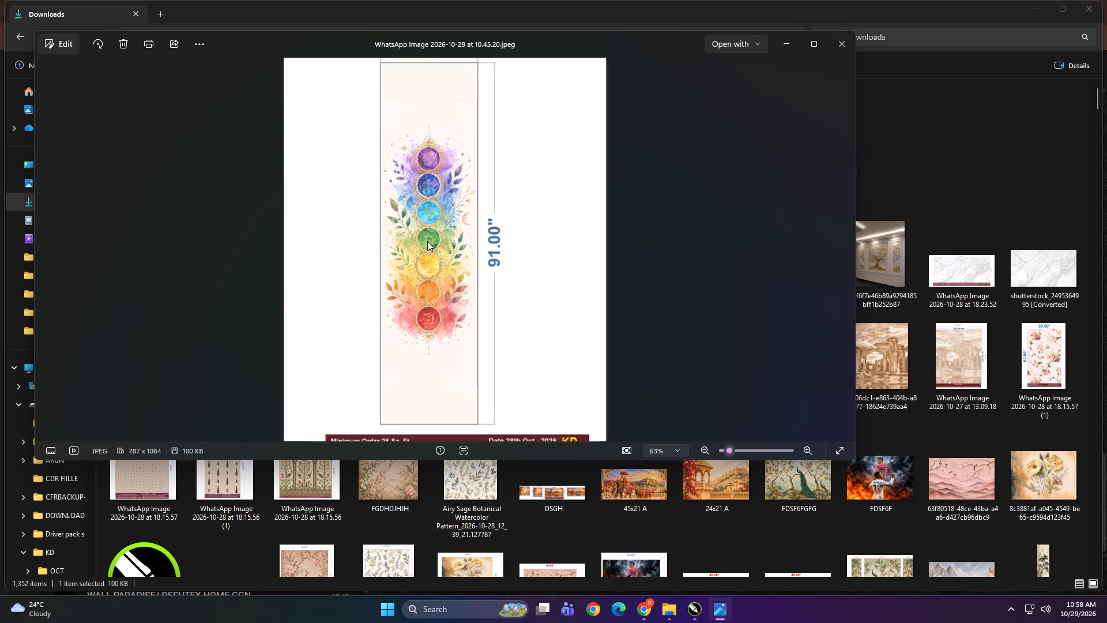
{"action": "scroll", "coordinate": [427, 241], "scroll_direction": "down", "scroll_amount": 1}
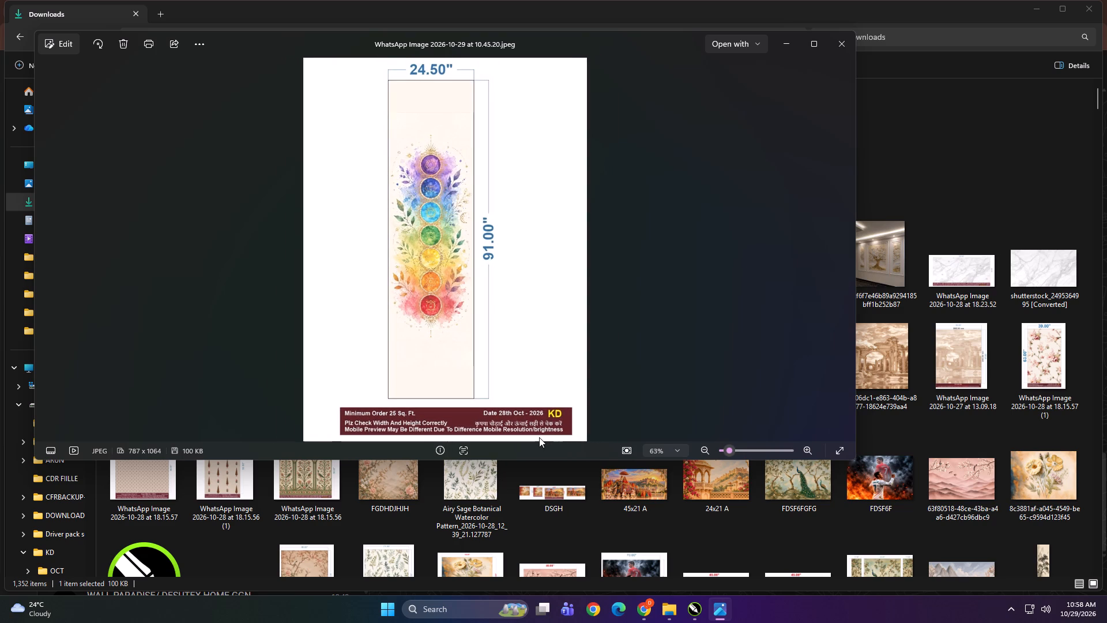
{"action": "scroll", "coordinate": [547, 232], "scroll_direction": "down", "scroll_amount": 2}
{"action": "double_click", "coordinate": [837, 44]}
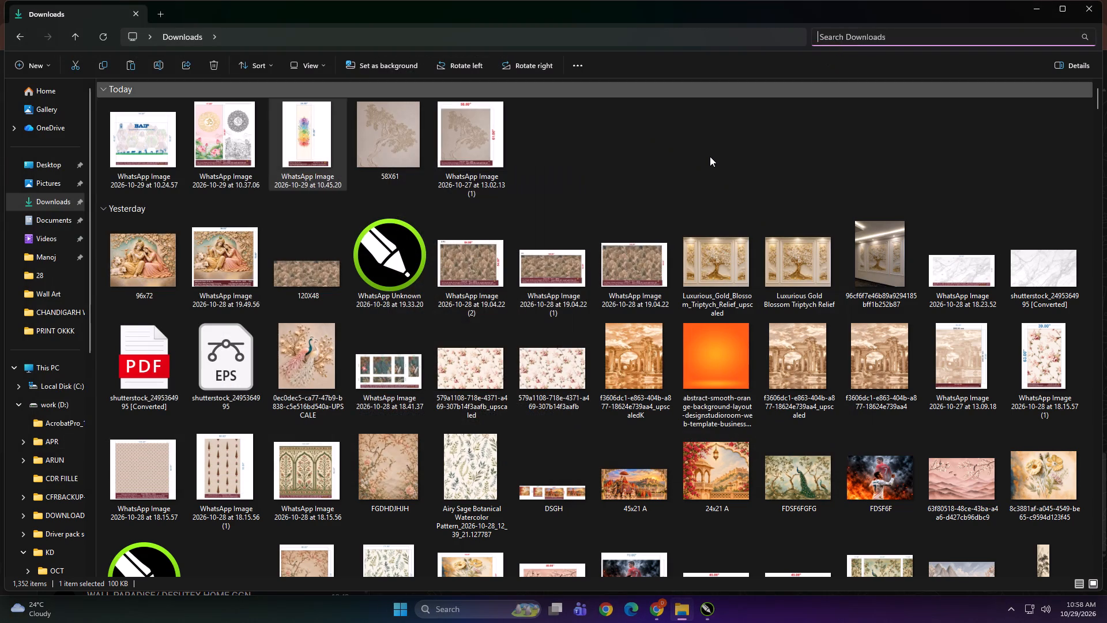
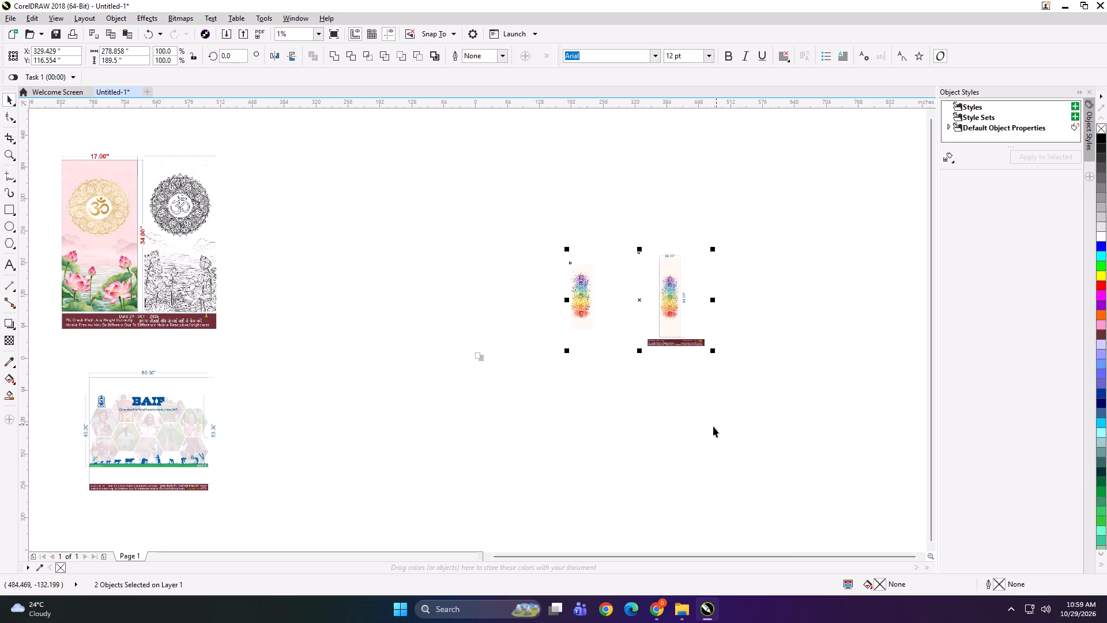
Move the 24.50 × 91.00 chakra preview and the original chakra artwork farther apart to free space between them.
{"action": "key", "text": "shift+F2"}
{"action": "left_click", "coordinate": [99, 159]}
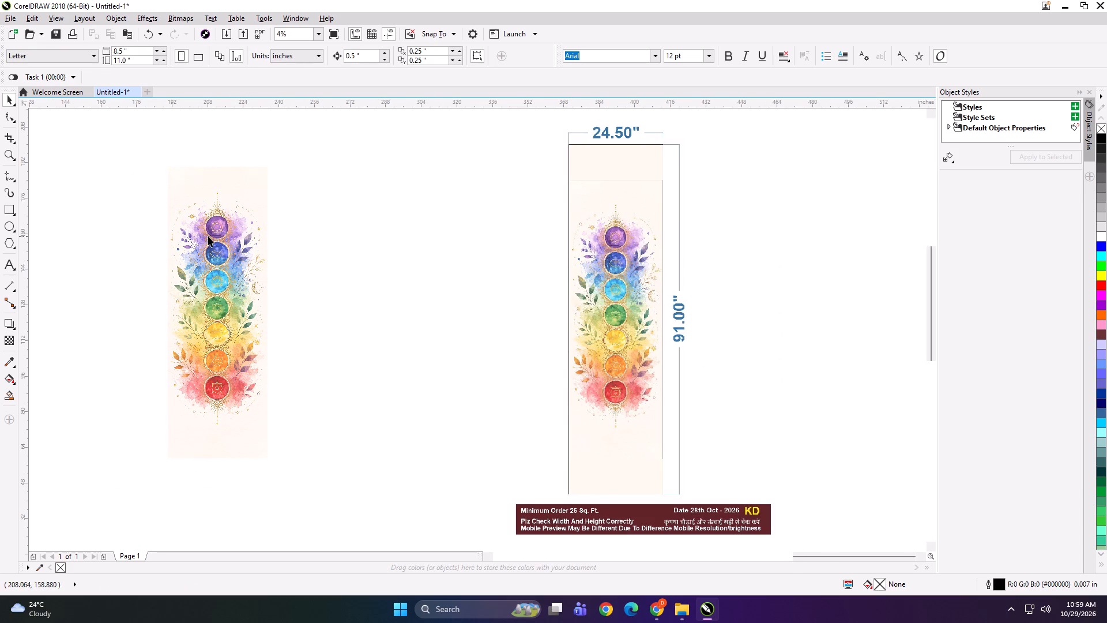
{"action": "left_click", "coordinate": [208, 236]}
{"action": "scroll", "coordinate": [487, 239], "scroll_direction": "down", "scroll_amount": 1}
{"action": "left_click_drag", "start_coordinate": [543, 257], "coordinate": [617, 257]}
{"action": "left_click_drag", "start_coordinate": [355, 237], "coordinate": [289, 234]}
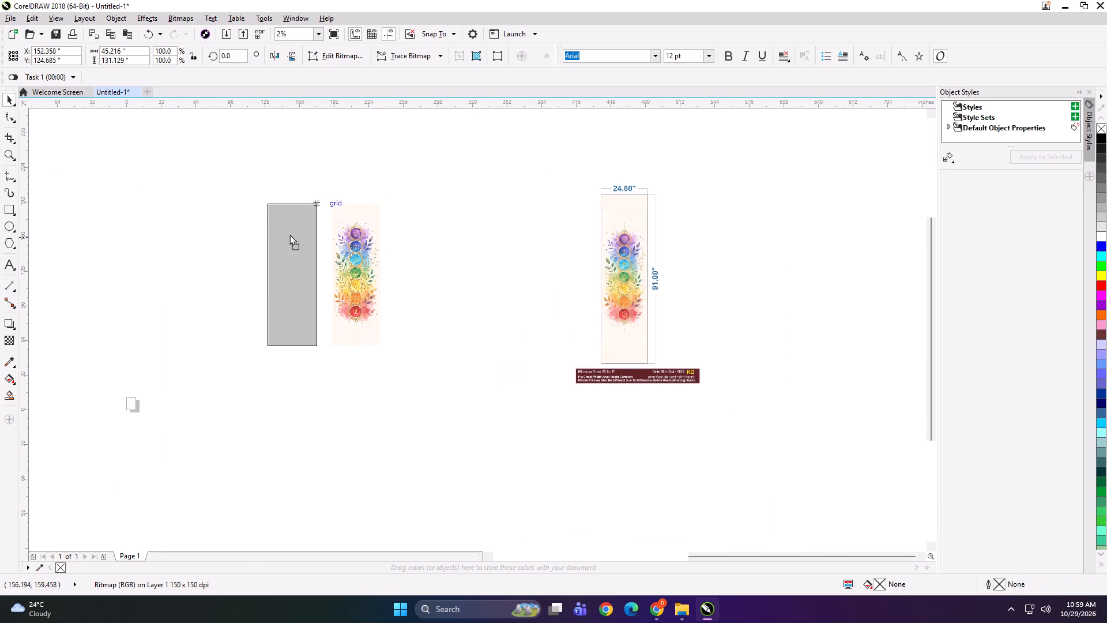
{"action": "left_click_drag", "start_coordinate": [289, 234], "coordinate": [283, 234]}
{"action": "left_click", "coordinate": [384, 260]}
Draw a rectangle between the chakra artwork and its preview and size it to 24.5 × 91 inches.
{"action": "left_click", "coordinate": [8, 208]}
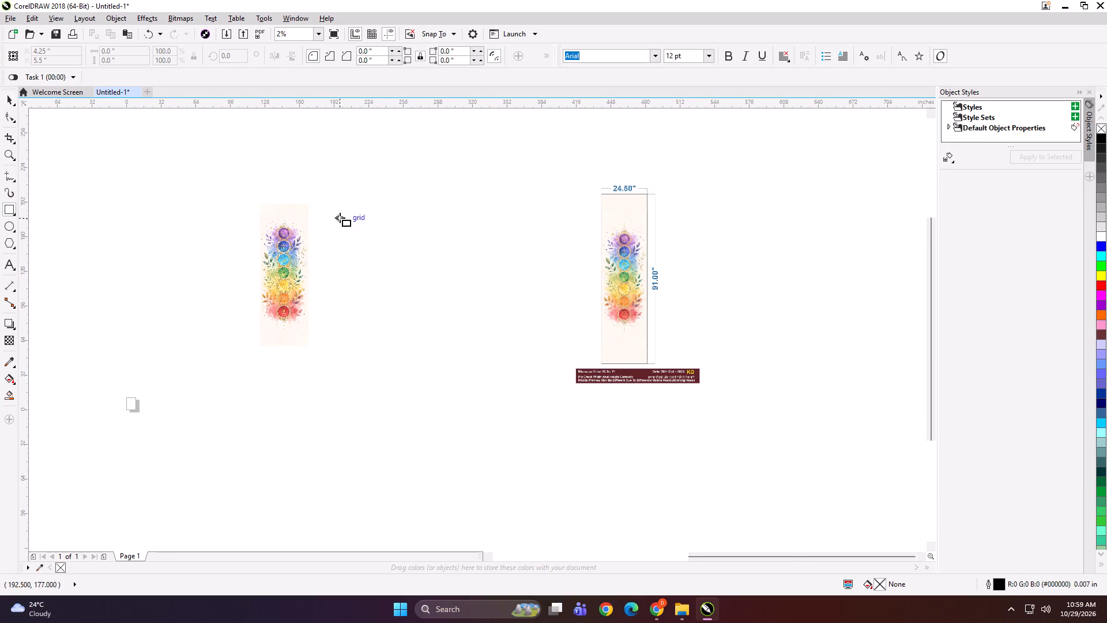
{"action": "left_click_drag", "start_coordinate": [340, 213], "coordinate": [411, 398]}
{"action": "key", "text": "space"}
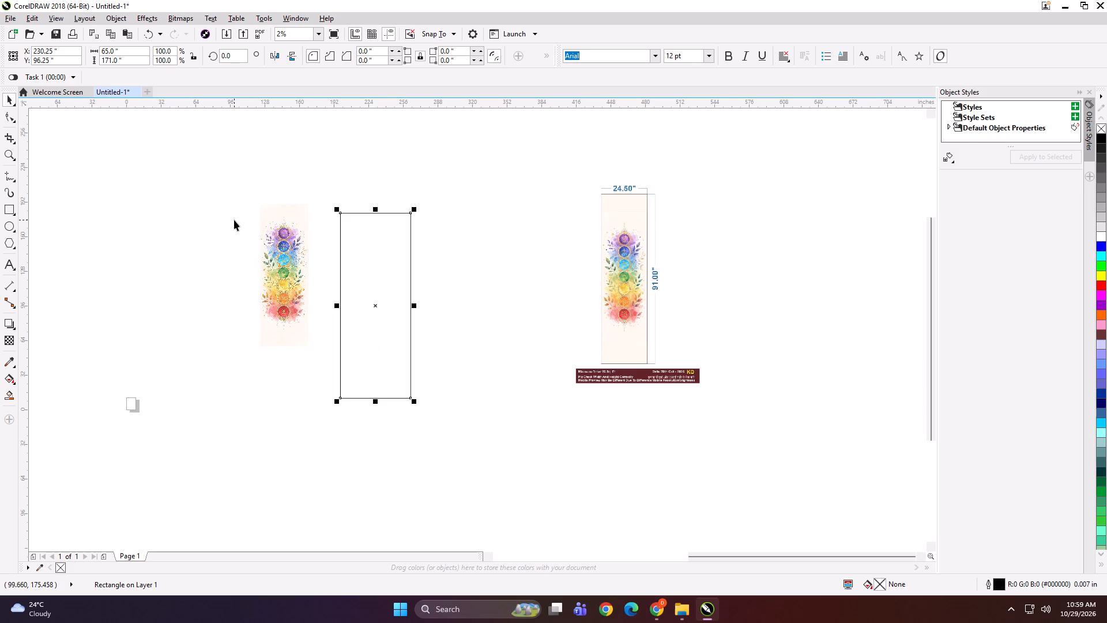
{"action": "left_click", "coordinate": [131, 50]}
{"action": "key", "text": "ctrl+a"}
{"action": "type", "text": "24.5"}
{"action": "key", "text": "Tab"}
{"action": "type", "text": "91"}
{"action": "key", "text": "Return"}
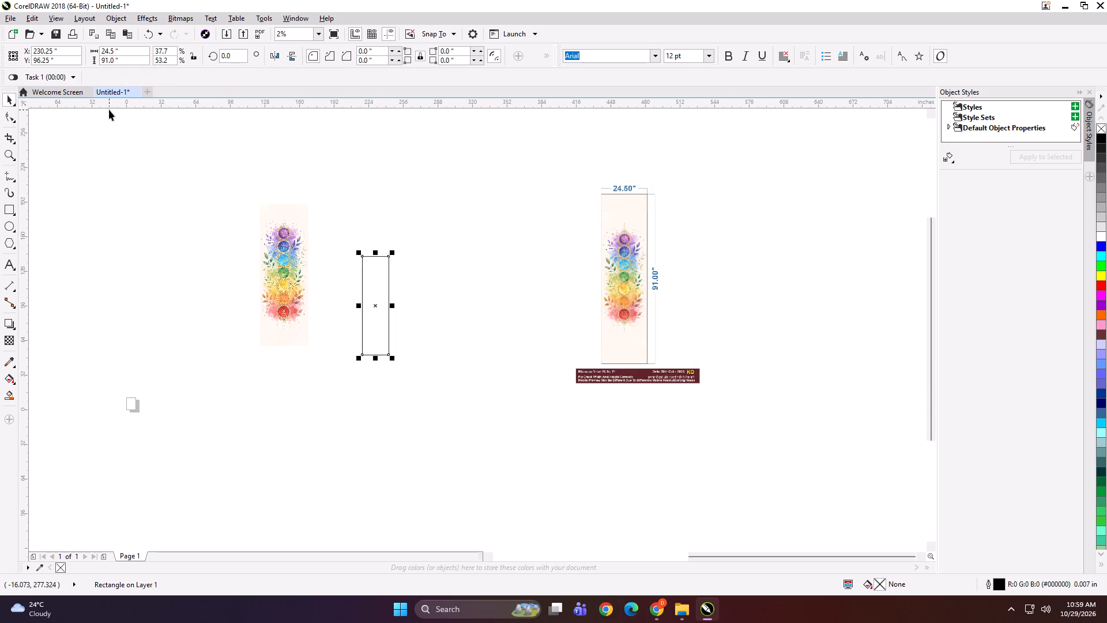
Lock the chakra artwork's proportions and scale it to 24.5 inches wide.
{"action": "left_click", "coordinate": [288, 247]}
{"action": "left_click", "coordinate": [191, 57]}
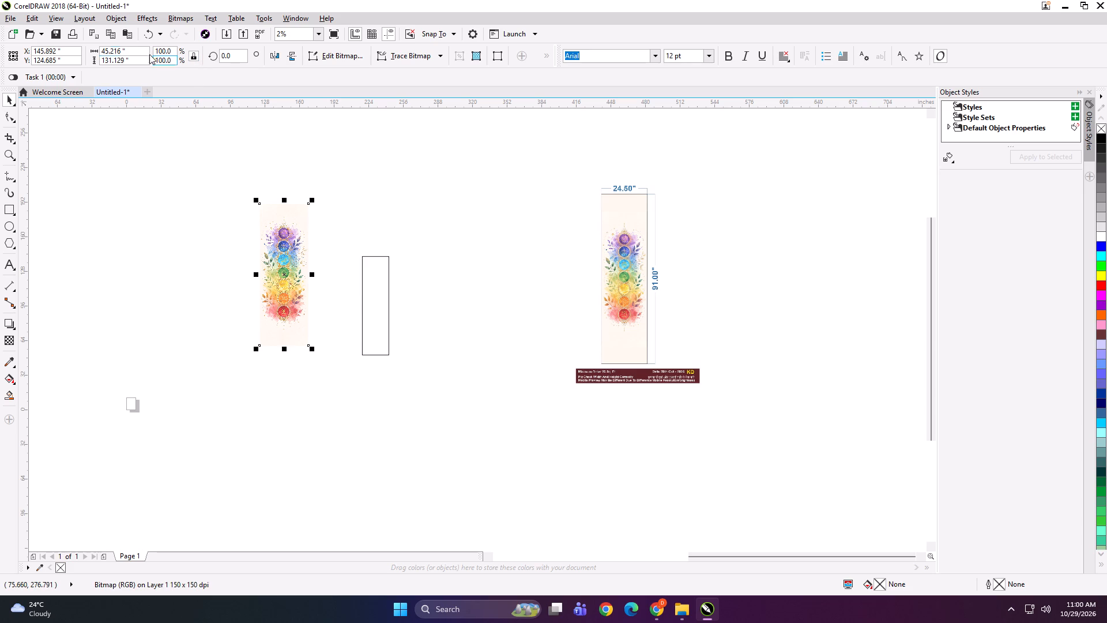
{"action": "left_click_drag", "start_coordinate": [133, 50], "coordinate": [84, 51]}
{"action": "type", "text": "24.5"}
{"action": "key", "text": "Return"}
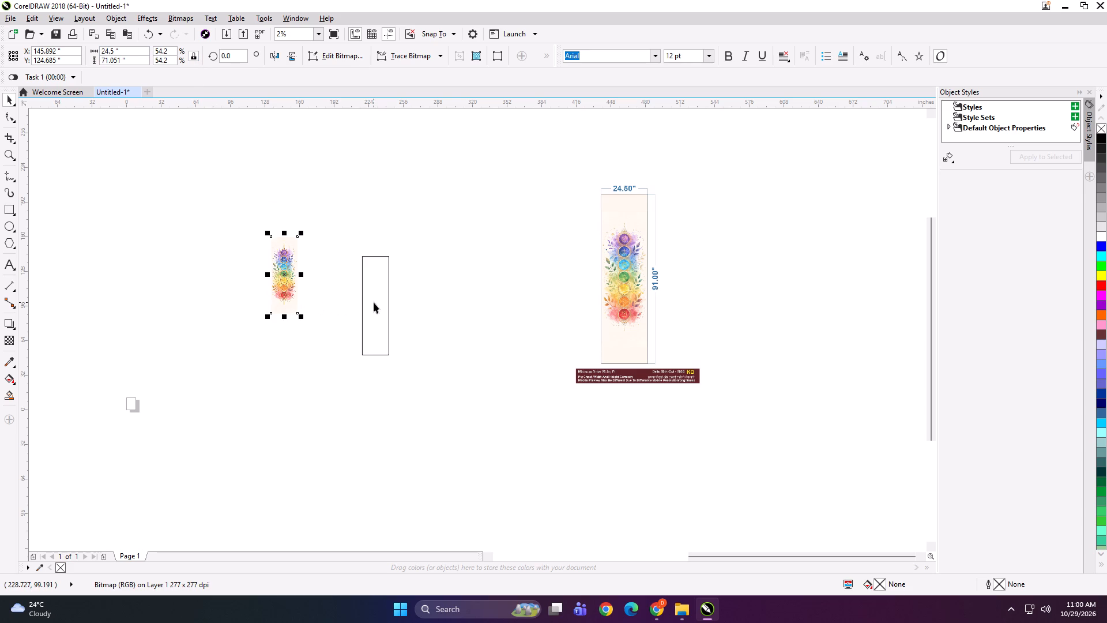
Centre the chakra artwork horizontally and vertically on the 24.5 × 91 inch rectangle.
{"action": "left_click", "coordinate": [374, 302], "text": "shift"}
{"action": "key", "text": "c"}
{"action": "key", "text": "e"}
{"action": "left_click", "coordinate": [190, 250]}
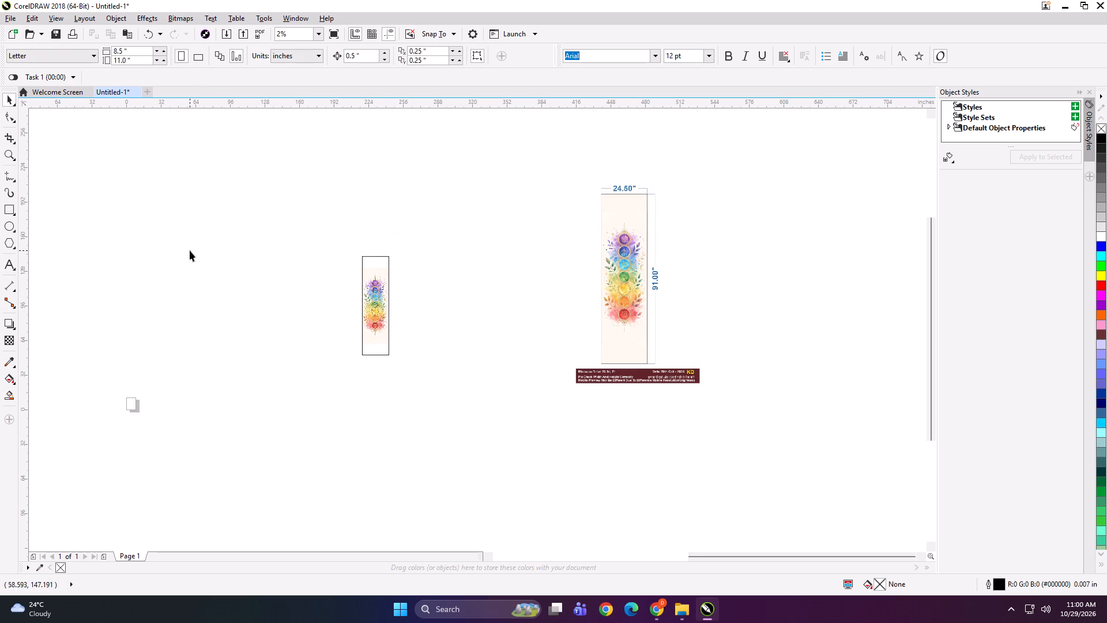
Scale the chakra preview down to about 78 × 106 inches and place it right beside the rectangle for comparison.
{"action": "left_click_drag", "start_coordinate": [625, 247], "coordinate": [462, 269]}
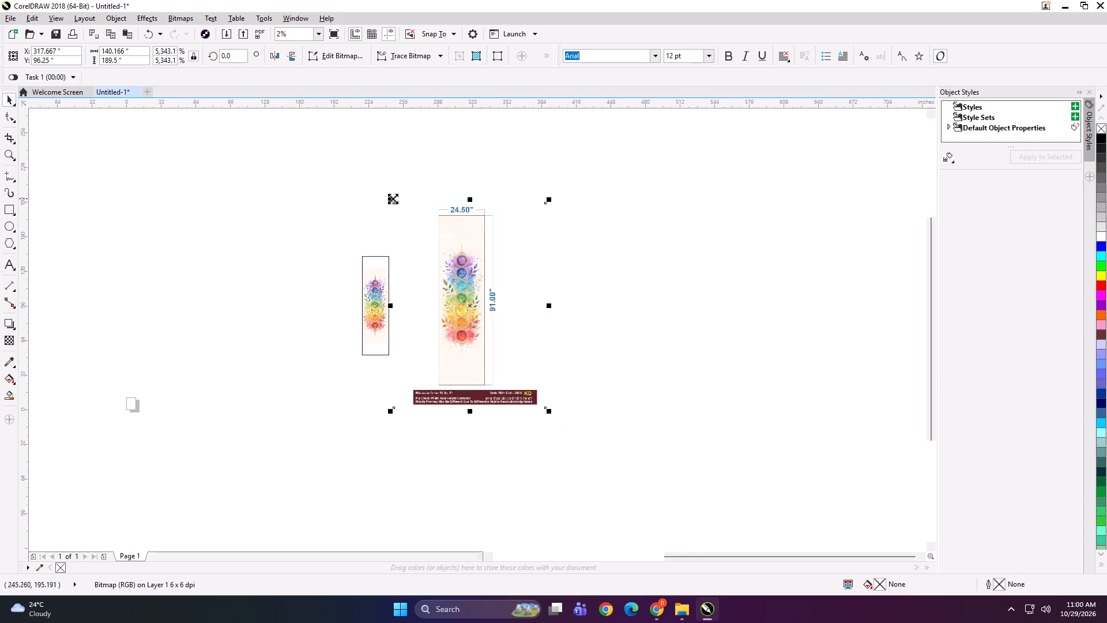
{"action": "left_click_drag", "start_coordinate": [393, 198], "coordinate": [419, 243], "text": "shift"}
{"action": "left_click_drag", "start_coordinate": [481, 287], "coordinate": [439, 290]}
{"action": "left_click_drag", "start_coordinate": [432, 289], "coordinate": [440, 288]}
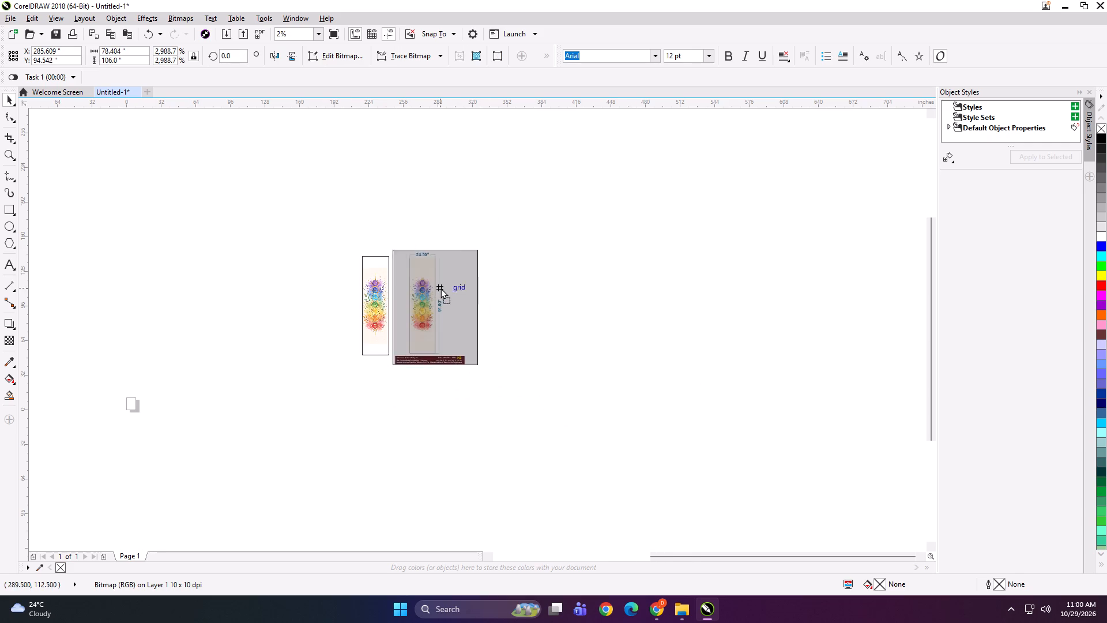
{"action": "left_click_drag", "start_coordinate": [440, 288], "coordinate": [442, 288]}
Examine the artwork's upper and lower edges inside the rectangle and compare them with the preview.
{"action": "left_click_drag", "start_coordinate": [263, 227], "coordinate": [564, 433]}
{"action": "key", "text": "shift+F2"}
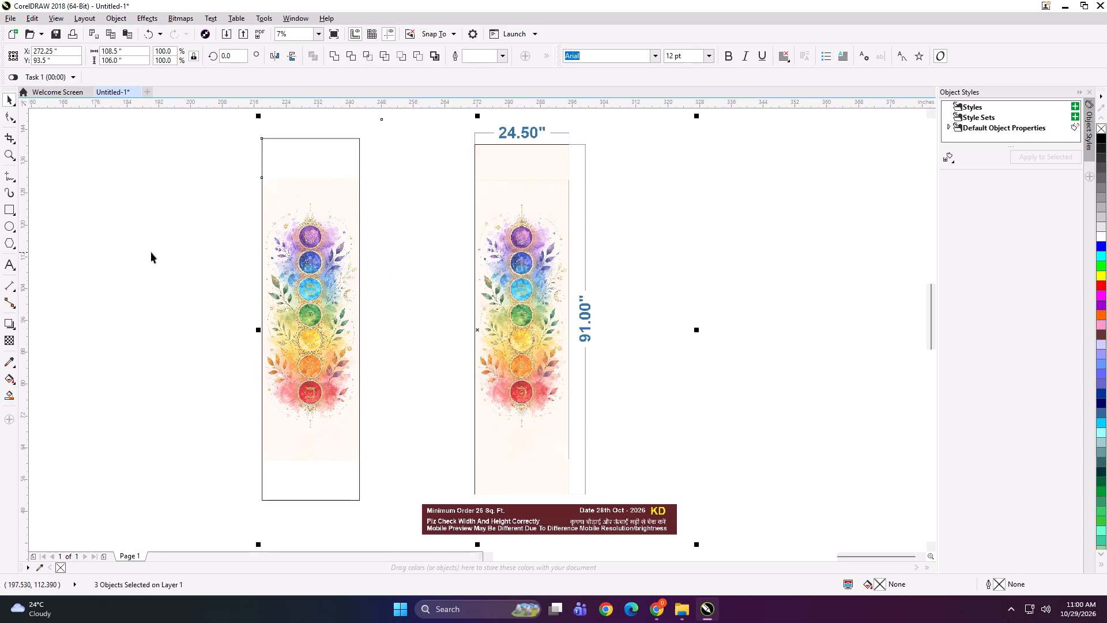
{"action": "left_click", "coordinate": [151, 252]}
{"action": "scroll", "coordinate": [337, 459], "scroll_direction": "up", "scroll_amount": 3}
{"action": "scroll", "coordinate": [392, 343], "scroll_direction": "down", "scroll_amount": 1}
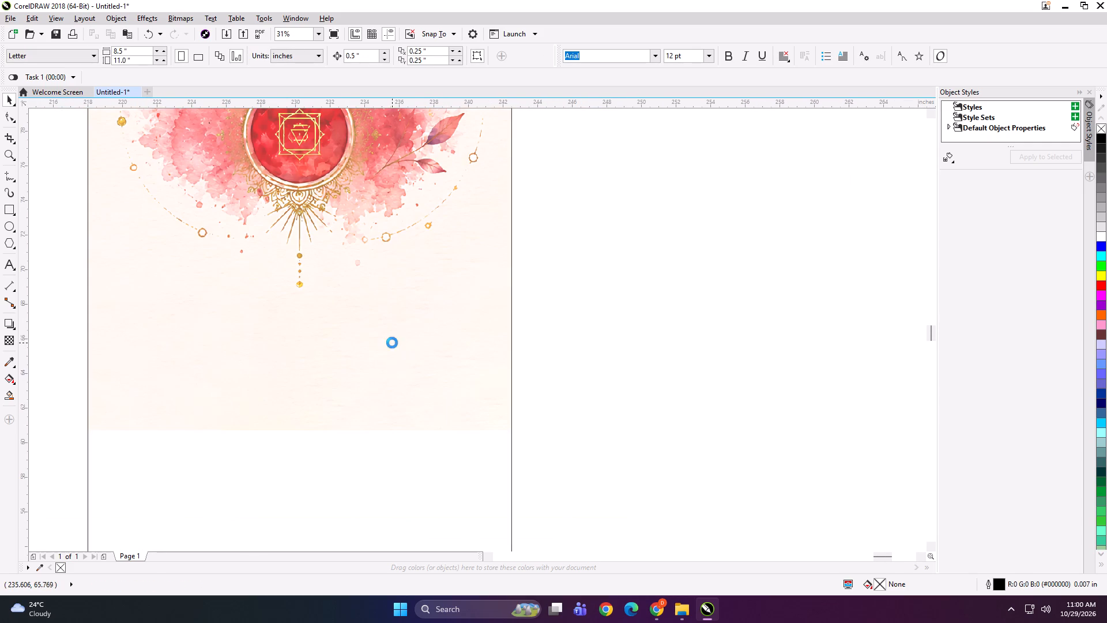
{"action": "scroll", "coordinate": [408, 324], "scroll_direction": "down", "scroll_amount": 3}
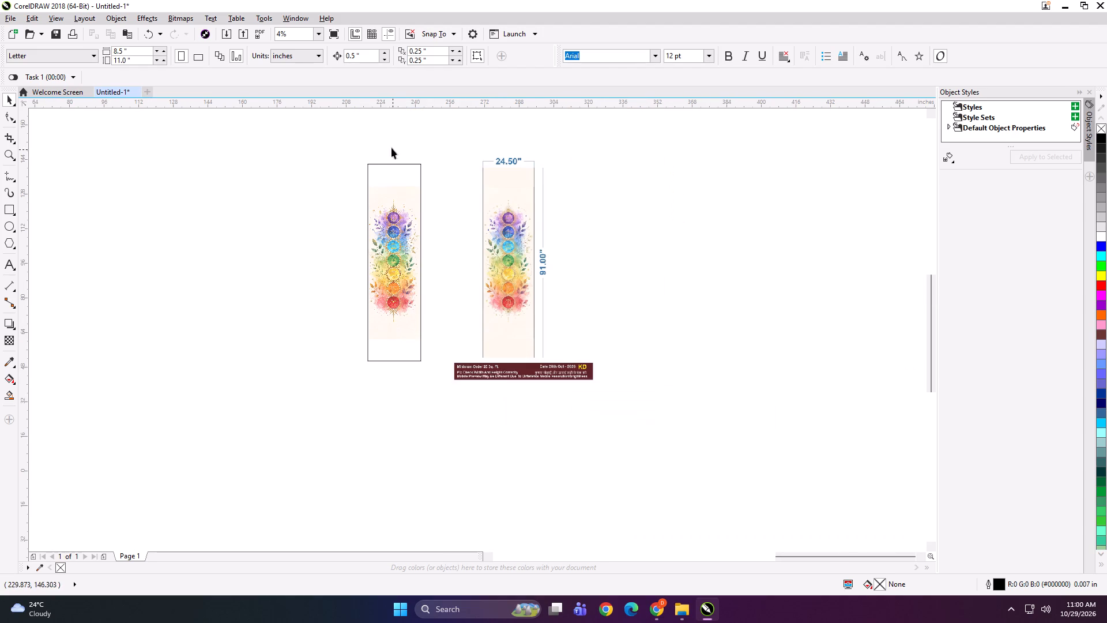
{"action": "scroll", "coordinate": [387, 165], "scroll_direction": "up", "scroll_amount": 3}
{"action": "scroll", "coordinate": [475, 303], "scroll_direction": "up", "scroll_amount": 1}
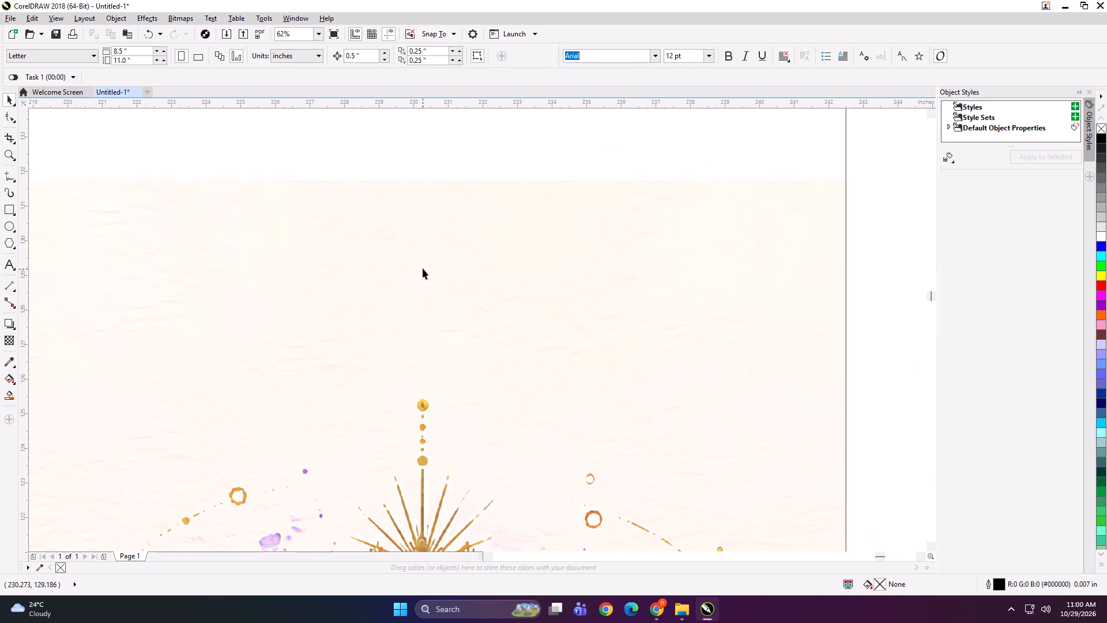
{"action": "scroll", "coordinate": [423, 268], "scroll_direction": "down", "scroll_amount": 4}
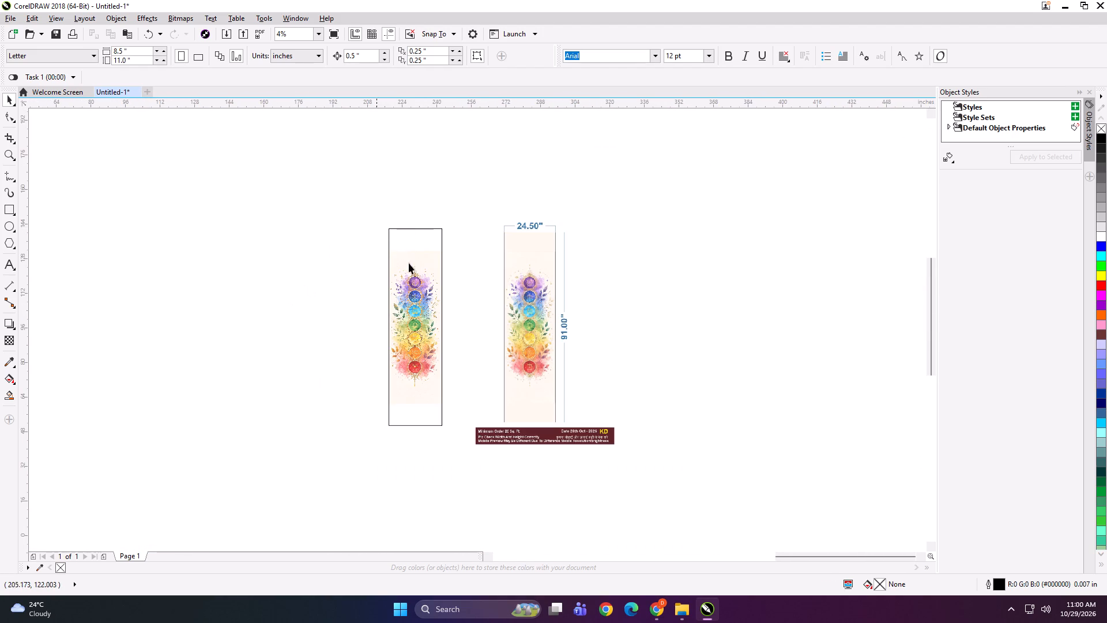
Duplicate the chakra artwork in place and crop the copy to a plain top strip about 24.5 × 6 inches.
{"action": "left_click", "coordinate": [409, 279], "text": "alt"}
{"action": "key", "text": "plus"}
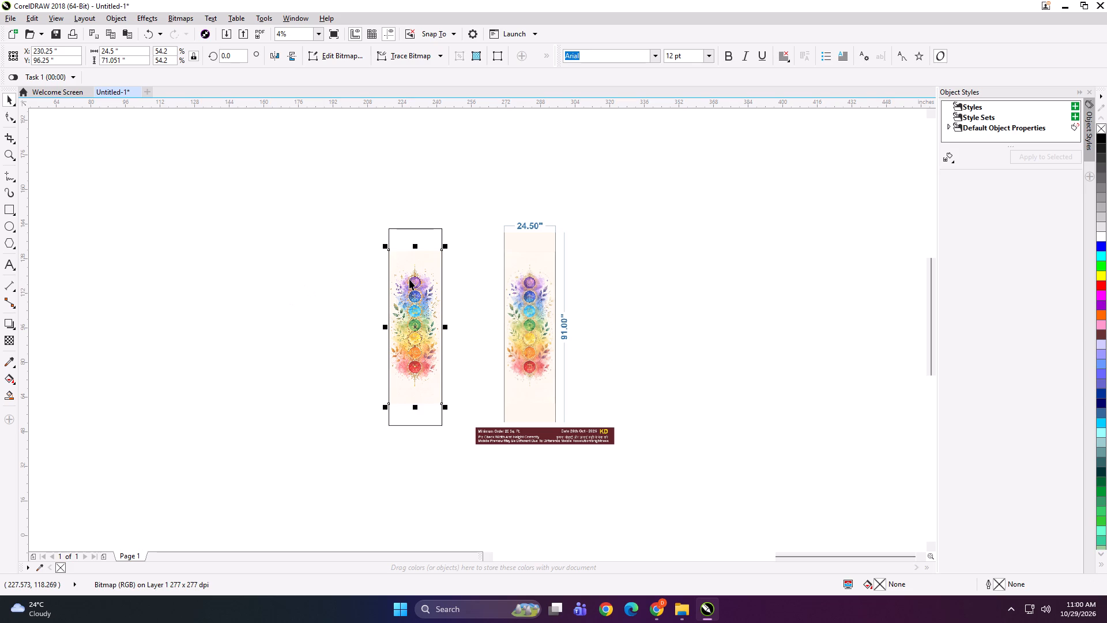
{"action": "key", "text": "F10"}
{"action": "left_click_drag", "start_coordinate": [350, 367], "coordinate": [421, 413]}
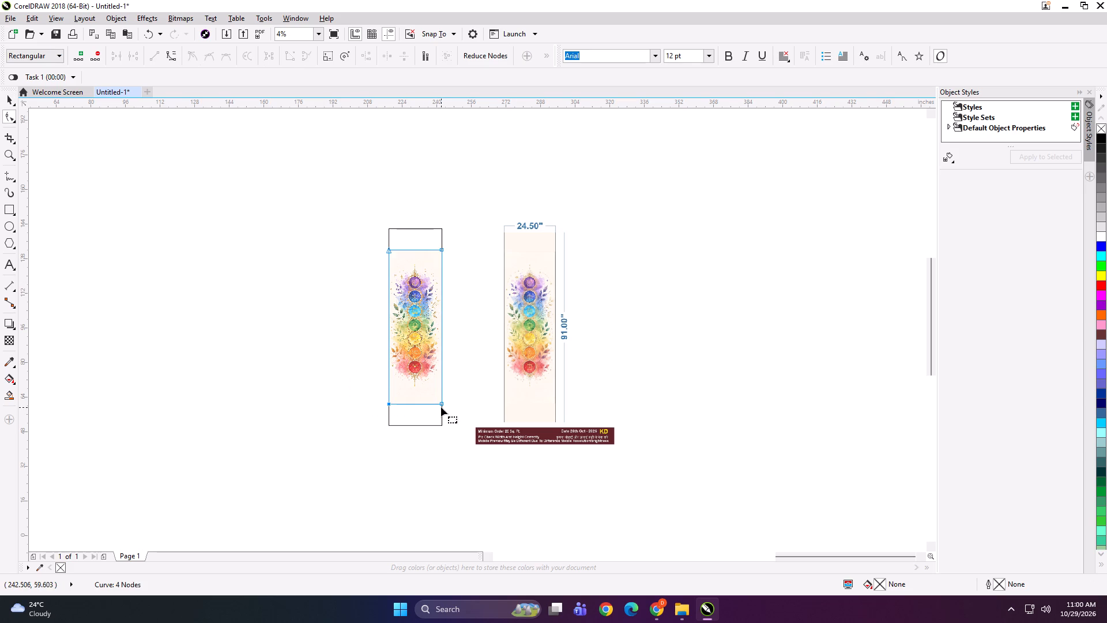
{"action": "left_click_drag", "start_coordinate": [441, 404], "coordinate": [443, 263], "text": "shift"}
{"action": "key", "text": "space"}
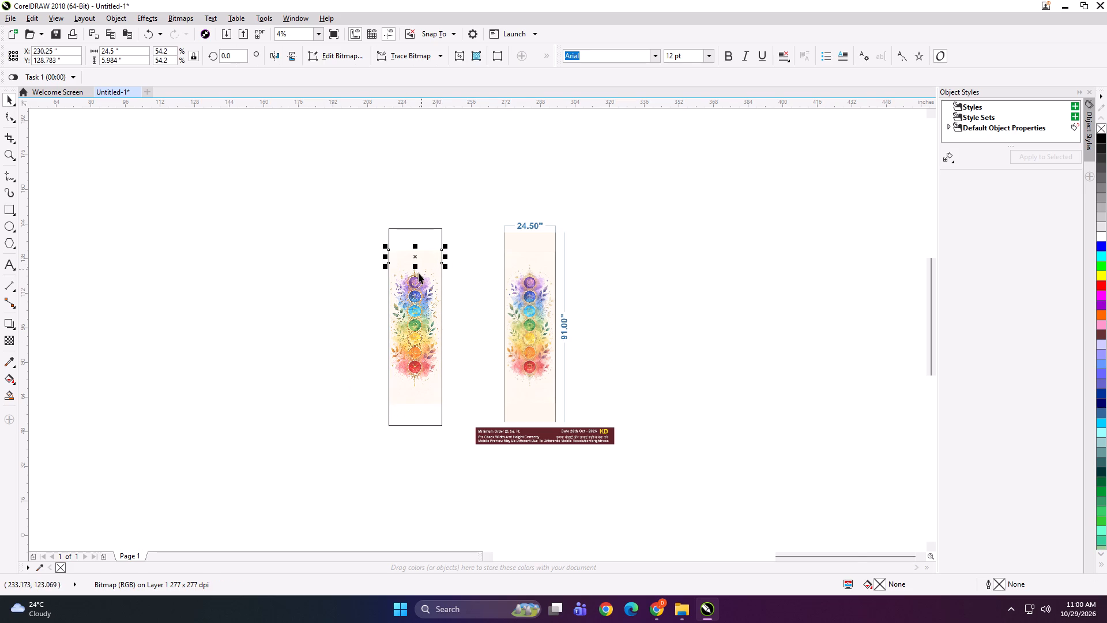
Stretch the cropped top strip upward to fill the blank area below the rectangle's upper edge.
{"action": "scroll", "coordinate": [411, 243], "scroll_direction": "up", "scroll_amount": 2}
{"action": "left_click_drag", "start_coordinate": [428, 267], "coordinate": [419, 187]}
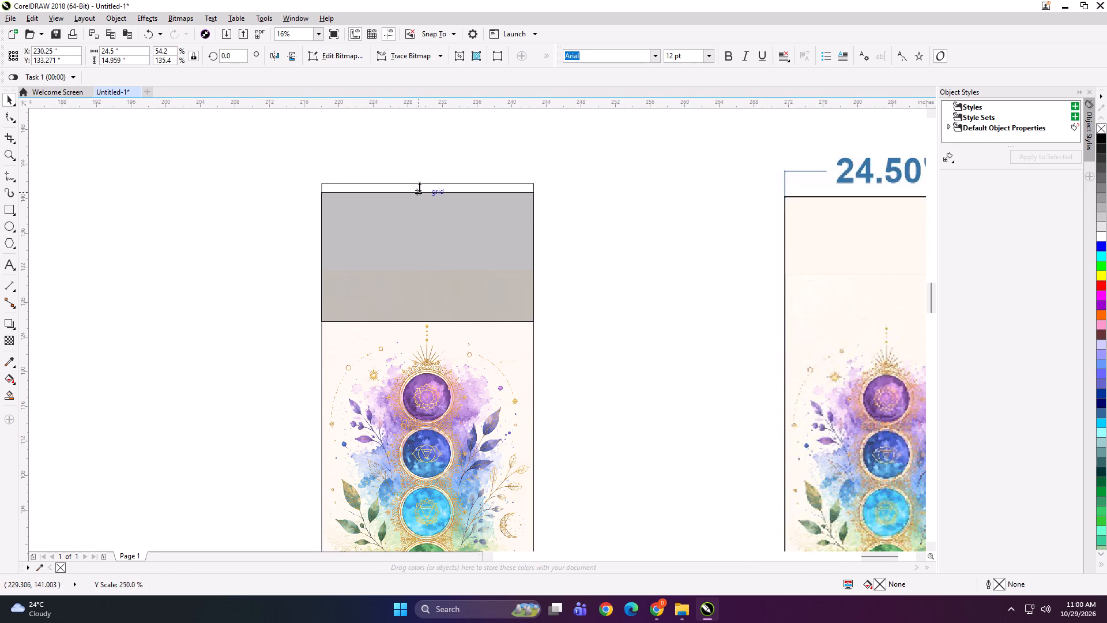
Stretch the plain top strip up to the rectangle's upper edge, about 16 inches high, and check how it blends with the artwork.
{"action": "left_click_drag", "start_coordinate": [419, 187], "coordinate": [419, 181]}
{"action": "scroll", "coordinate": [419, 238], "scroll_direction": "up", "scroll_amount": 2}
{"action": "scroll", "coordinate": [421, 263], "scroll_direction": "down", "scroll_amount": 1}
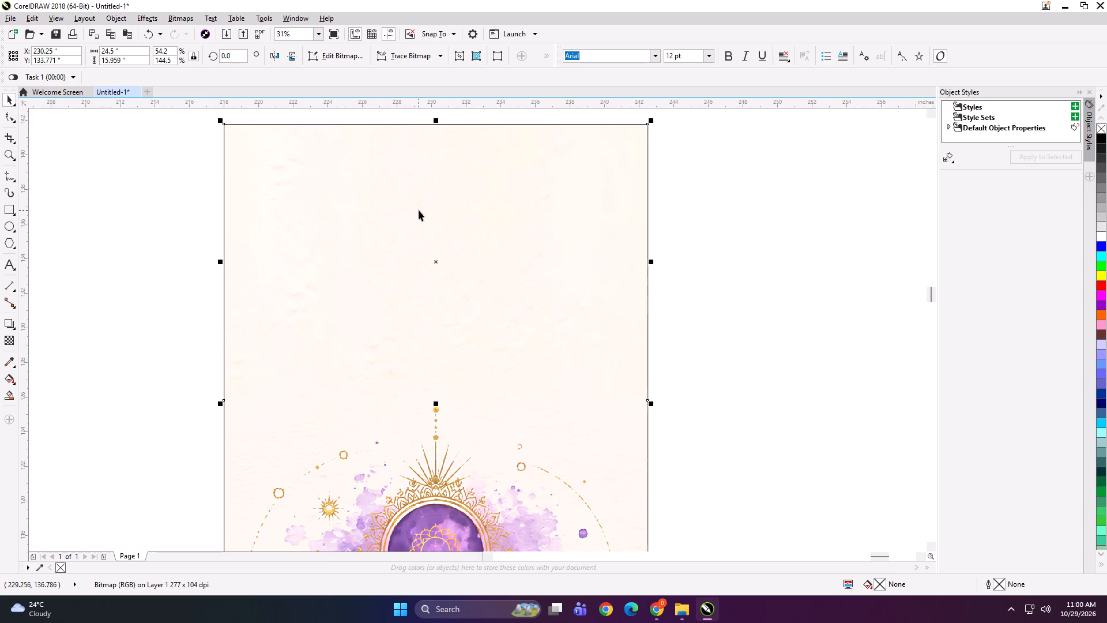
{"action": "scroll", "coordinate": [416, 397], "scroll_direction": "up", "scroll_amount": 2}
{"action": "scroll", "coordinate": [439, 395], "scroll_direction": "down", "scroll_amount": 2}
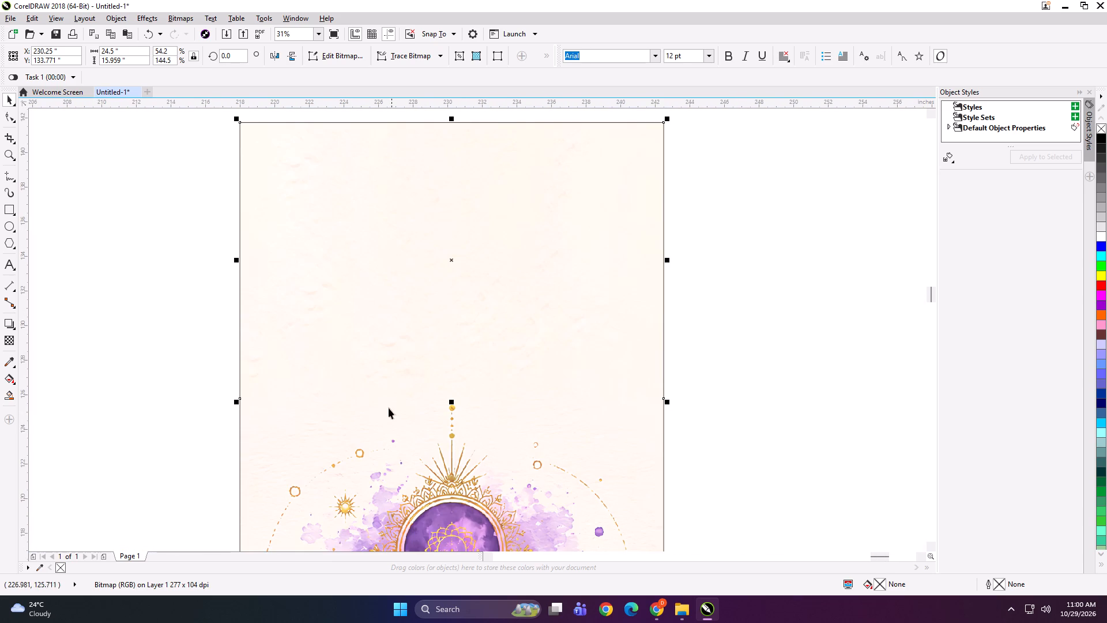
{"action": "scroll", "coordinate": [352, 240], "scroll_direction": "up", "scroll_amount": 2}
{"action": "scroll", "coordinate": [389, 173], "scroll_direction": "down", "scroll_amount": 4}
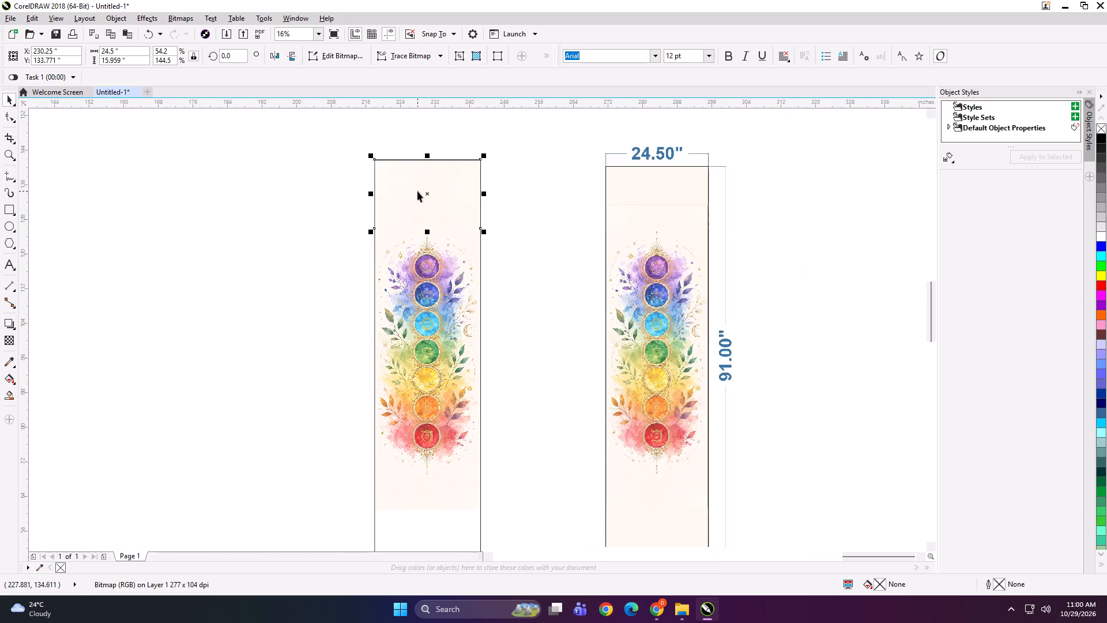
{"action": "left_click", "coordinate": [207, 346]}
Duplicate the chakra artwork in place and crop the copy to a plain bottom strip about 24.5 inches wide, below the chakra design.
{"action": "scroll", "coordinate": [393, 254], "scroll_direction": "down", "scroll_amount": 1}
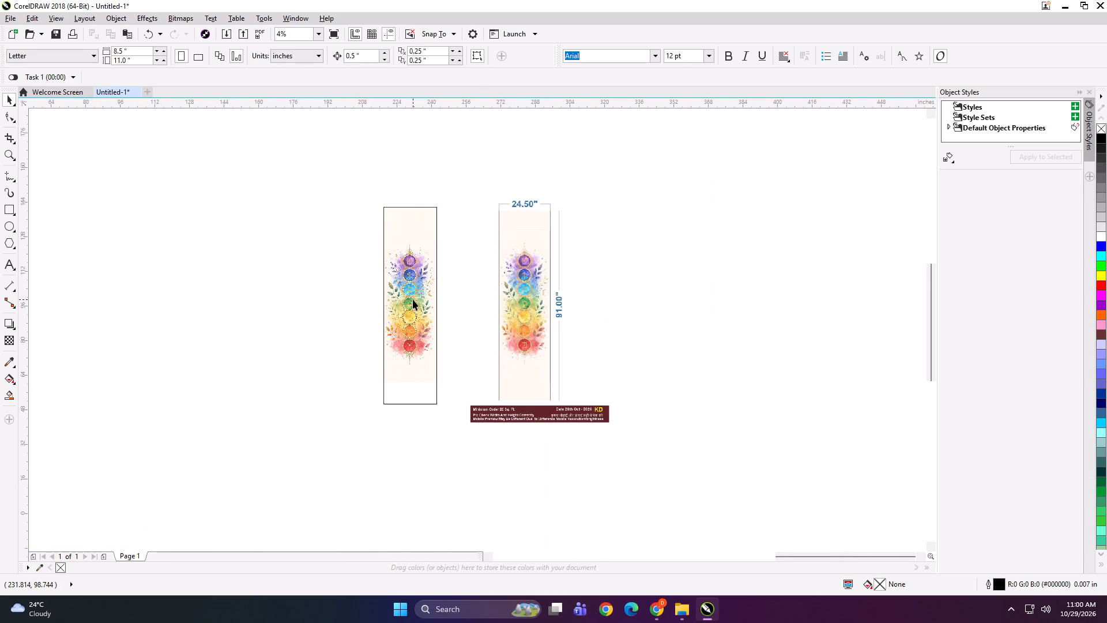
{"action": "double_click", "coordinate": [413, 299], "text": "alt"}
{"action": "left_click", "coordinate": [317, 313]}
{"action": "left_click", "coordinate": [407, 316], "text": "alt"}
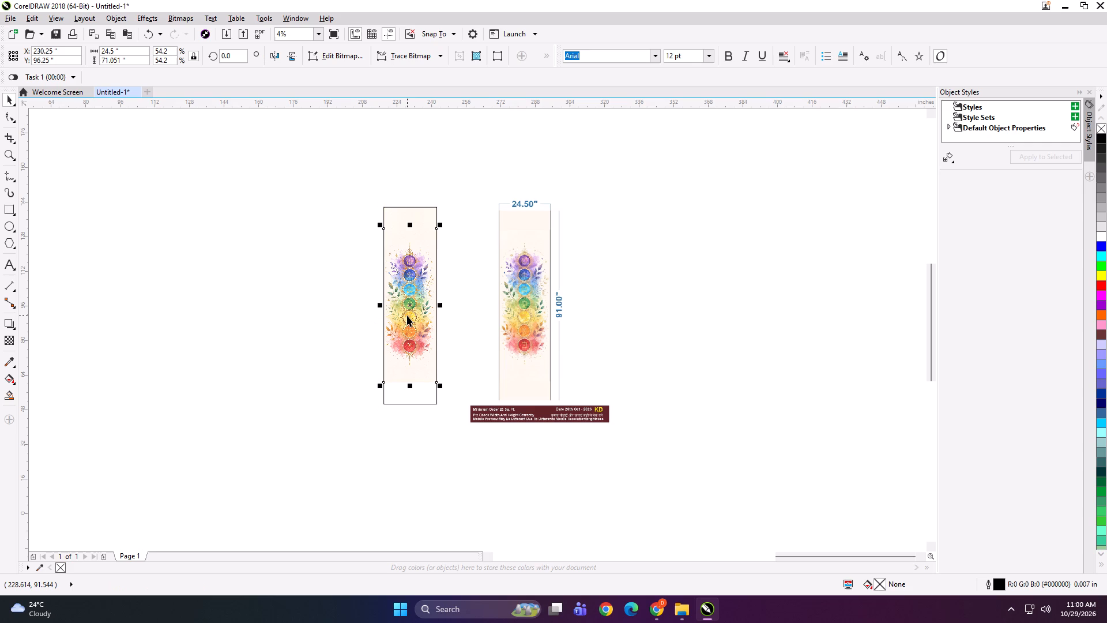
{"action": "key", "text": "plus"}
{"action": "key", "text": "F10"}
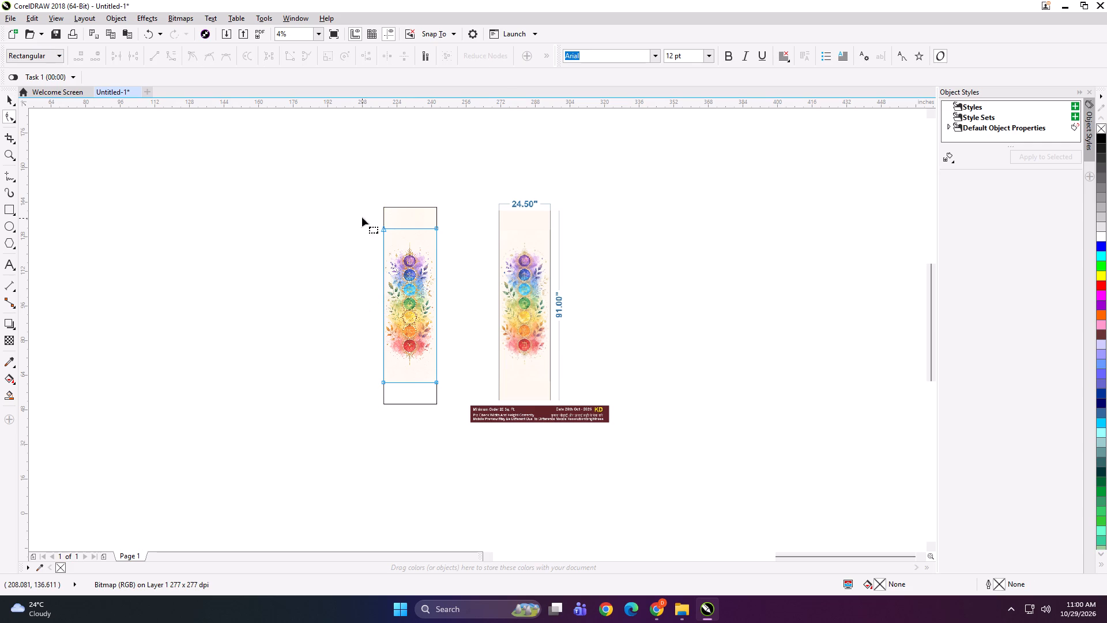
{"action": "left_click_drag", "start_coordinate": [379, 235], "coordinate": [405, 273]}
{"action": "left_click_drag", "start_coordinate": [376, 217], "coordinate": [418, 256]}
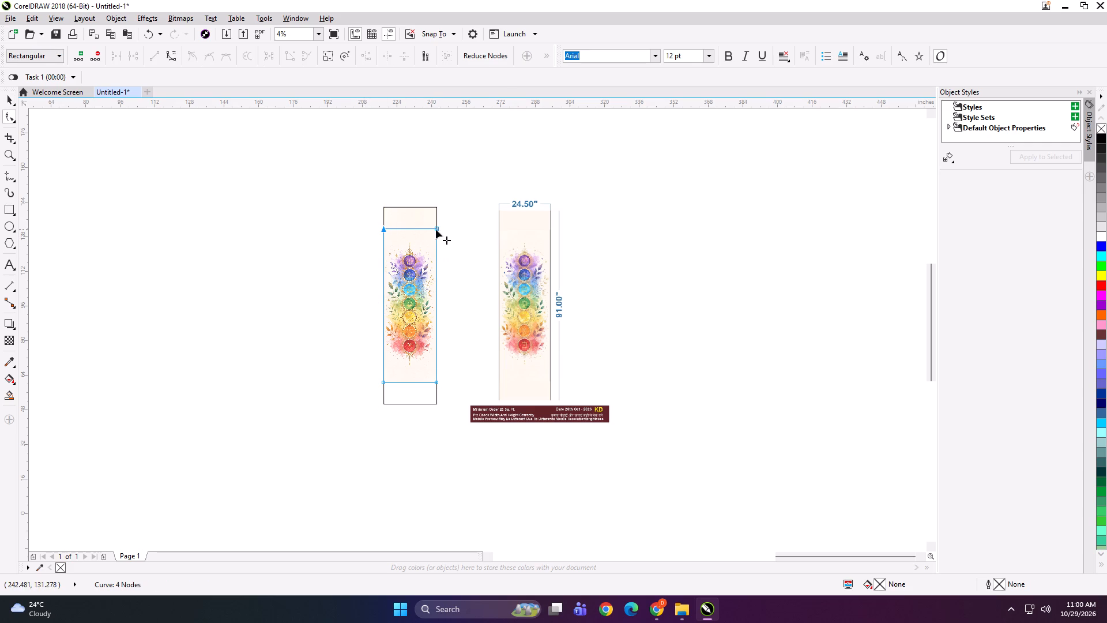
{"action": "left_click_drag", "start_coordinate": [436, 230], "coordinate": [431, 369], "text": "shift"}
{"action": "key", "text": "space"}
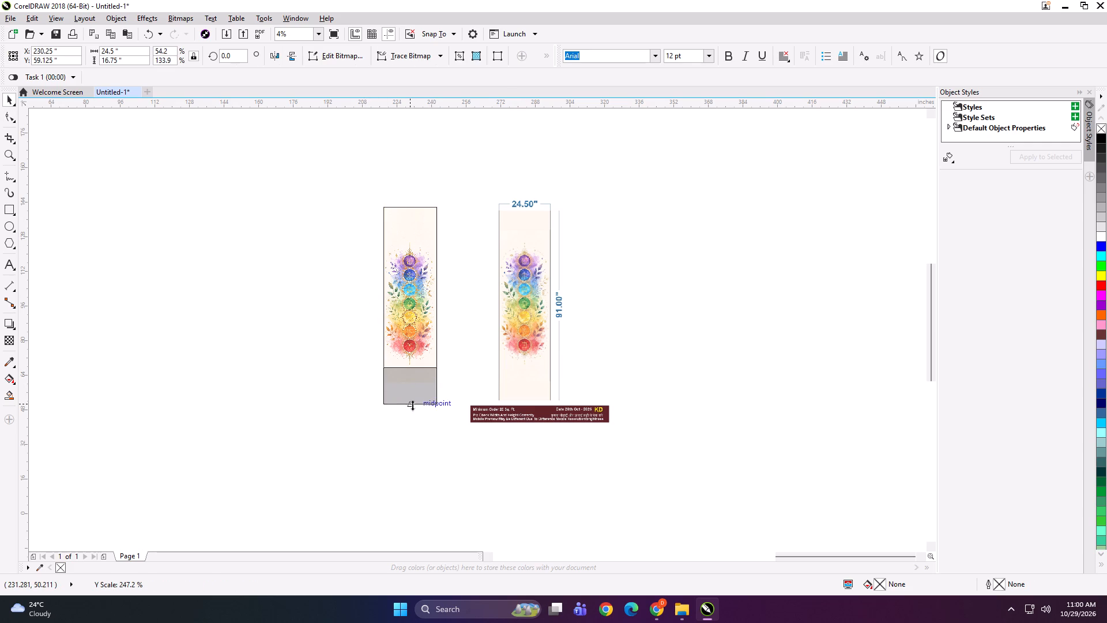
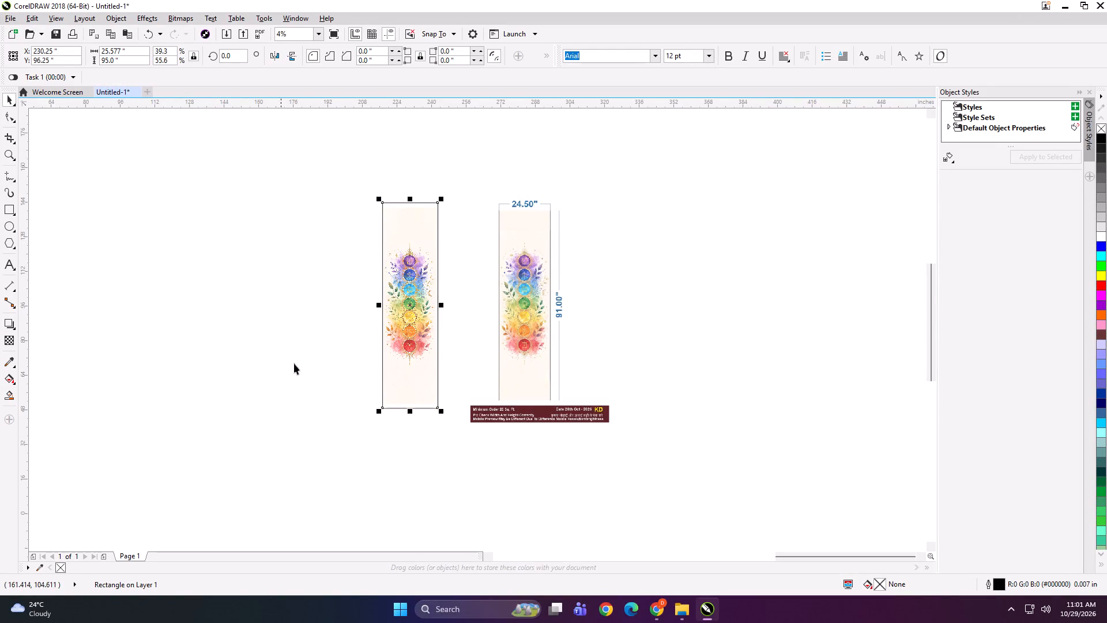
Align the plain strip below the chakra artwork to the rectangle's bottom edge and check the join.
{"action": "left_click", "coordinate": [417, 399], "text": "alt"}
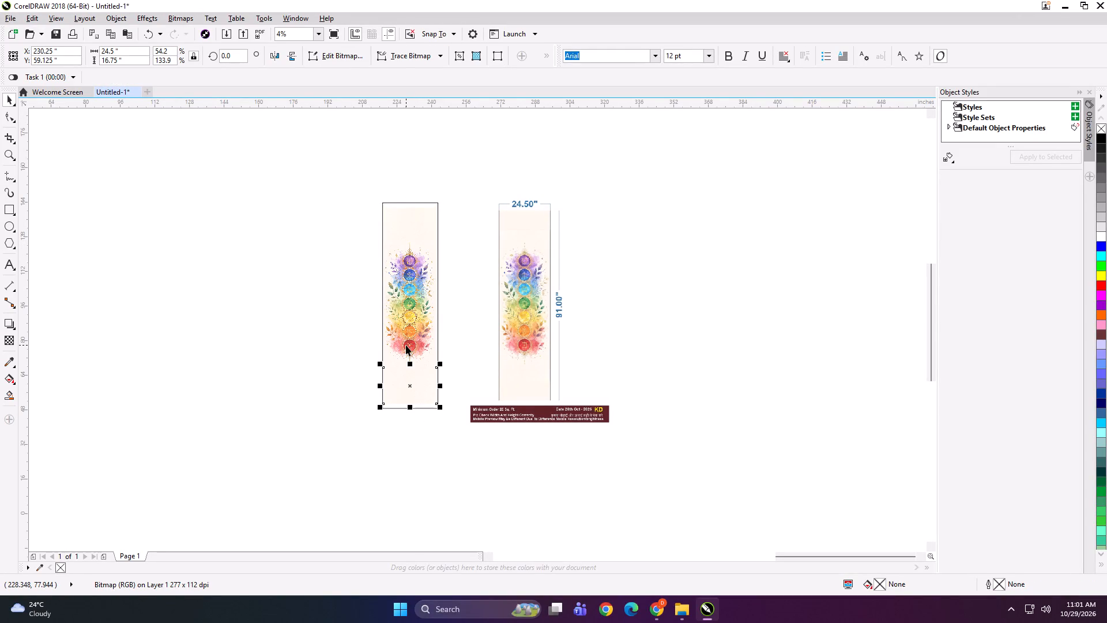
{"action": "left_click", "coordinate": [406, 345], "text": "shift"}
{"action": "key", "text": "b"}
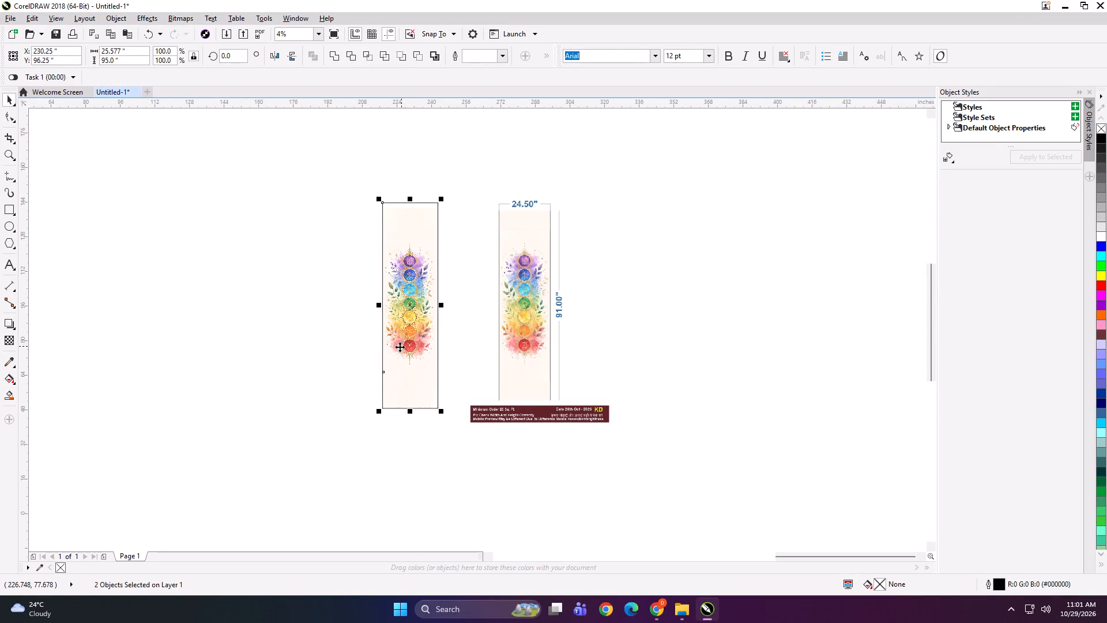
{"action": "left_click", "coordinate": [286, 382]}
{"action": "scroll", "coordinate": [405, 372], "scroll_direction": "up", "scroll_amount": 3}
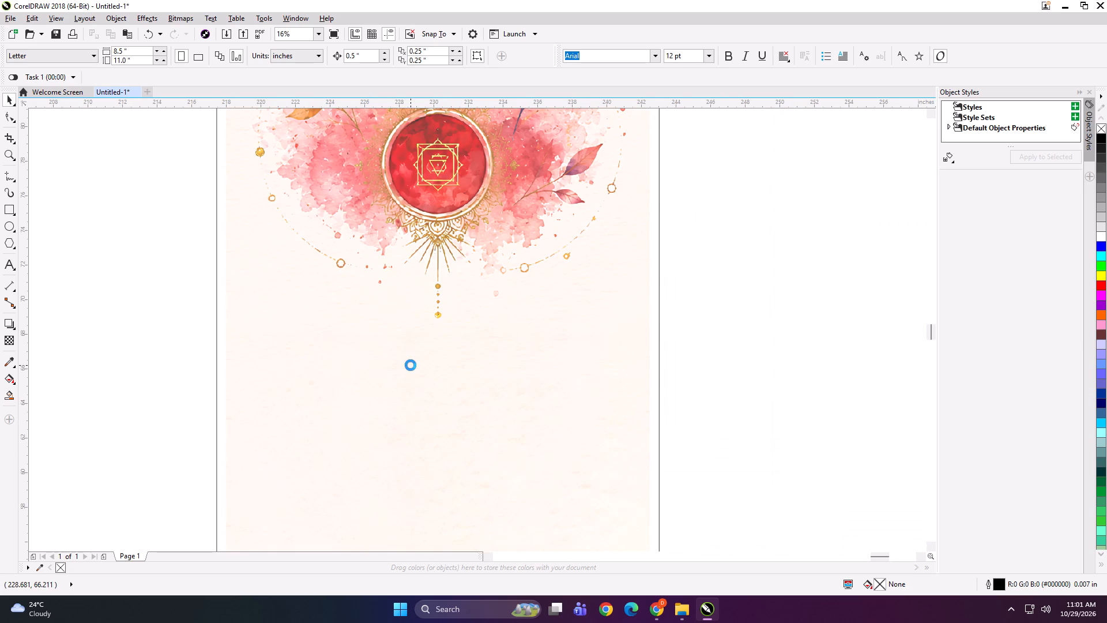
{"action": "scroll", "coordinate": [458, 380], "scroll_direction": "down", "scroll_amount": 3}
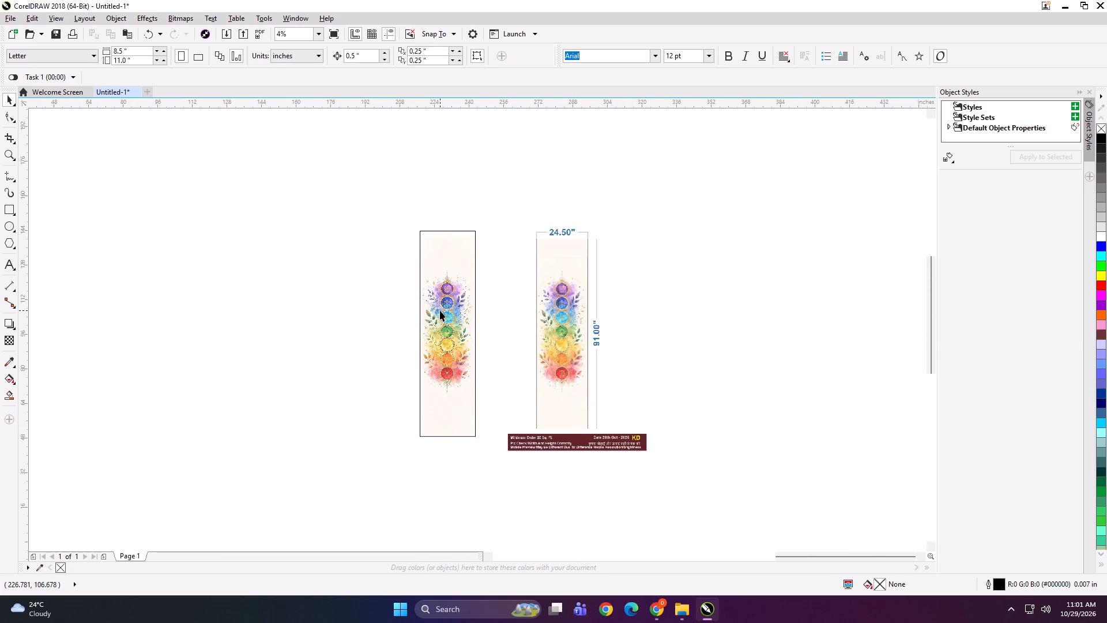
Open the width of the rectangle around the chakra artwork for editing and toggle its proportion lock.
{"action": "left_click", "coordinate": [440, 310], "text": "alt"}
{"action": "left_click", "coordinate": [333, 283]}
{"action": "left_click", "coordinate": [434, 296], "text": "alt"}
{"action": "left_click", "coordinate": [326, 293]}
{"action": "double_click", "coordinate": [460, 278]}
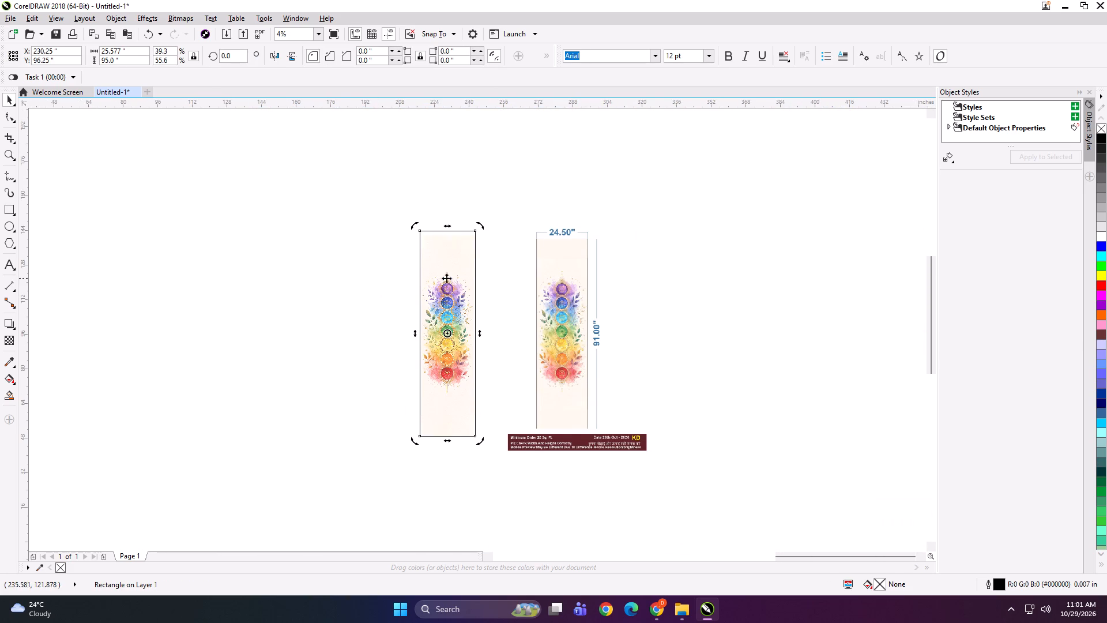
{"action": "left_click_drag", "start_coordinate": [137, 47], "coordinate": [84, 53]}
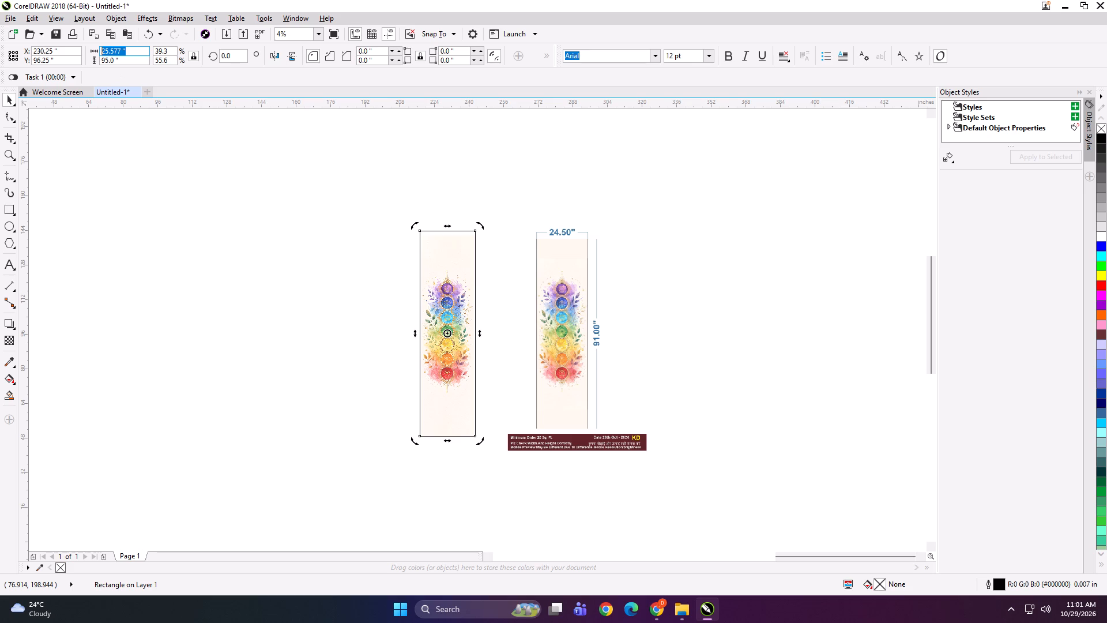
{"action": "left_click", "coordinate": [194, 54]}
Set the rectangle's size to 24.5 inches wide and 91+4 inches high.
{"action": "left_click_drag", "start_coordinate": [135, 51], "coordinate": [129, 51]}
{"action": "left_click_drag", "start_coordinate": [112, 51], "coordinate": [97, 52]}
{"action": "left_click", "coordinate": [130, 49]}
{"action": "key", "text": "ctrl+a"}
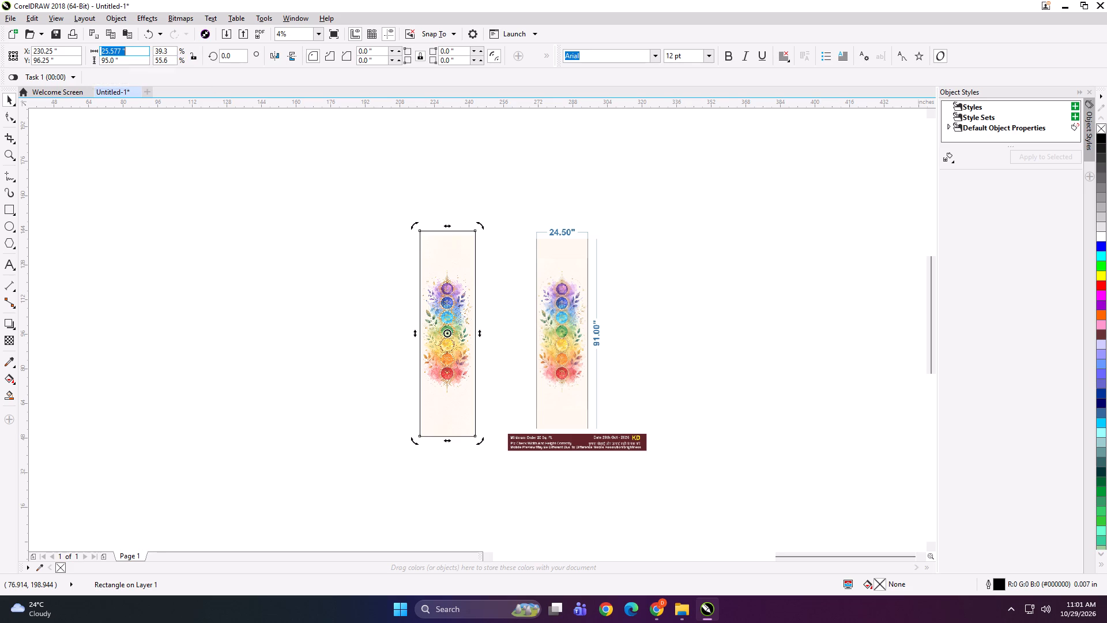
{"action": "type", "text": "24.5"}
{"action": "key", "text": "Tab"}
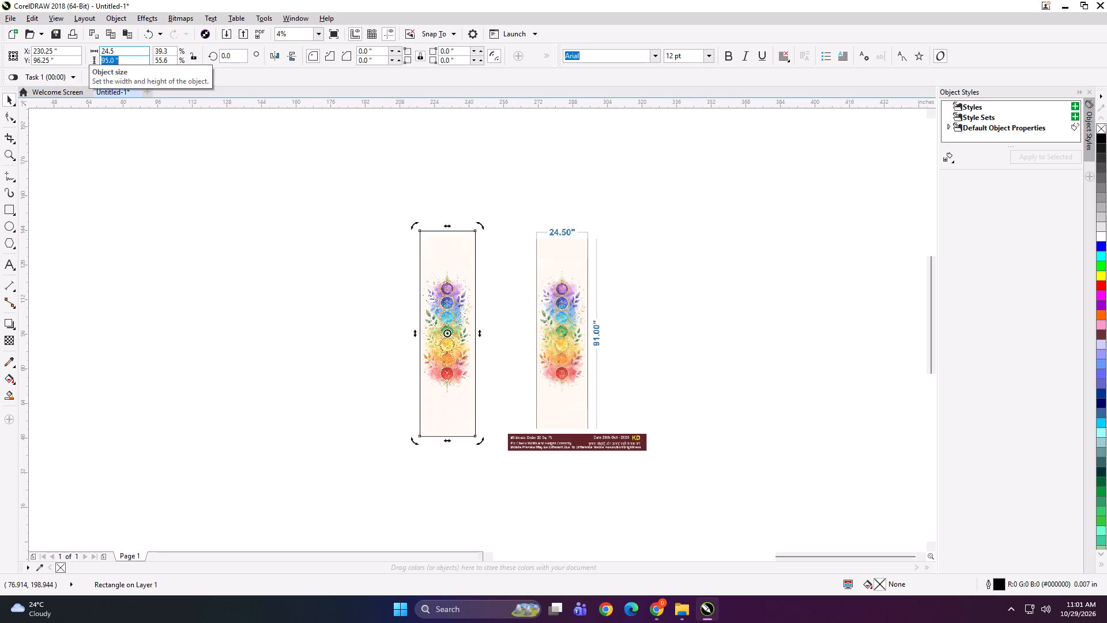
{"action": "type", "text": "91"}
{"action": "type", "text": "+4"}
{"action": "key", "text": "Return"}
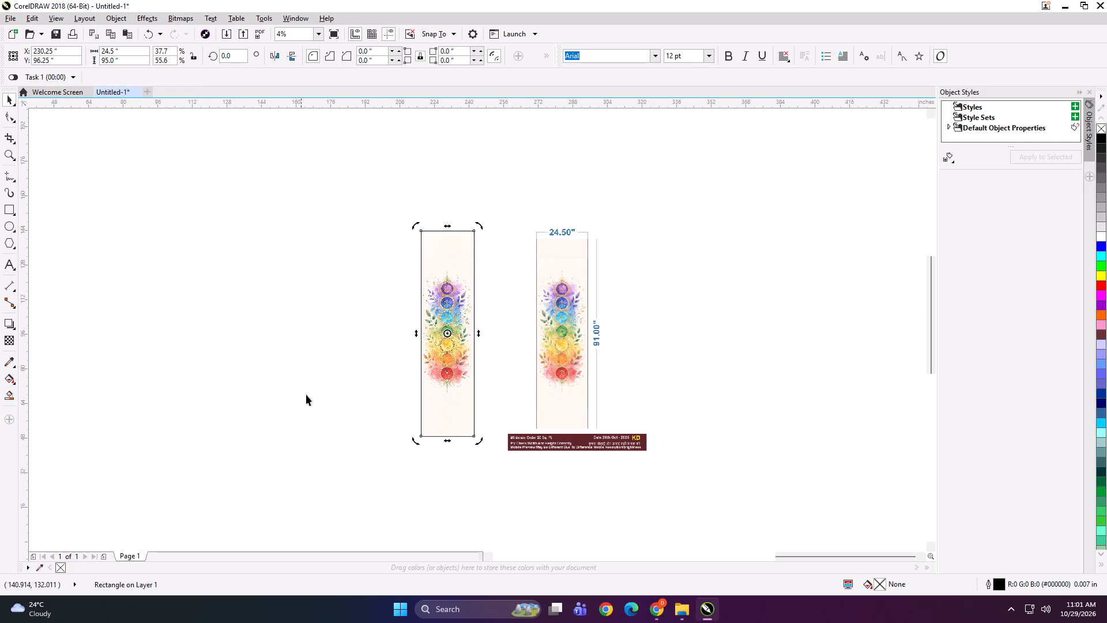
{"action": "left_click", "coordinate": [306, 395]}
Measure the blank gap between the rectangle's upper edge and the artwork, and discard the temporary dimension.
{"action": "scroll", "coordinate": [434, 426], "scroll_direction": "up", "scroll_amount": 4}
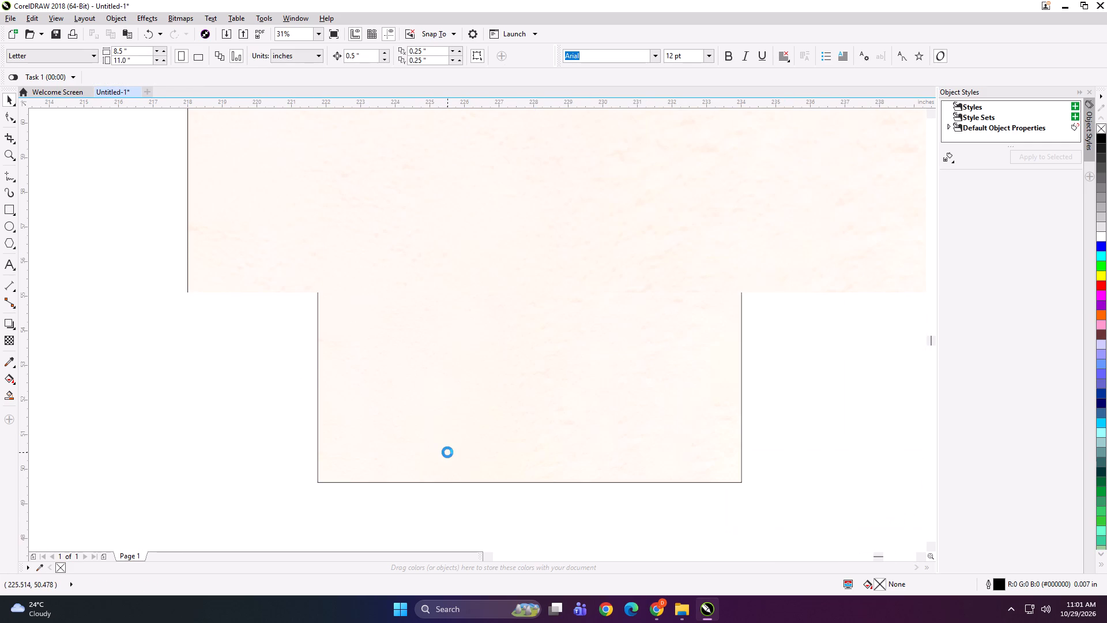
{"action": "scroll", "coordinate": [447, 456], "scroll_direction": "down", "scroll_amount": 4}
{"action": "scroll", "coordinate": [454, 268], "scroll_direction": "up", "scroll_amount": 2}
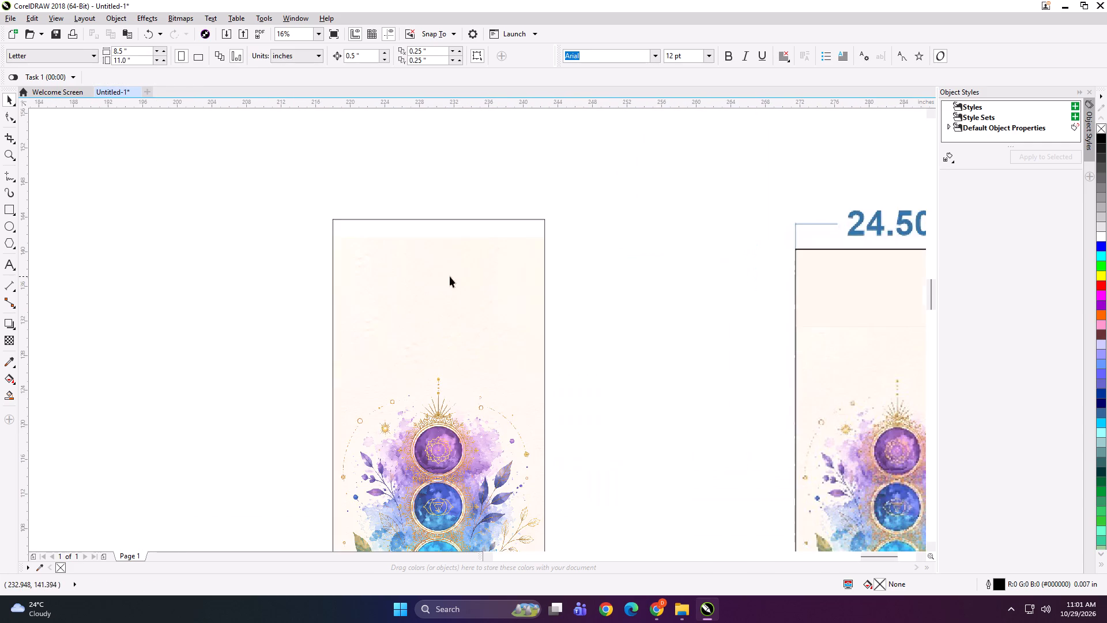
{"action": "scroll", "coordinate": [442, 218], "scroll_direction": "up", "scroll_amount": 2}
{"action": "left_click", "coordinate": [12, 287]}
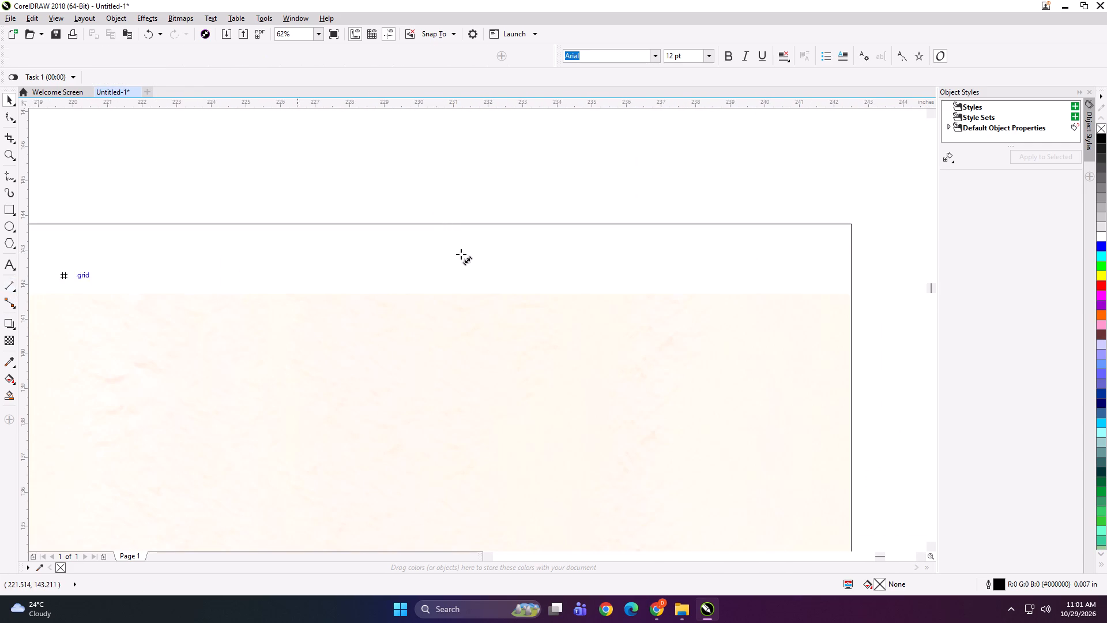
{"action": "left_click_drag", "start_coordinate": [519, 224], "coordinate": [524, 290]}
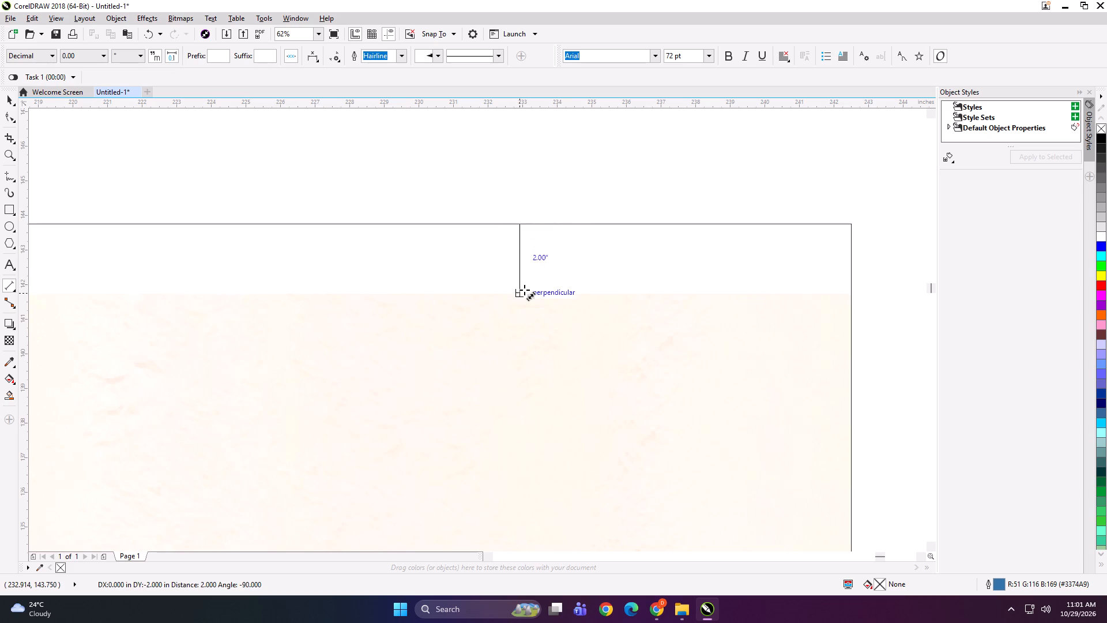
{"action": "left_click_drag", "start_coordinate": [524, 290], "coordinate": [518, 292]}
{"action": "left_click", "coordinate": [518, 292]}
{"action": "key", "text": "Delete"}
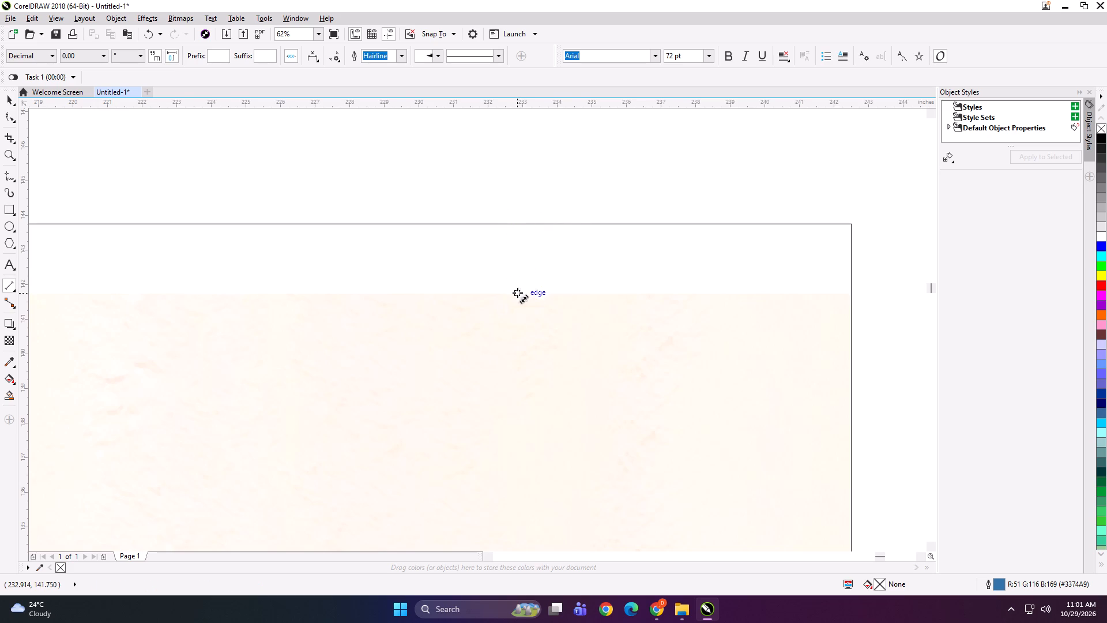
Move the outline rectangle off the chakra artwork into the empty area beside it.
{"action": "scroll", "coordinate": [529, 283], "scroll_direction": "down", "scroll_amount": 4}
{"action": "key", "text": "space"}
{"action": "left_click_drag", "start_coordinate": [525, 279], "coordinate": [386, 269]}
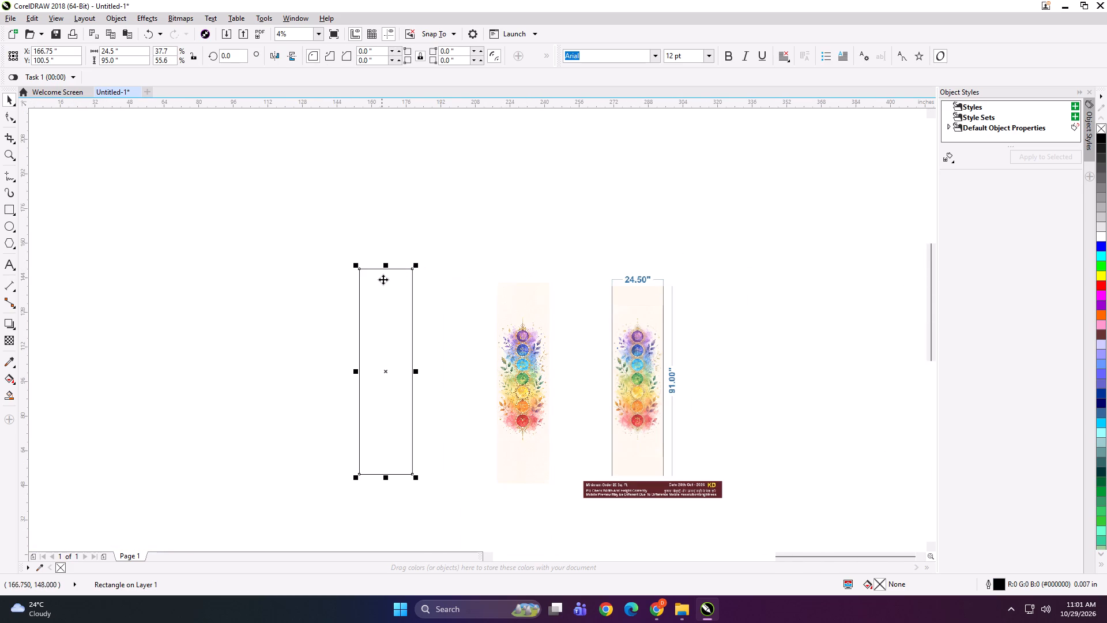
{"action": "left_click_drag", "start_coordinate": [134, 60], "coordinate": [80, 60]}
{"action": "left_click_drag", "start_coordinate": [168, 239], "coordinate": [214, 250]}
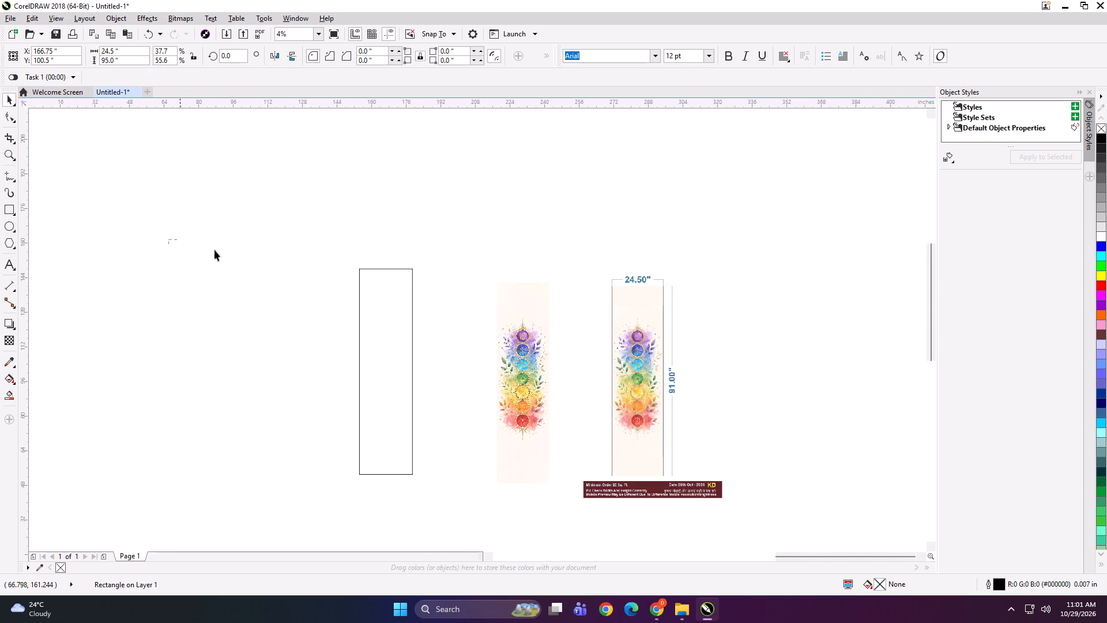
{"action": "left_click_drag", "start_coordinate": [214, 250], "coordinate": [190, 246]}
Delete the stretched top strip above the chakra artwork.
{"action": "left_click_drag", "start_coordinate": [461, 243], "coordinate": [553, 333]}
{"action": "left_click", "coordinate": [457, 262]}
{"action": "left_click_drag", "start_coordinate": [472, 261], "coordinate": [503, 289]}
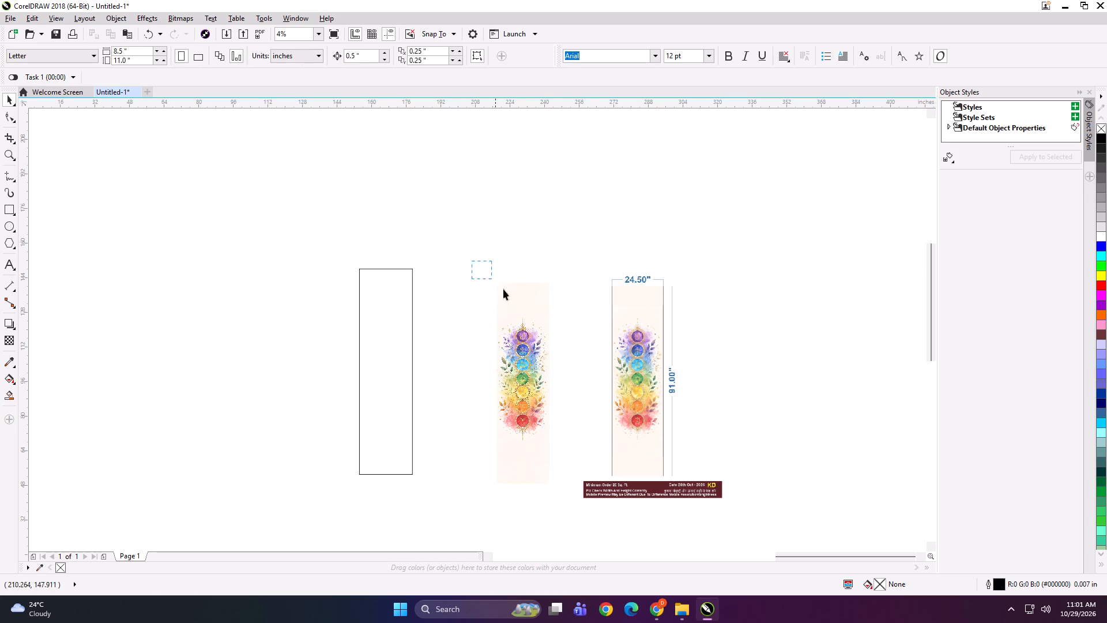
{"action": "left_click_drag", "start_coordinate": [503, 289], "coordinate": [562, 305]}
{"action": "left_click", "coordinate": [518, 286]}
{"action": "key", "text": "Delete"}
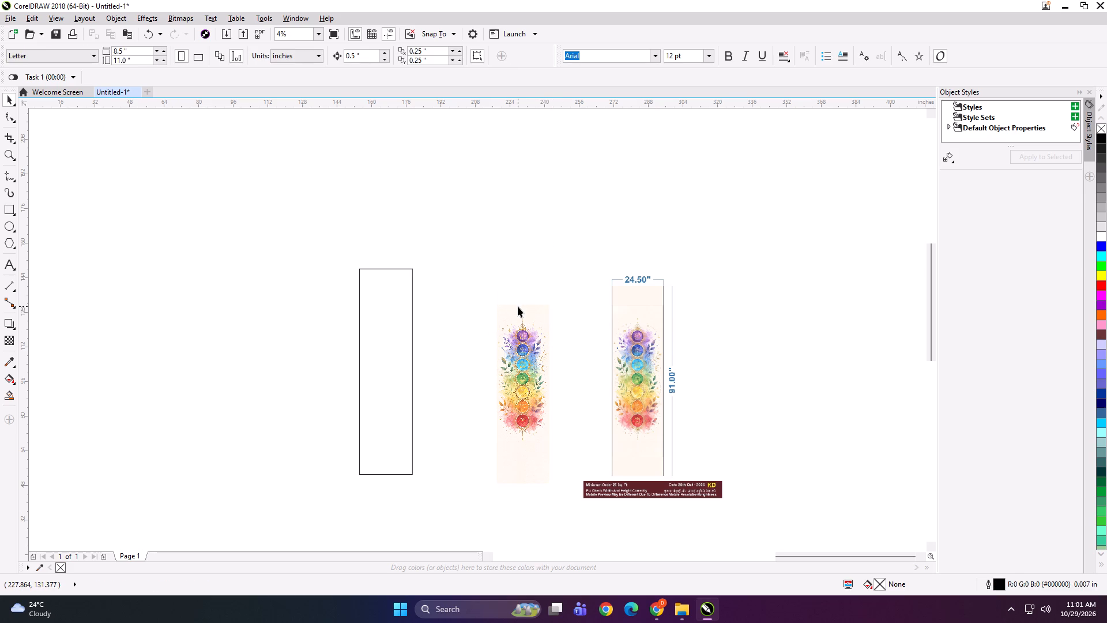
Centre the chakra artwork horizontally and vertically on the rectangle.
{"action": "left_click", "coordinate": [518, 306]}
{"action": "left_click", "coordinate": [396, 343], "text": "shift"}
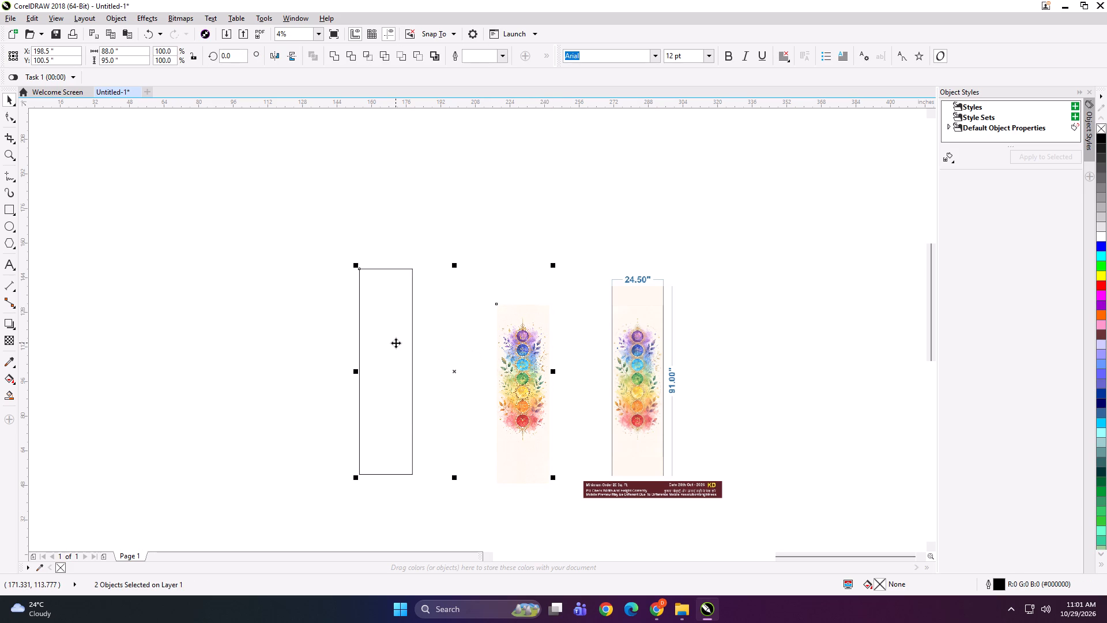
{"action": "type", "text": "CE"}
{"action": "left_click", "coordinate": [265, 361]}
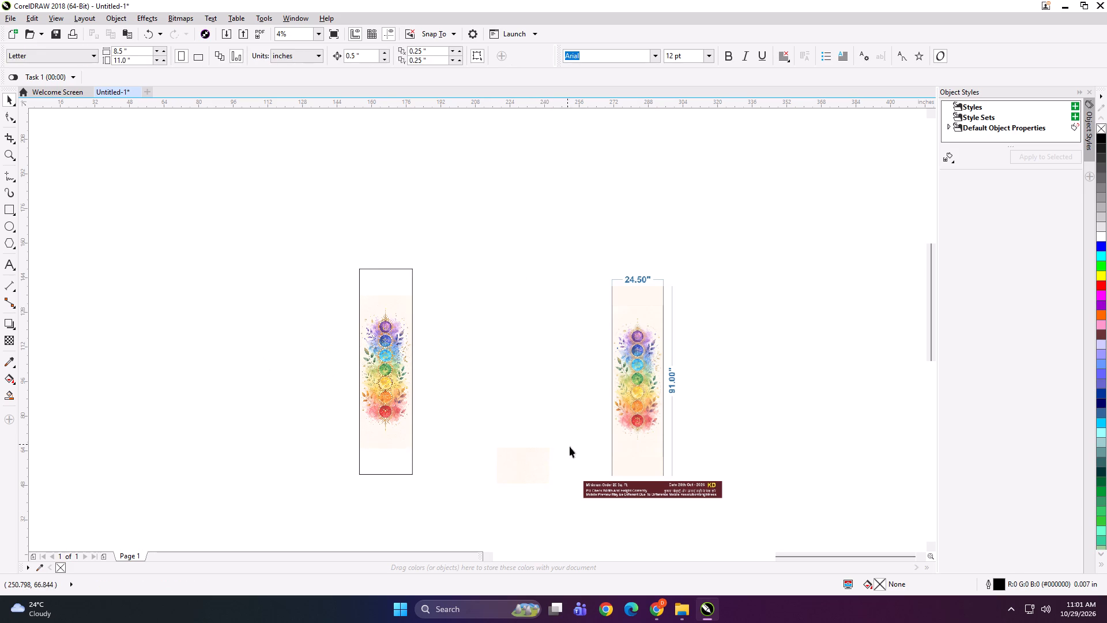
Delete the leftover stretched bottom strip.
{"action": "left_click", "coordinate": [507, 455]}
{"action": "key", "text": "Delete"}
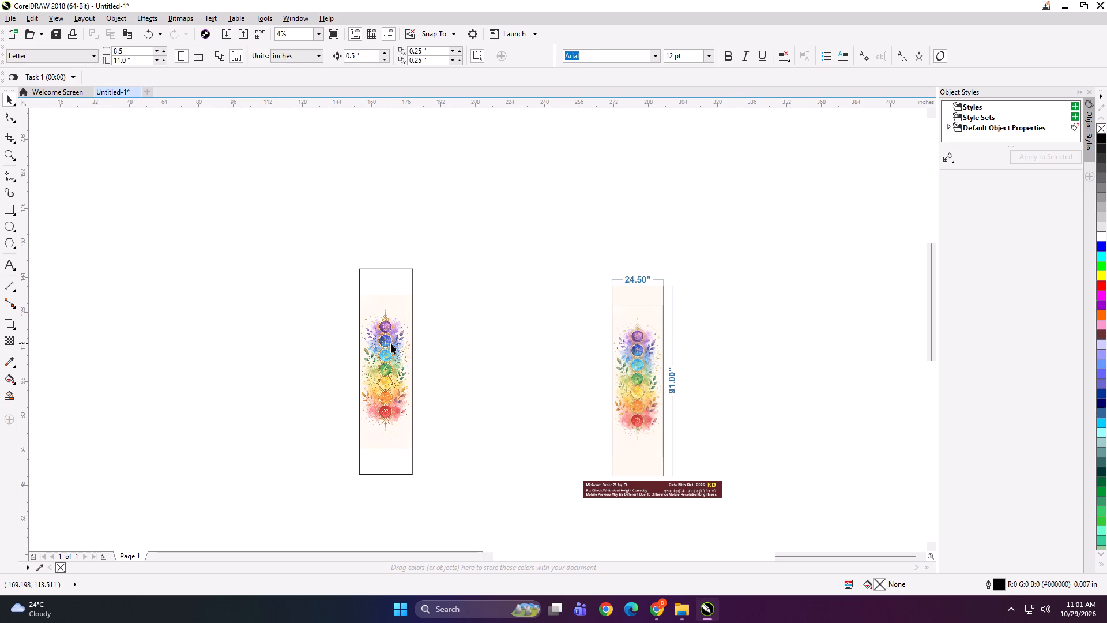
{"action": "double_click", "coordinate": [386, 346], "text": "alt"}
Step back and forward through the edit history to restore the 24.5 × 91 inch rectangle with both stretched strips in place.
{"action": "key", "text": "ctrl+z"}
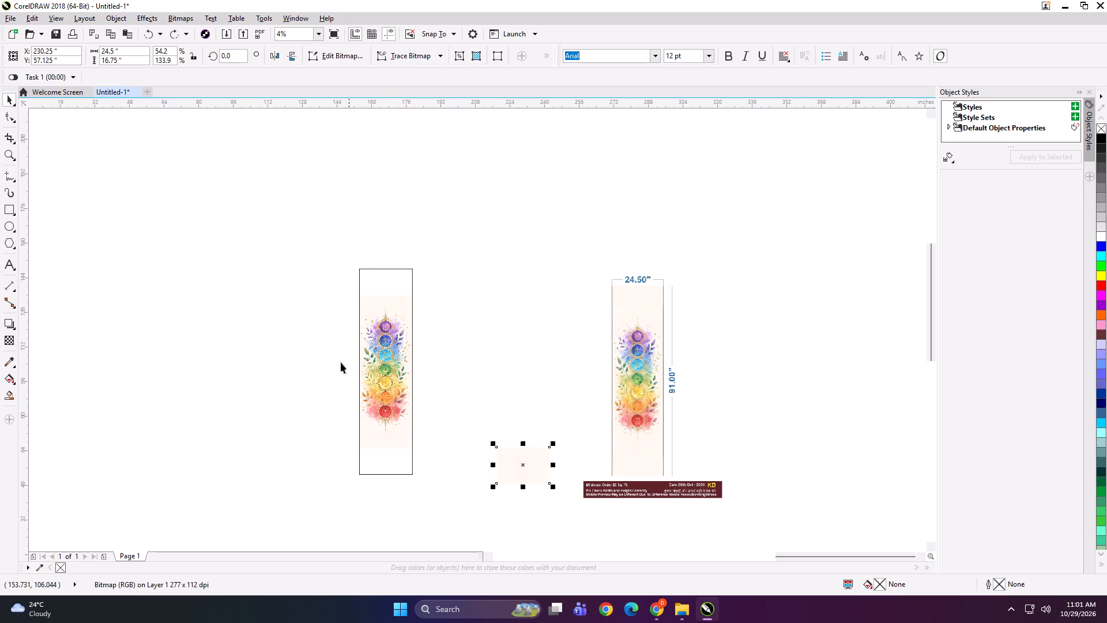
{"action": "key", "text": "ctrl+z"}
{"action": "key", "text": "ctrl+z"}
{"action": "key", "text": "ctrl+z"}
{"action": "key", "text": "ctrl+z"}
{"action": "key", "text": "ctrl+z"}
{"action": "key", "text": "ctrl+z"}
{"action": "key", "text": "ctrl+z"}
{"action": "key", "text": "ctrl+z"}
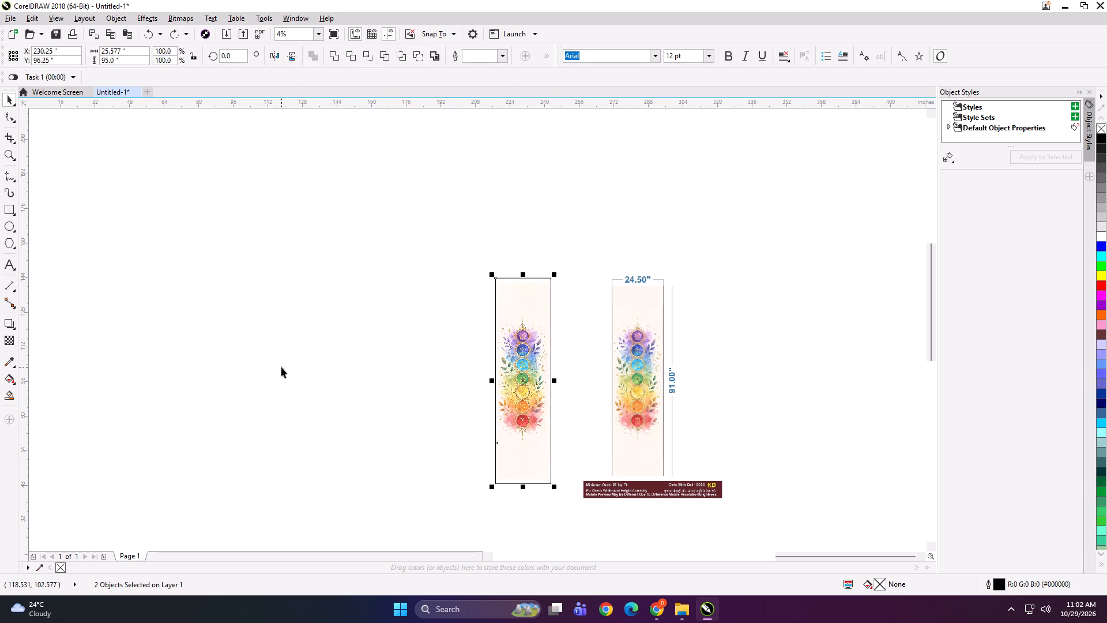
{"action": "key", "text": "ctrl+z"}
{"action": "key", "text": "ctrl+z"}
{"action": "key", "text": "ctrl+z"}
{"action": "key", "text": "ctrl+z"}
{"action": "key", "text": "ctrl+z"}
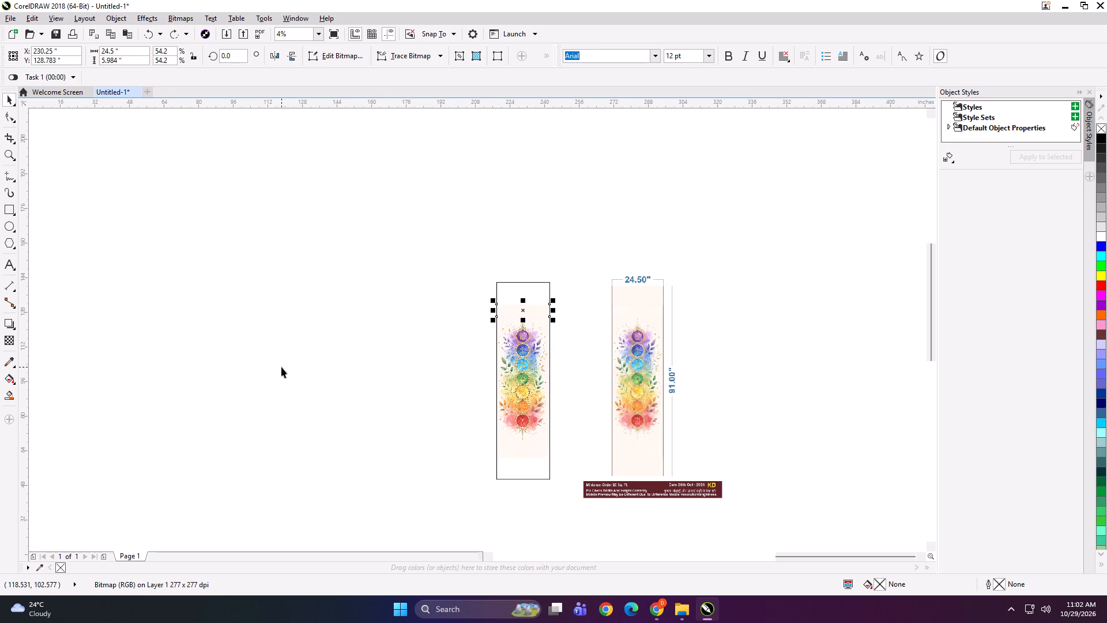
{"action": "key", "text": "ctrl+z"}
{"action": "key", "text": "ctrl+z"}
{"action": "key", "text": "ctrl+z"}
{"action": "key", "text": "ctrl+z"}
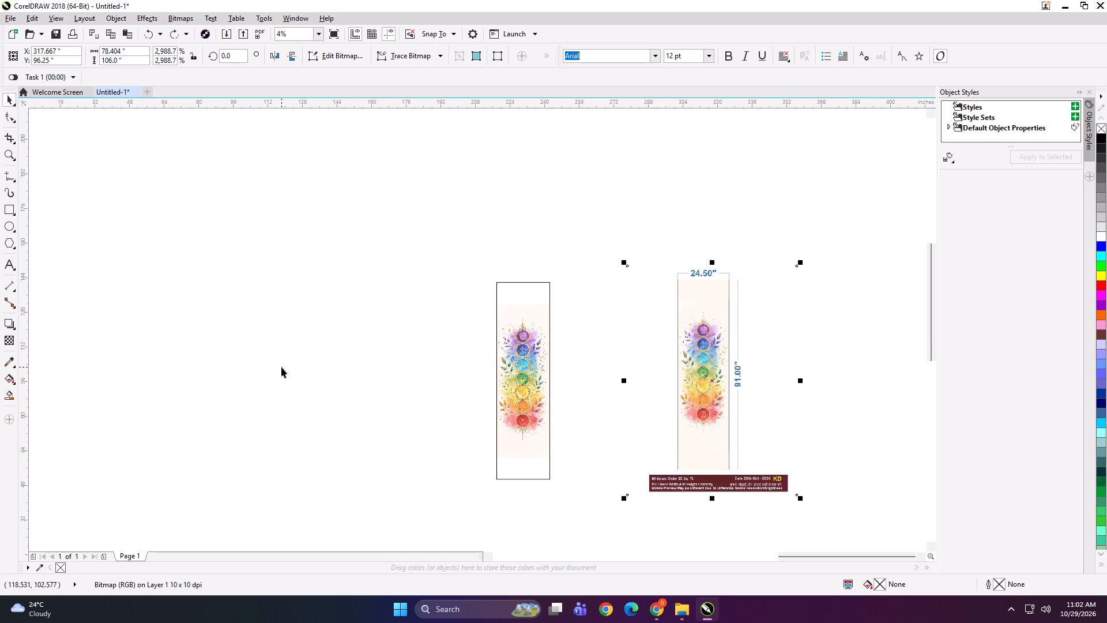
{"action": "key", "text": "ctrl+shift+z"}
{"action": "key", "text": "ctrl+shift+z"}
{"action": "key", "text": "ctrl+shift+z"}
{"action": "key", "text": "ctrl+shift+z"}
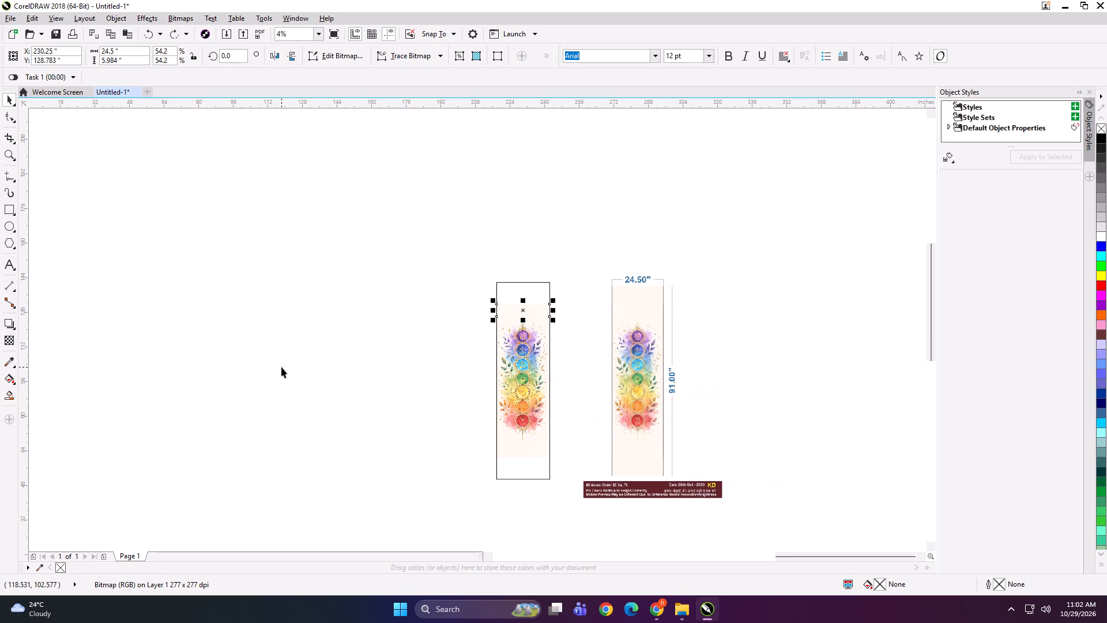
{"action": "key", "text": "ctrl+shift+z"}
{"action": "key", "text": "ctrl+shift+z"}
{"action": "key", "text": "ctrl+shift+z"}
{"action": "key", "text": "ctrl+shift+z"}
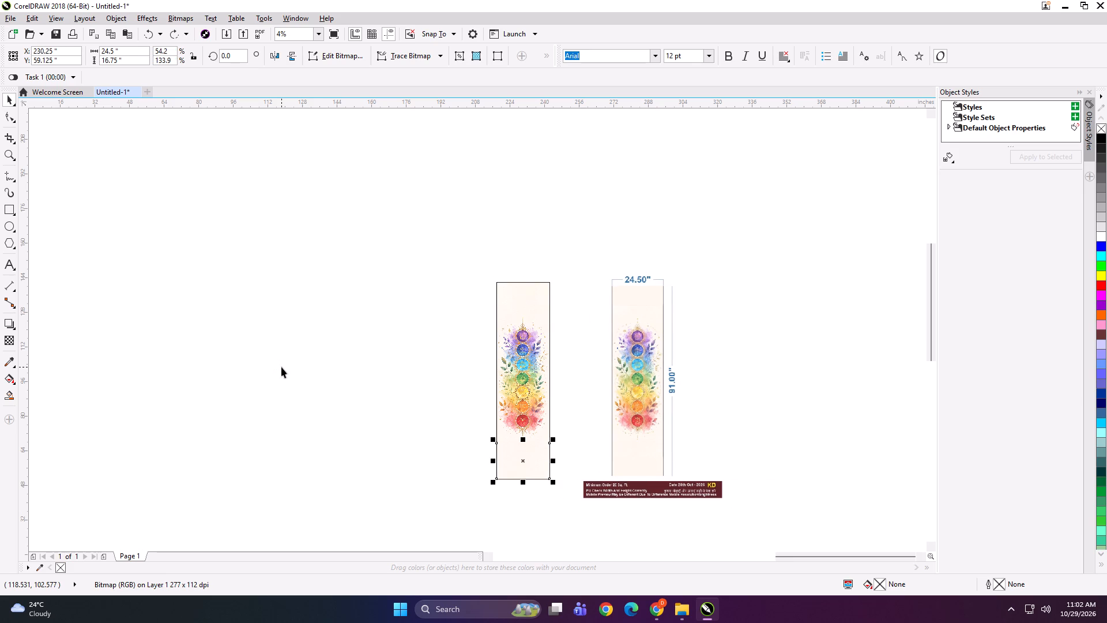
{"action": "left_click", "coordinate": [280, 367]}
Convert the rectangle to curves and raise its two upper nodes 4 inches, making the outline 24.5 × 95 inches.
{"action": "left_click", "coordinate": [523, 286]}
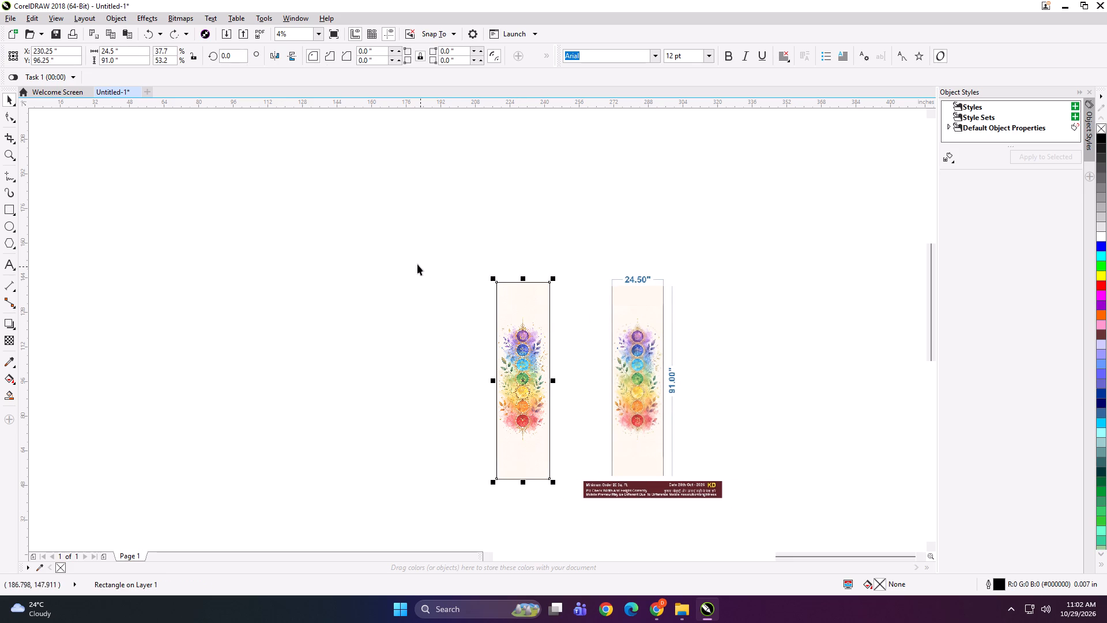
{"action": "key", "text": "F10"}
{"action": "left_click_drag", "start_coordinate": [428, 256], "coordinate": [591, 301]}
{"action": "key", "text": "ctrl+q"}
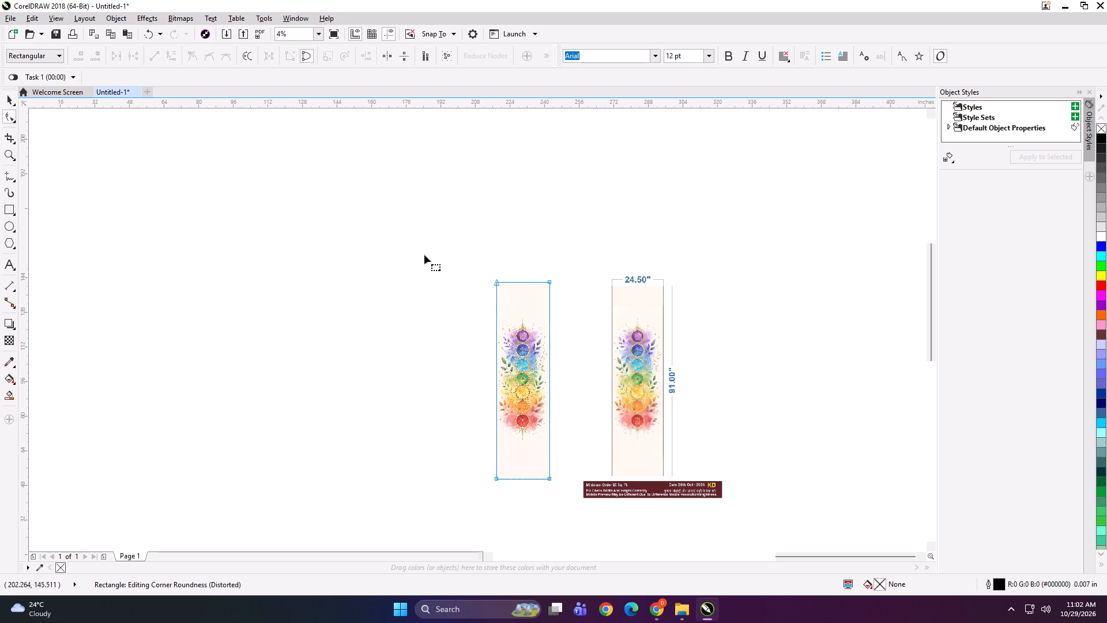
{"action": "left_click_drag", "start_coordinate": [423, 253], "coordinate": [596, 314]}
{"action": "key", "text": "Up"}
{"action": "key", "text": "Up"}
{"action": "key", "text": "Up"}
{"action": "key", "text": "Up"}
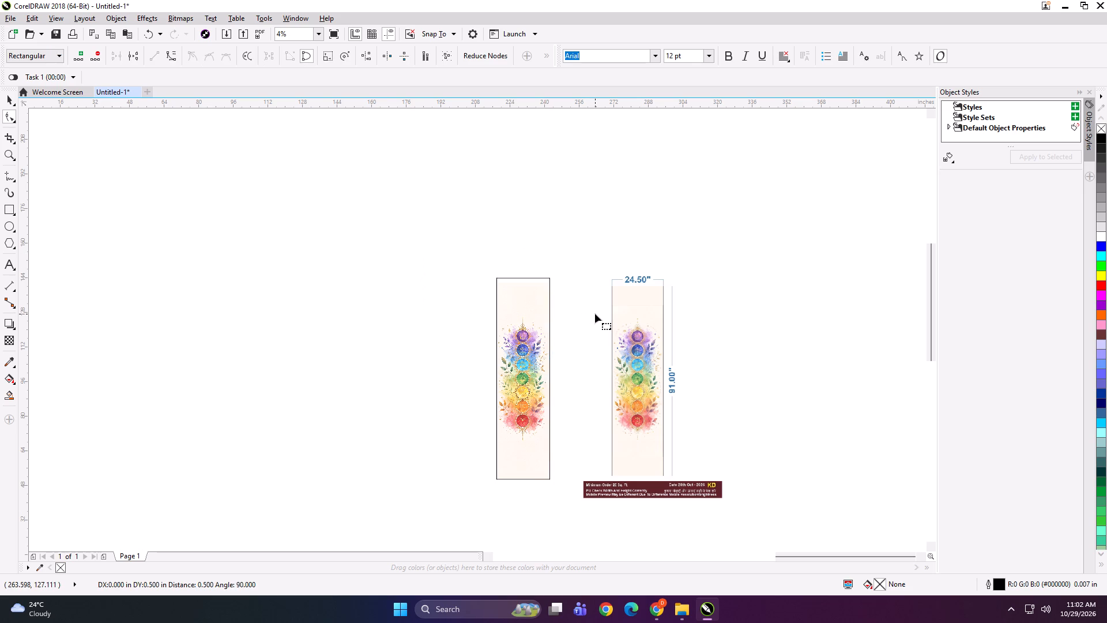
{"action": "key", "text": "Up"}
{"action": "key", "text": "Up"}
{"action": "key", "text": "Up"}
{"action": "key", "text": "Up"}
{"action": "key", "text": "space"}
Measure the gap between the raised upper edge of the outline and the artwork, and discard the temporary dimension.
{"action": "scroll", "coordinate": [515, 269], "scroll_direction": "up", "scroll_amount": 2}
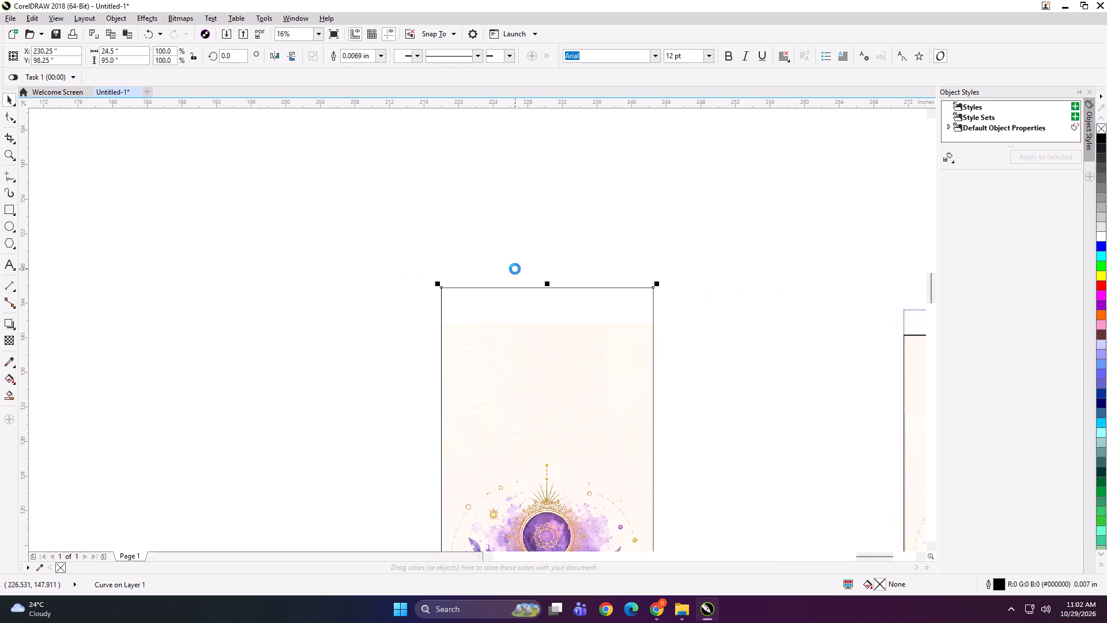
{"action": "left_click", "coordinate": [6, 281]}
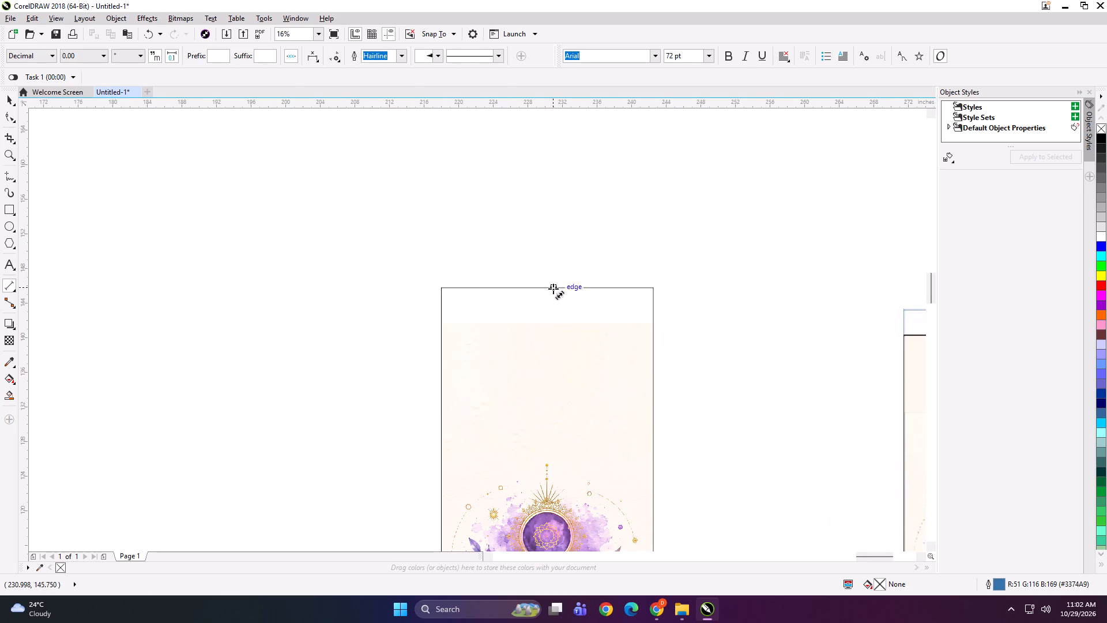
{"action": "left_click_drag", "start_coordinate": [552, 288], "coordinate": [553, 327]}
{"action": "left_click", "coordinate": [413, 328]}
{"action": "key", "text": "space"}
{"action": "scroll", "coordinate": [405, 276], "scroll_direction": "down", "scroll_amount": 1}
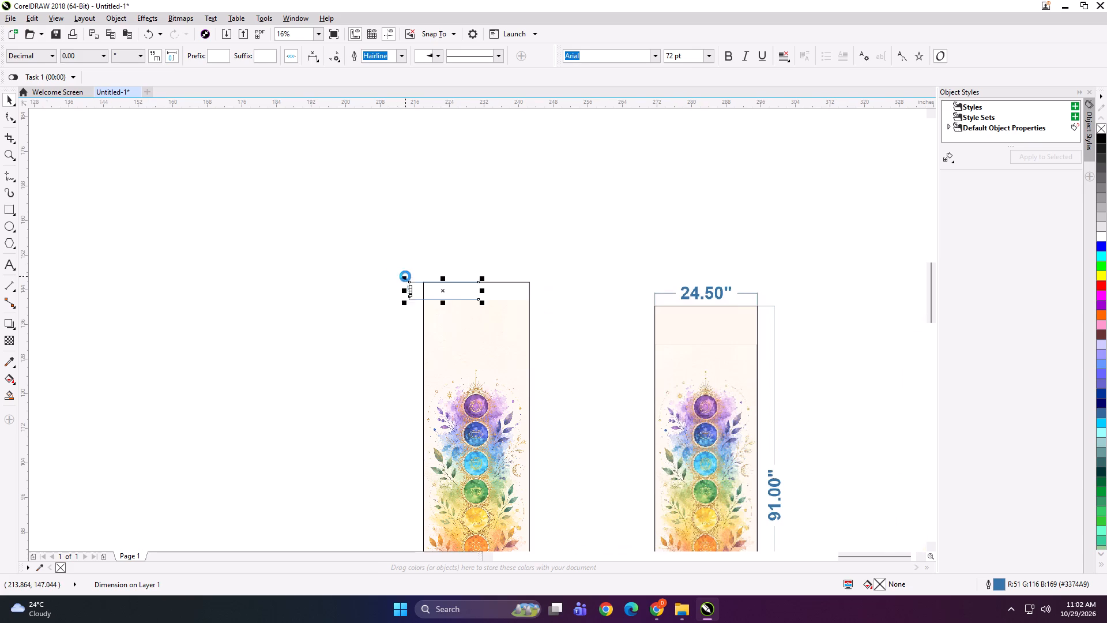
{"action": "left_click_drag", "start_coordinate": [391, 258], "coordinate": [445, 314]}
{"action": "key", "text": "Delete"}
Stretch the top strip upward to the outline's upper edge, making it about 20 inches high.
{"action": "scroll", "coordinate": [407, 271], "scroll_direction": "down", "scroll_amount": 1}
{"action": "left_click", "coordinate": [436, 302], "text": "alt"}
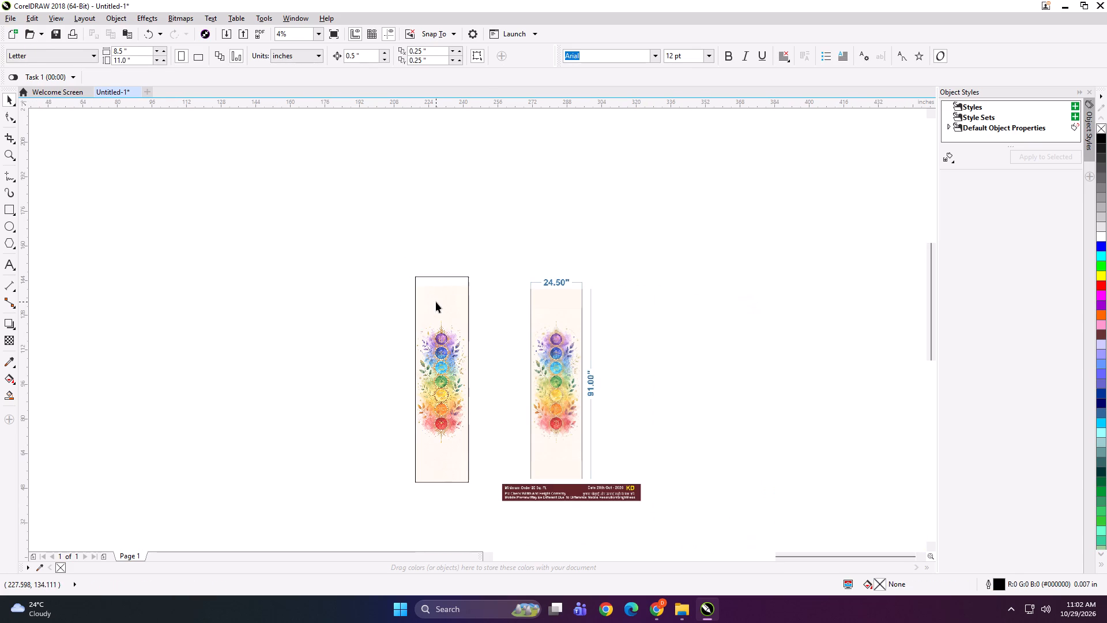
{"action": "scroll", "coordinate": [442, 279], "scroll_direction": "up", "scroll_amount": 2}
{"action": "left_click_drag", "start_coordinate": [439, 297], "coordinate": [439, 264]}
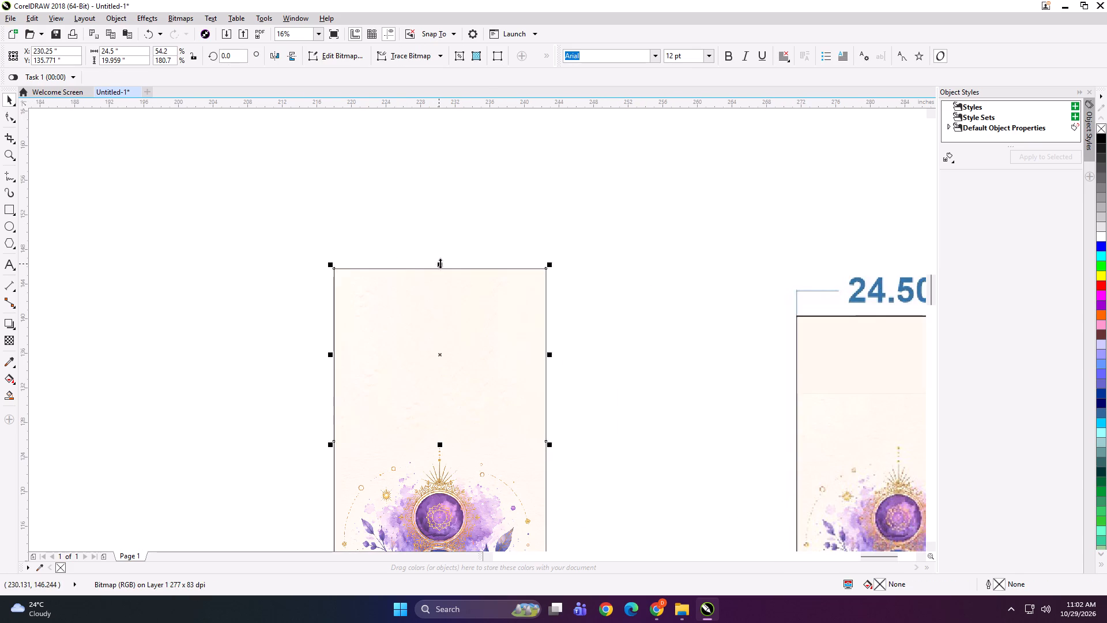
Group the outline, chakra artwork and both background strips together.
{"action": "scroll", "coordinate": [445, 253], "scroll_direction": "down", "scroll_amount": 3}
{"action": "left_click", "coordinate": [380, 241]}
{"action": "left_click_drag", "start_coordinate": [383, 232], "coordinate": [469, 388]}
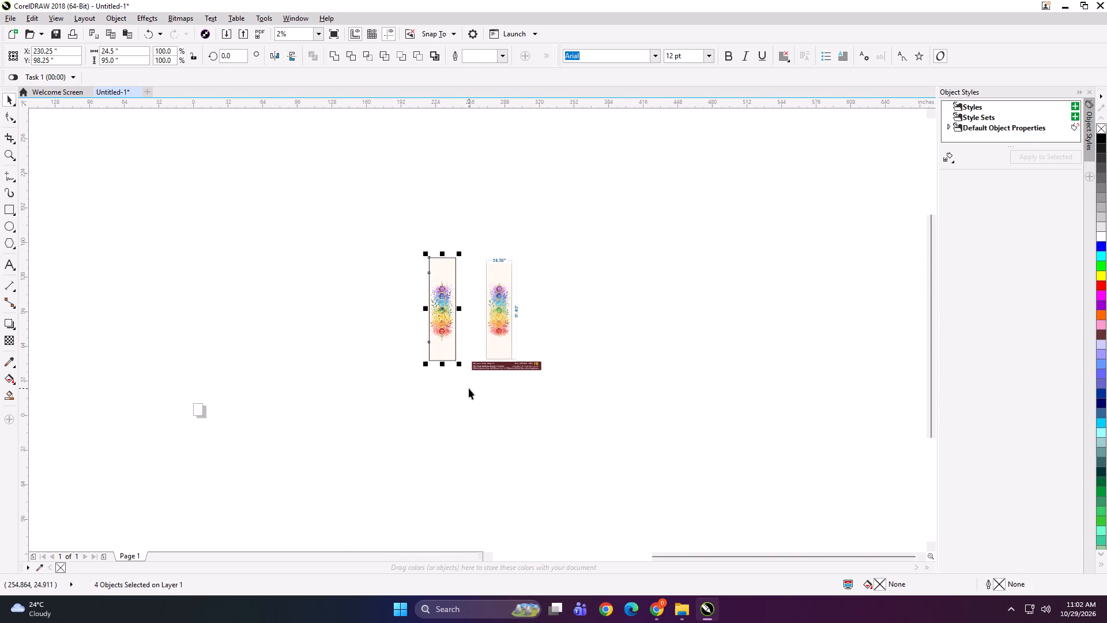
{"action": "key", "text": "ctrl+g"}
Start exporting only the grouped chakra artwork as a TIFF bitmap.
{"action": "scroll", "coordinate": [473, 302], "scroll_direction": "up", "scroll_amount": 1}
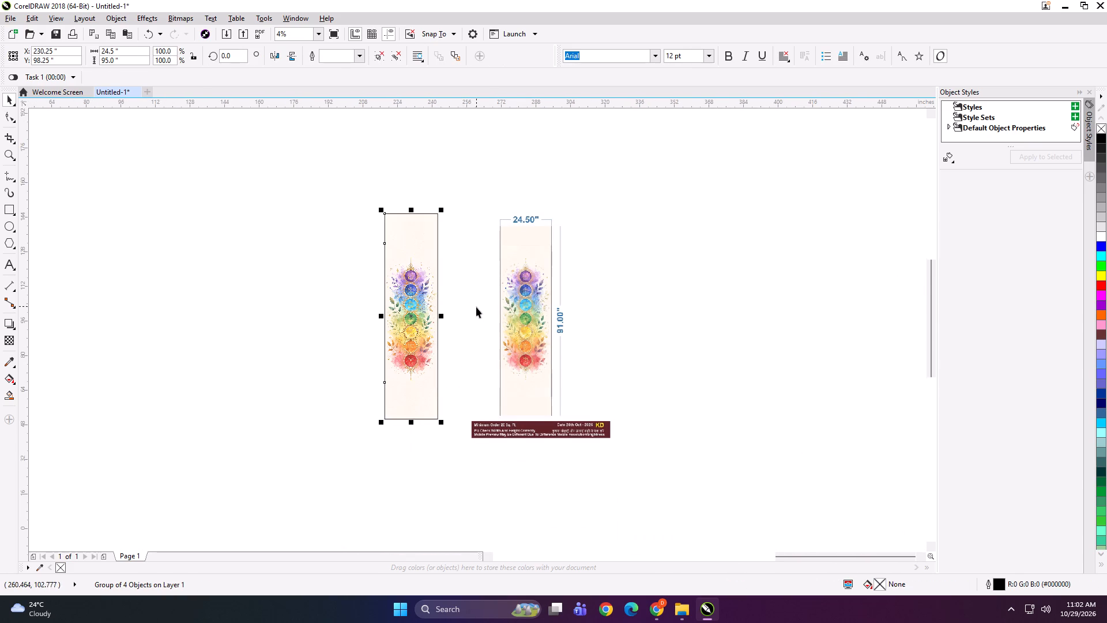
{"action": "key", "text": "ctrl+e"}
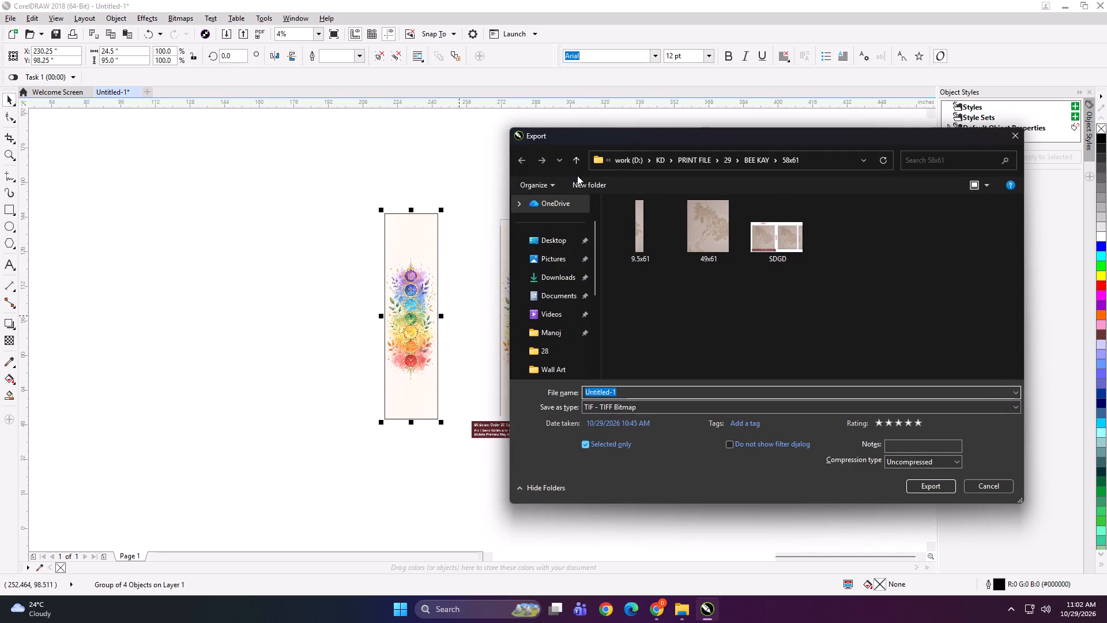
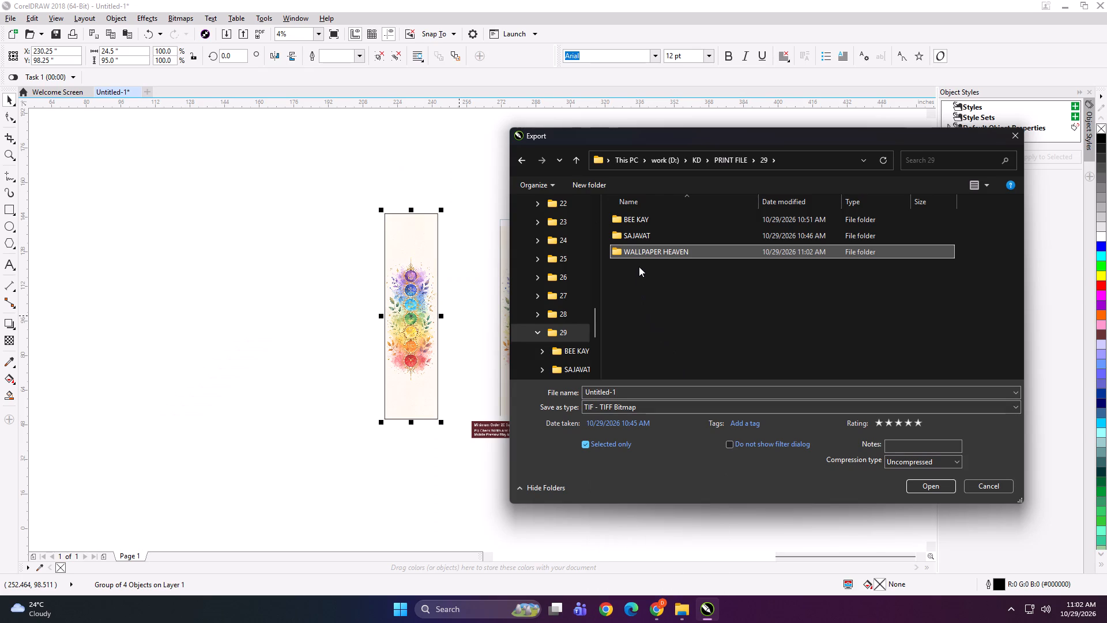
Create a folder named 24.5x91 GOLDFOIL BLIND inside the WALLPAPER HEAVEN folder.
{"action": "double_click", "coordinate": [642, 252]}
{"action": "left_click", "coordinate": [594, 190]}
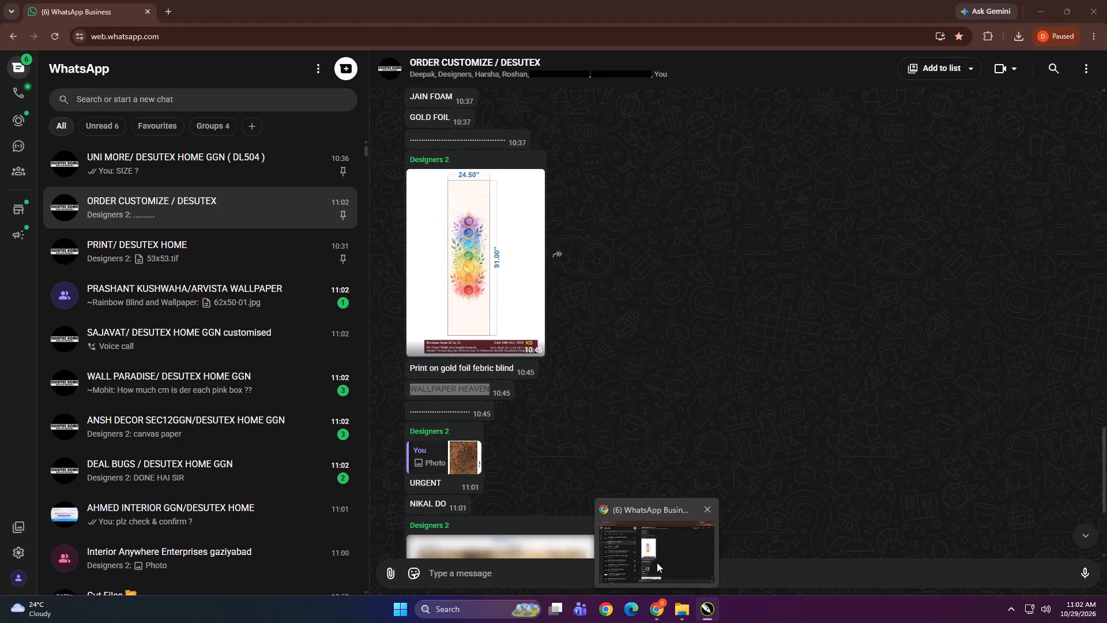
{"action": "type", "text": "24.5x91"}
{"action": "key", "text": "space"}
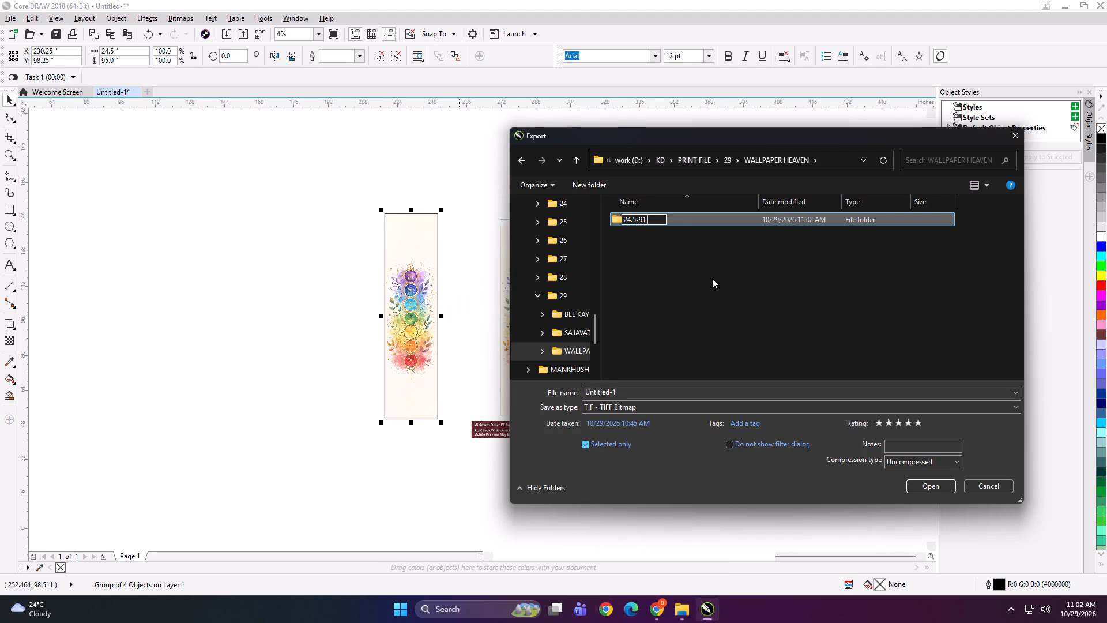
{"action": "type", "text": "GOLD"}
{"action": "type", "text": "FOIL BLIND"}
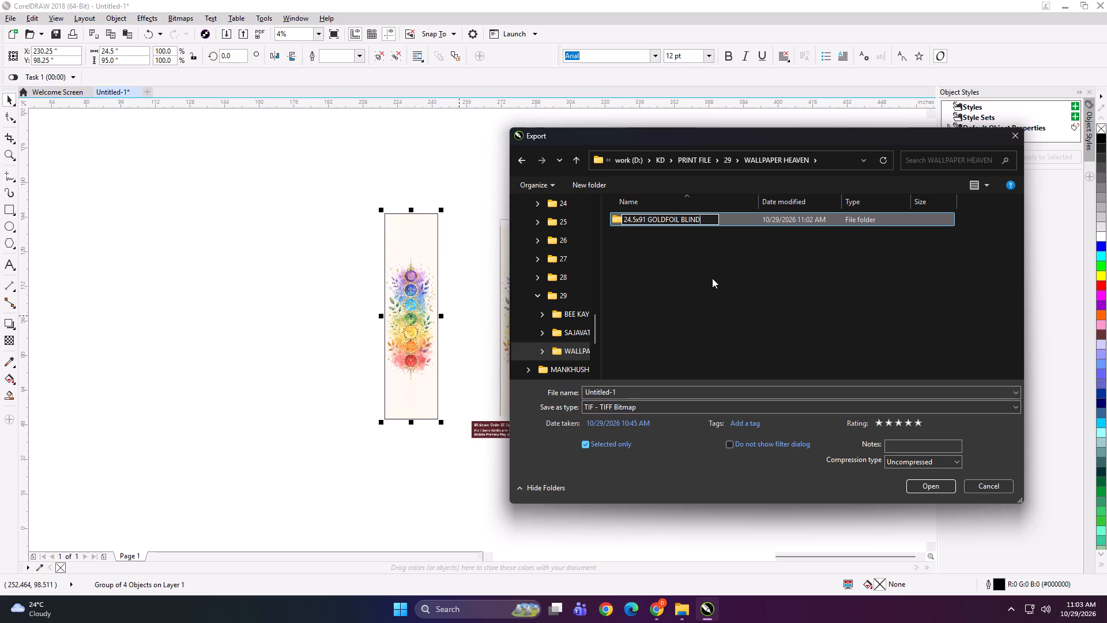
{"action": "key", "text": "Return"}
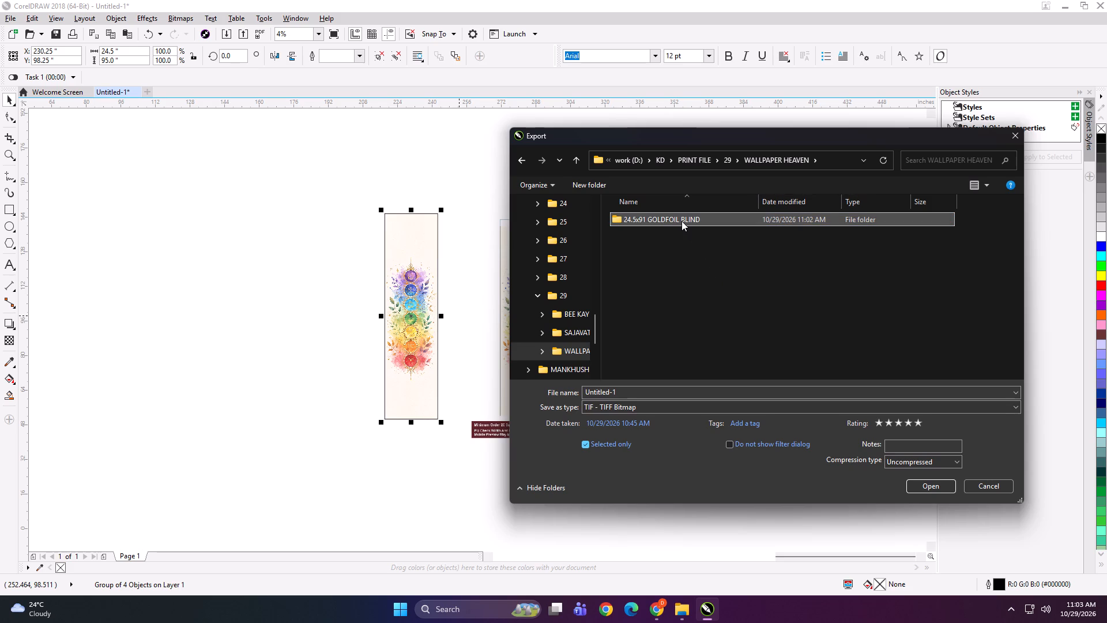
Export the grouped chakra artwork as a TIFF named 24.5x95 into the 24.5x91 GOLDFOIL BLIND folder.
{"action": "double_click", "coordinate": [681, 221]}
{"action": "left_click", "coordinate": [646, 394]}
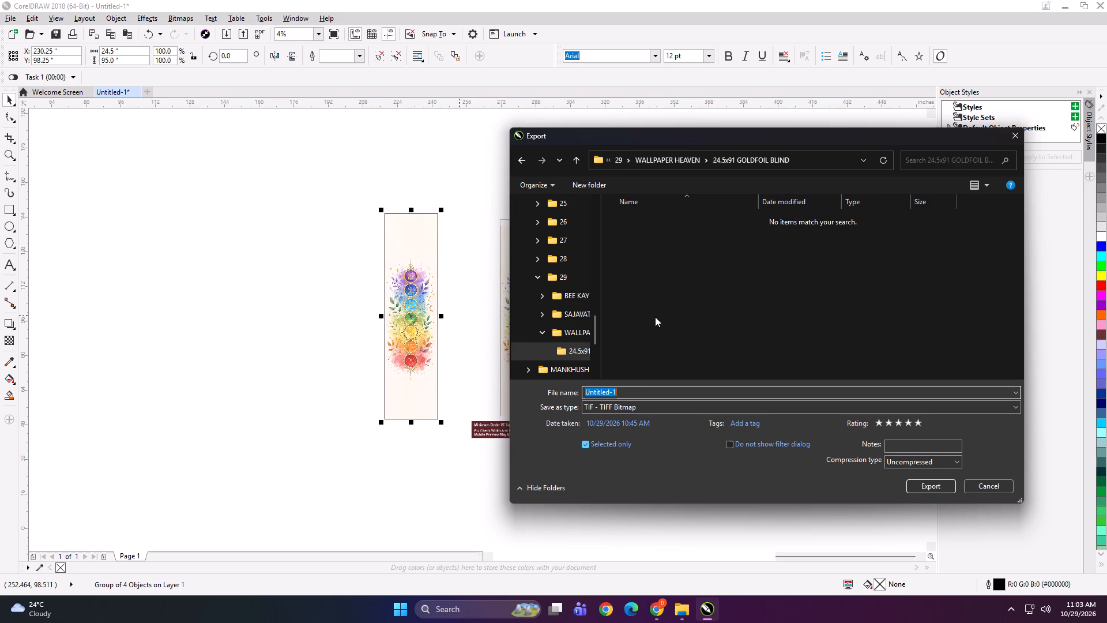
{"action": "type", "text": "24.59"}
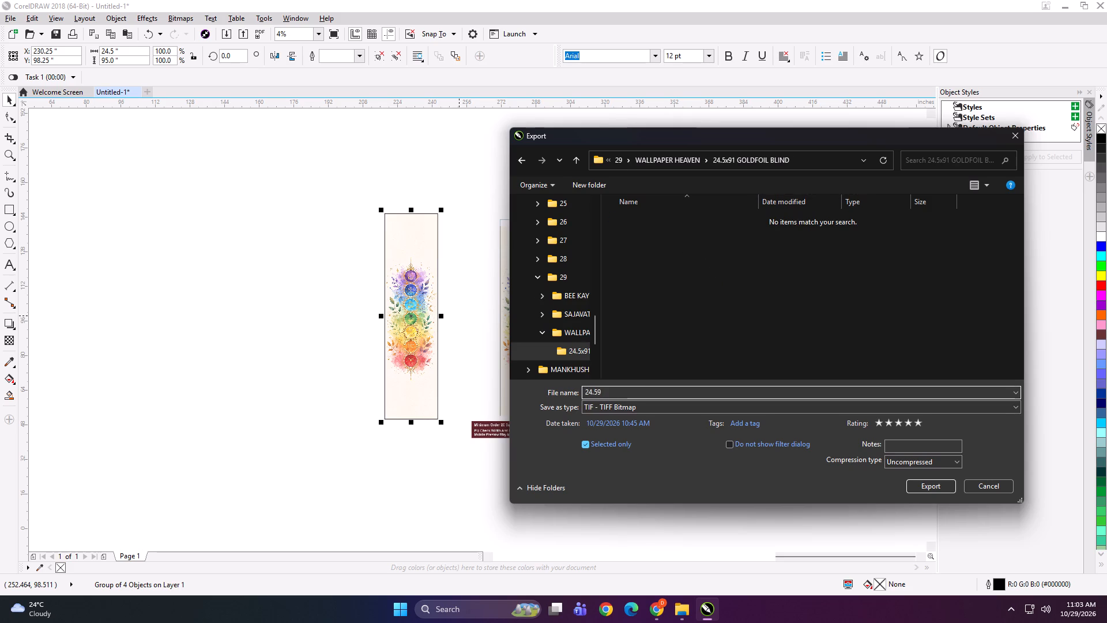
{"action": "key", "text": "BackSpace"}
{"action": "type", "text": "x95"}
{"action": "key", "text": "space"}
{"action": "key", "text": "Return"}
{"action": "key", "text": "Return"}
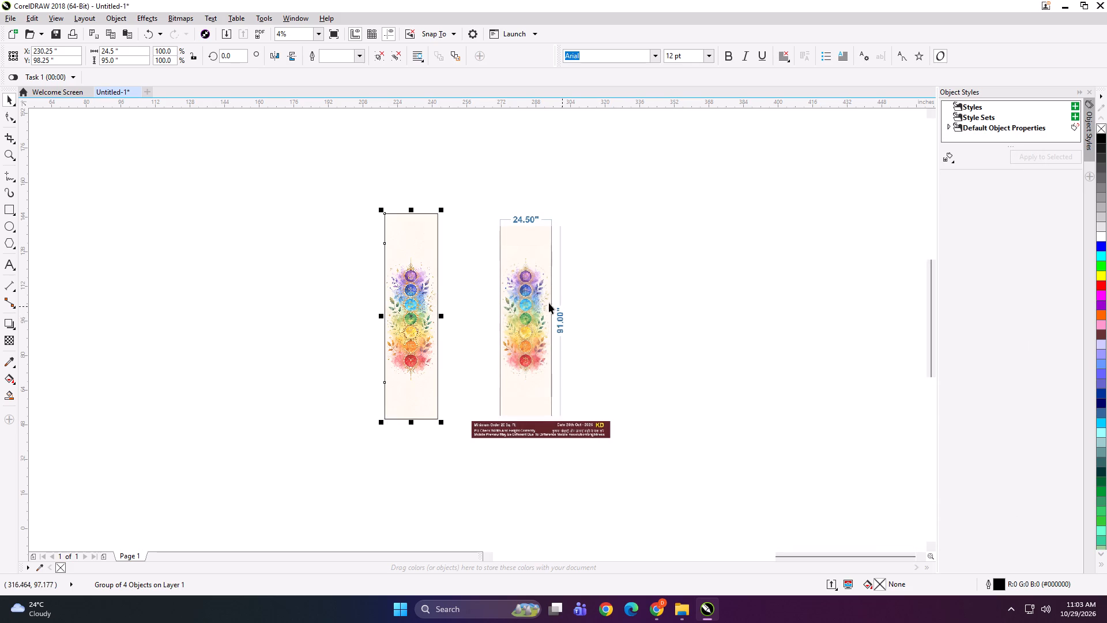
Move the chakra artwork slightly down and group it with the dimensioned preview image beside it.
{"action": "left_click_drag", "start_coordinate": [431, 290], "coordinate": [431, 299]}
{"action": "left_click", "coordinate": [504, 320], "text": "shift"}
{"action": "key", "text": "ctrl+g"}
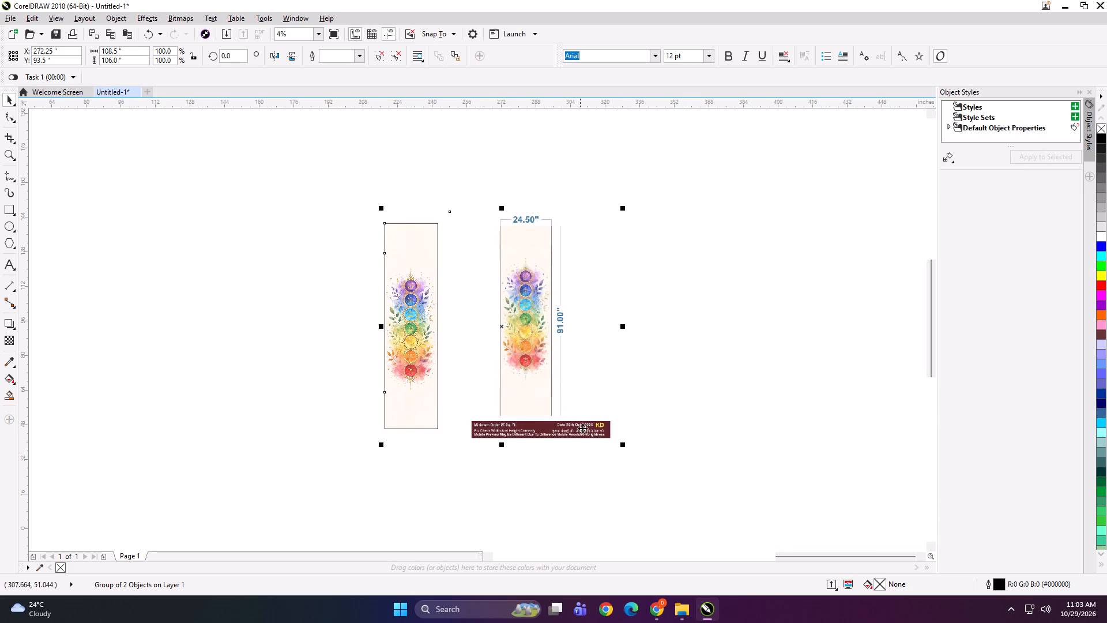
Scale the combined artwork and preview group down to about 2.2 × 2.2 inches.
{"action": "left_click_drag", "start_coordinate": [622, 447], "coordinate": [511, 348], "text": "shift"}
{"action": "scroll", "coordinate": [506, 331], "scroll_direction": "up", "scroll_amount": 1}
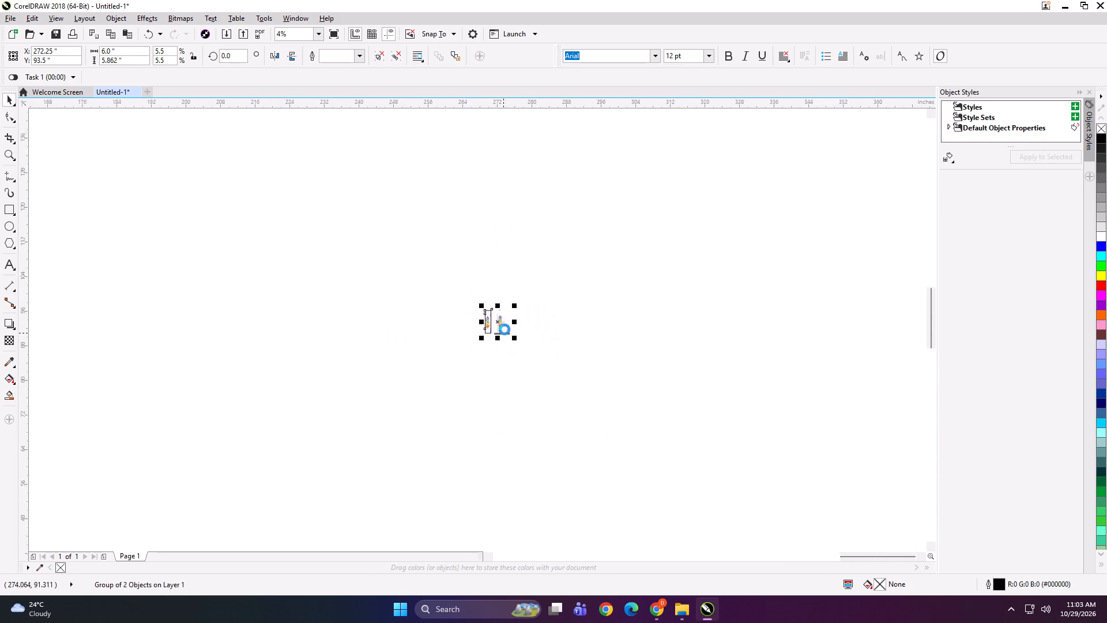
{"action": "scroll", "coordinate": [504, 329], "scroll_direction": "up", "scroll_amount": 4}
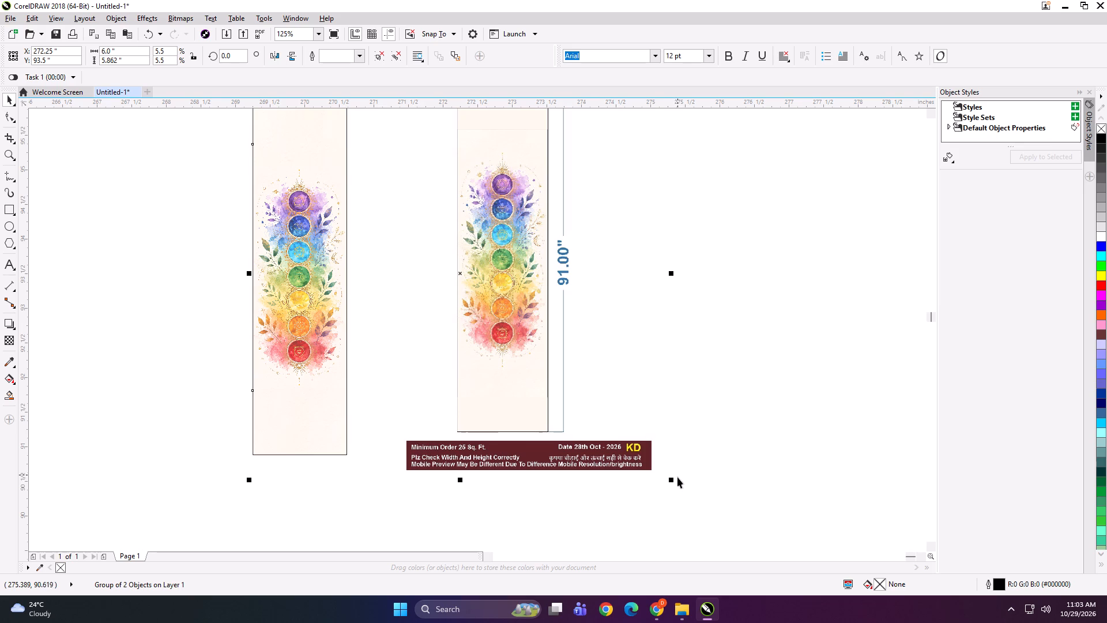
{"action": "left_click", "coordinate": [672, 483], "text": "shift"}
{"action": "left_click_drag", "start_coordinate": [671, 483], "coordinate": [563, 385], "text": "shift"}
{"action": "left_click_drag", "start_coordinate": [669, 482], "coordinate": [589, 399], "text": "shift"}
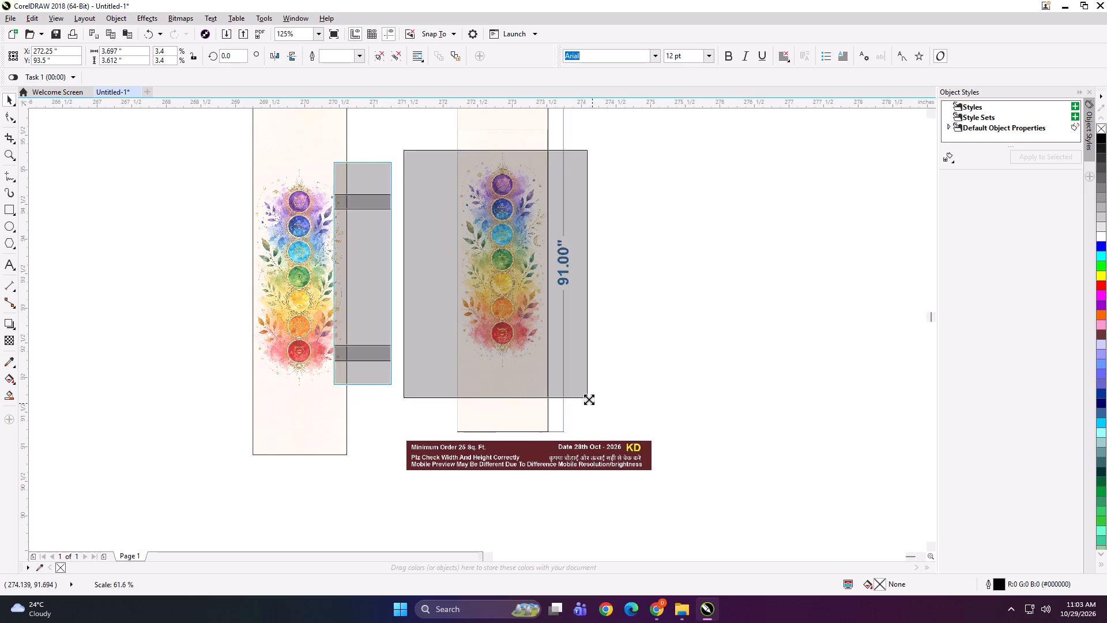
{"action": "left_click_drag", "start_coordinate": [589, 399], "coordinate": [539, 354], "text": "shift"}
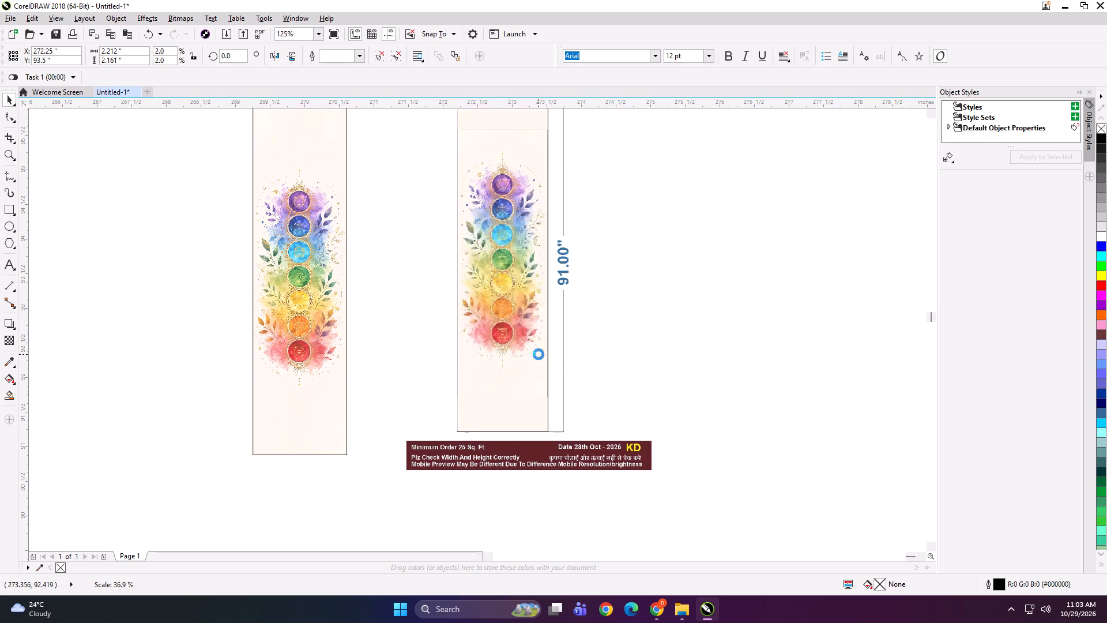
Export the scaled-down group as SFDG into the same folder.
{"action": "key", "text": "ctrl+e"}
{"action": "type", "text": "SFDG"}
{"action": "key", "text": "Return"}
{"action": "key", "text": "Return"}
{"action": "key", "text": "Return"}
{"action": "key", "text": "Return"}
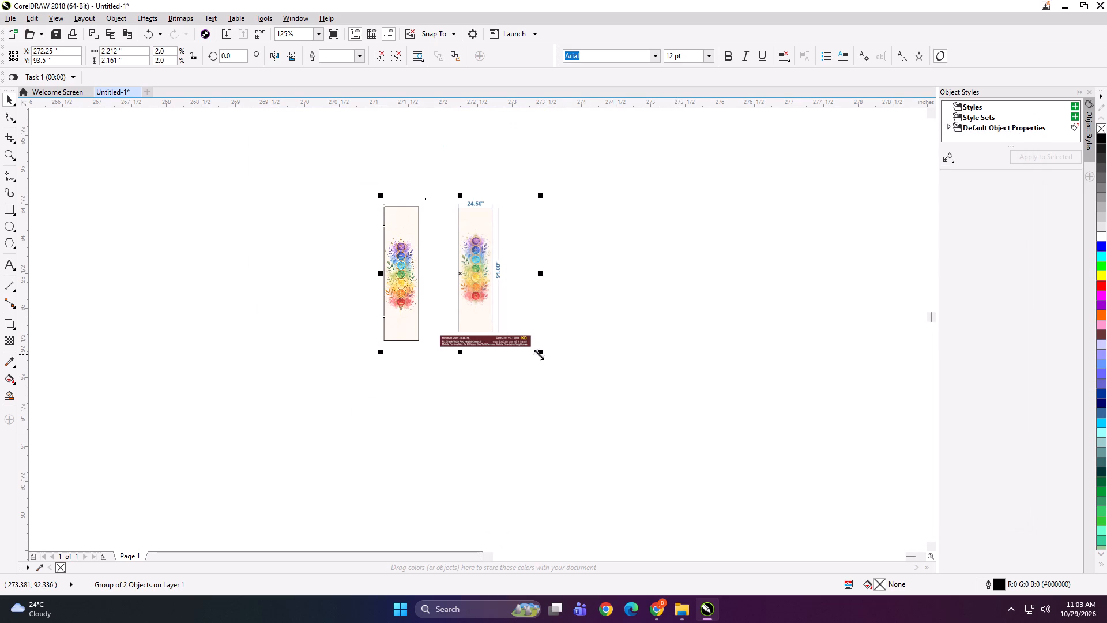
Delete the scaled-down artwork and preview group.
{"action": "key", "text": "Delete"}
Reposition the remaining BAIF and 17 × 34 inch Om lotus previews on the canvas.
{"action": "key", "text": "F4"}
{"action": "left_click_drag", "start_coordinate": [242, 438], "coordinate": [517, 205]}
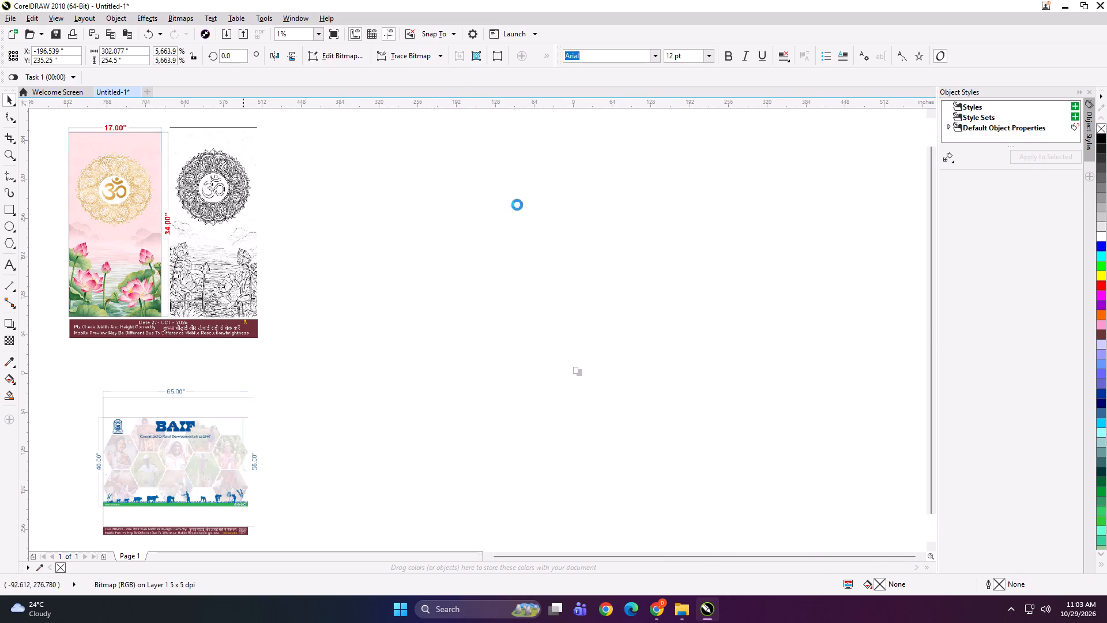
{"action": "scroll", "coordinate": [397, 243], "scroll_direction": "down", "scroll_amount": 1}
{"action": "left_click_drag", "start_coordinate": [398, 245], "coordinate": [218, 419]}
{"action": "left_click_drag", "start_coordinate": [202, 292], "coordinate": [271, 276]}
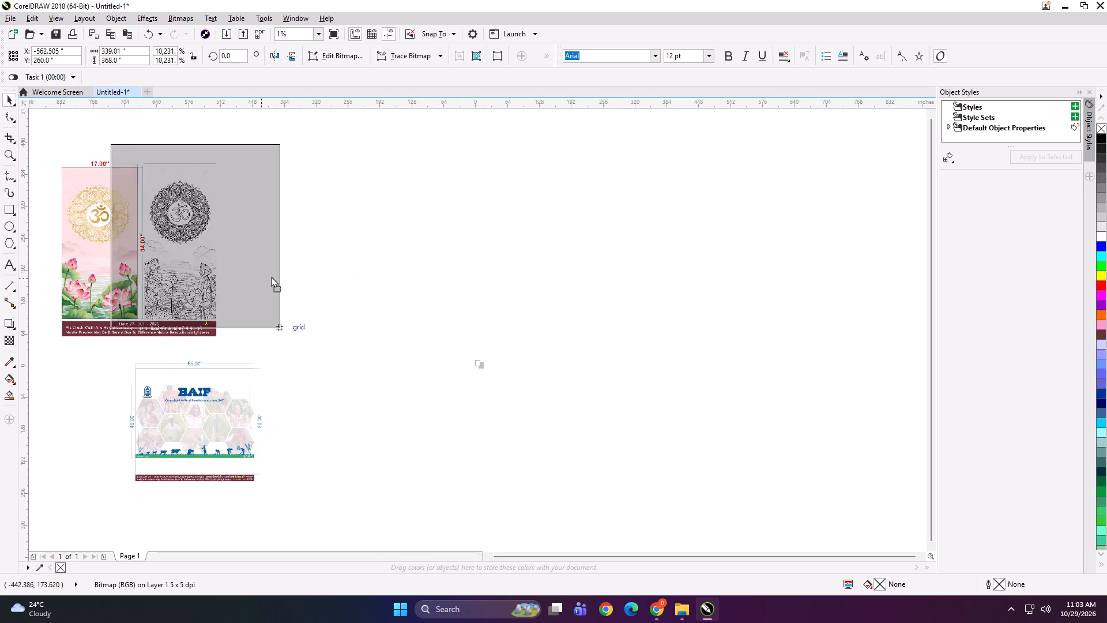
{"action": "left_click_drag", "start_coordinate": [271, 276], "coordinate": [277, 276]}
{"action": "left_click", "coordinate": [465, 301]}
Open work (D:) > KD > PRINT FILE > 29 > WALLPAPER HEAVEN > 24.5x91 GOLDFOIL BLIND in File Explorer with large thumbnails.
{"action": "left_click", "coordinate": [680, 604]}
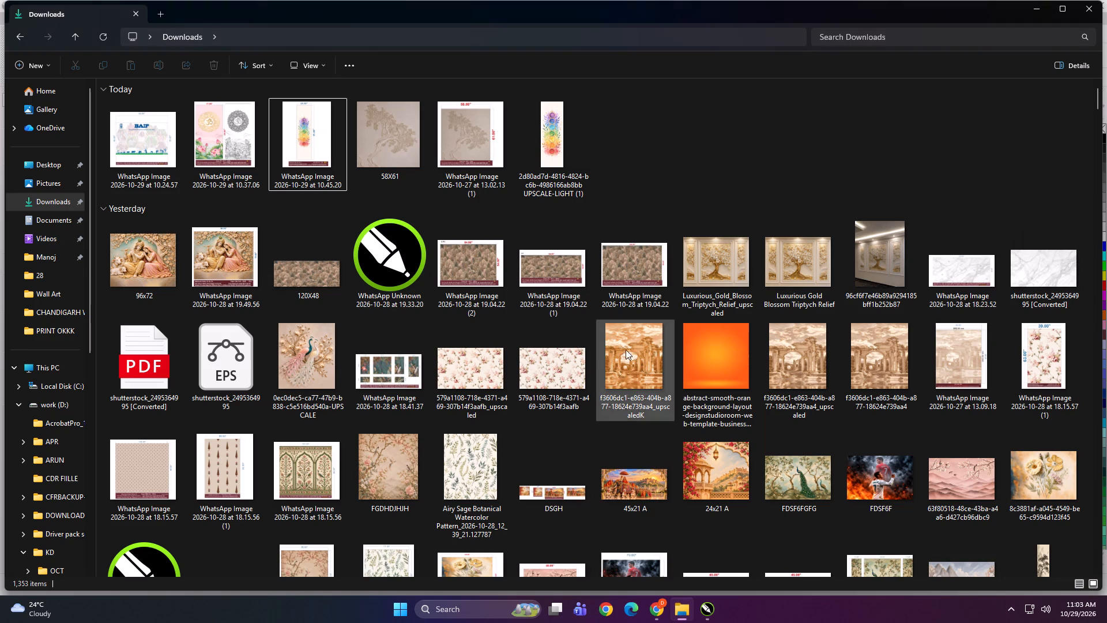
{"action": "left_click", "coordinate": [675, 207]}
{"action": "scroll", "coordinate": [12, 402], "scroll_direction": "up", "scroll_amount": 2}
{"action": "left_click", "coordinate": [42, 367]}
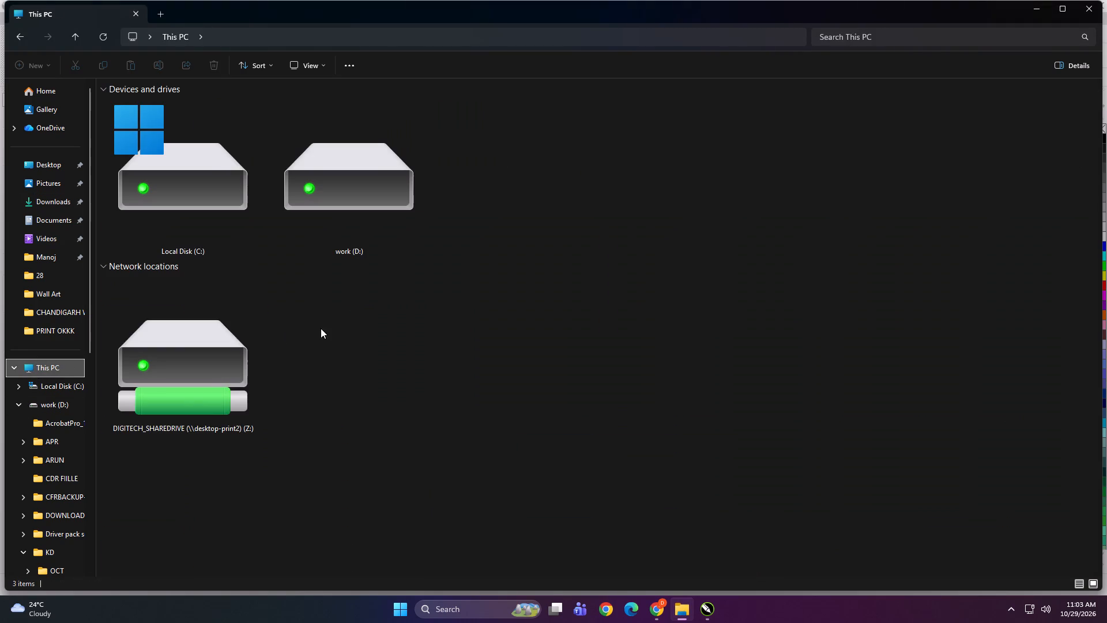
{"action": "scroll", "coordinate": [59, 218], "scroll_direction": "up", "scroll_amount": 3}
{"action": "left_click", "coordinate": [57, 205]}
{"action": "left_click", "coordinate": [721, 157]}
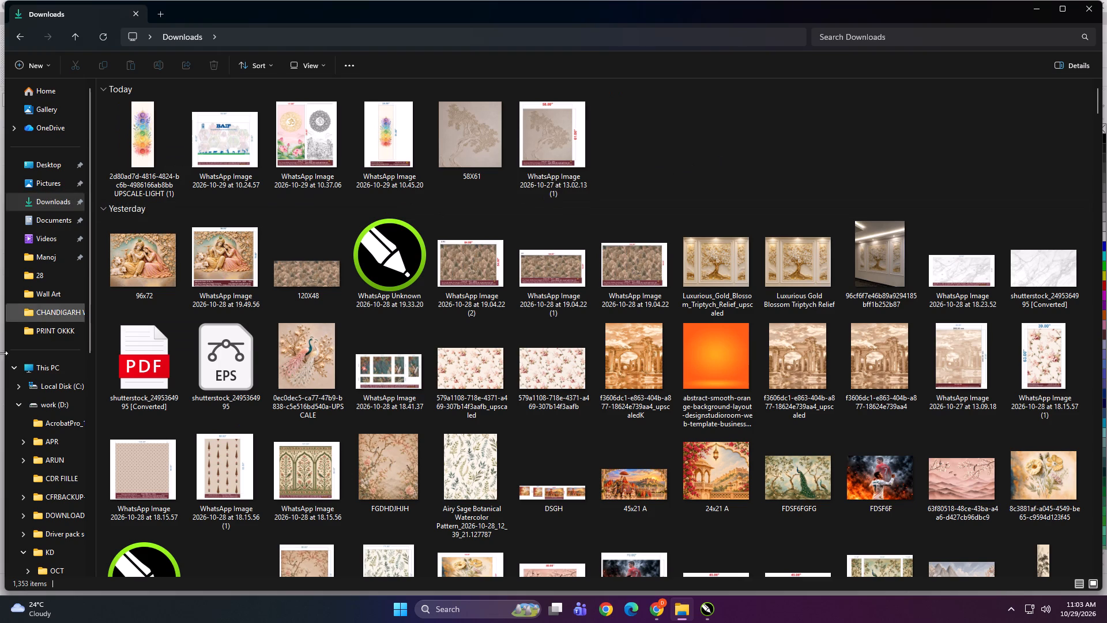
{"action": "left_click", "coordinate": [34, 374]}
{"action": "left_click", "coordinate": [305, 194]}
{"action": "double_click", "coordinate": [352, 175]}
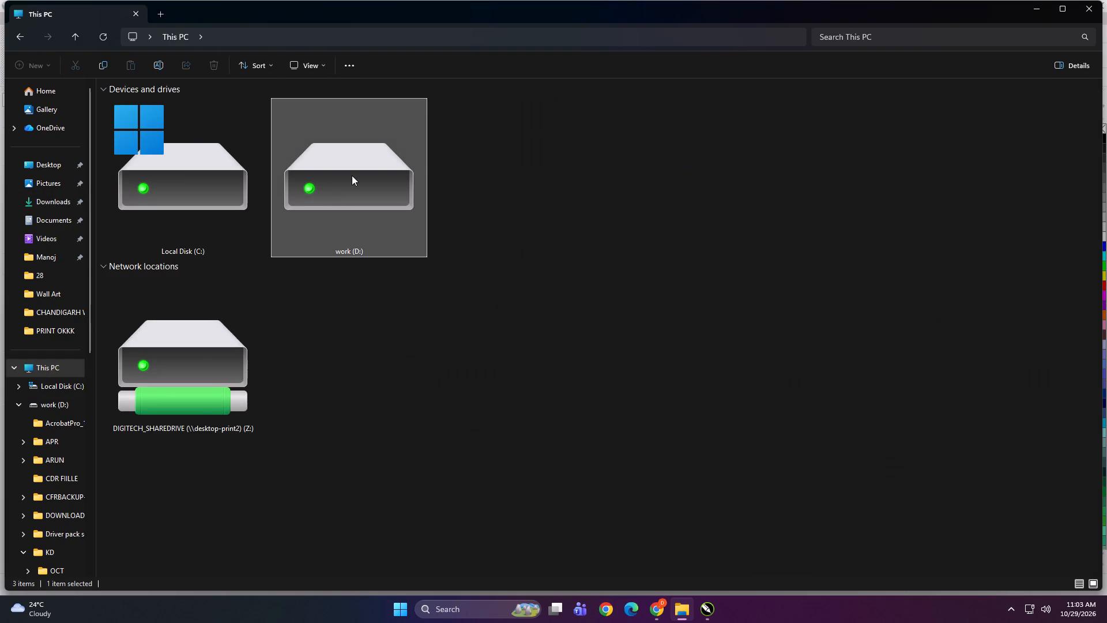
{"action": "double_click", "coordinate": [758, 125]}
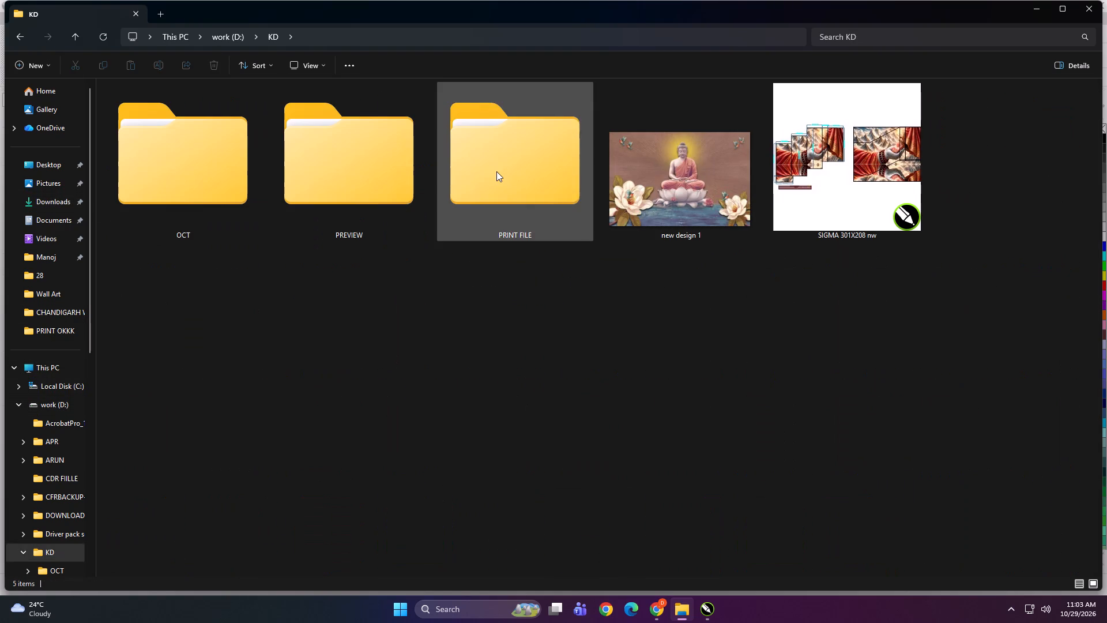
{"action": "left_click", "coordinate": [496, 171]}
{"action": "left_click", "coordinate": [496, 171]}
{"action": "double_click", "coordinate": [788, 313]}
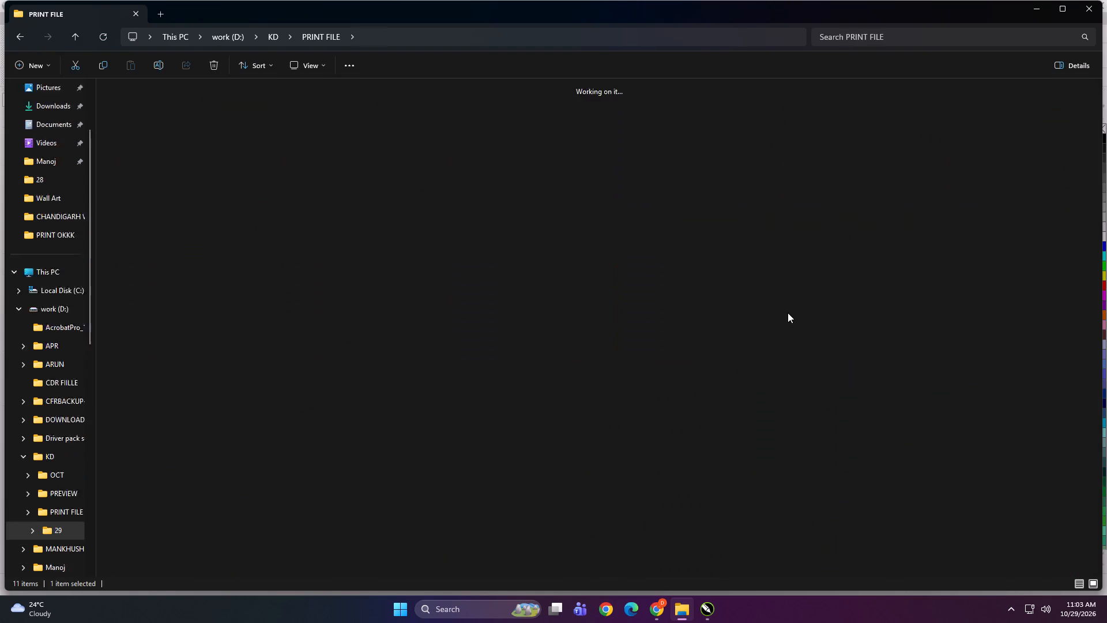
{"action": "scroll", "coordinate": [571, 295], "scroll_direction": "up", "scroll_amount": 2, "text": "ctrl"}
{"action": "left_click", "coordinate": [549, 249]}
{"action": "triple_click", "coordinate": [534, 189]}
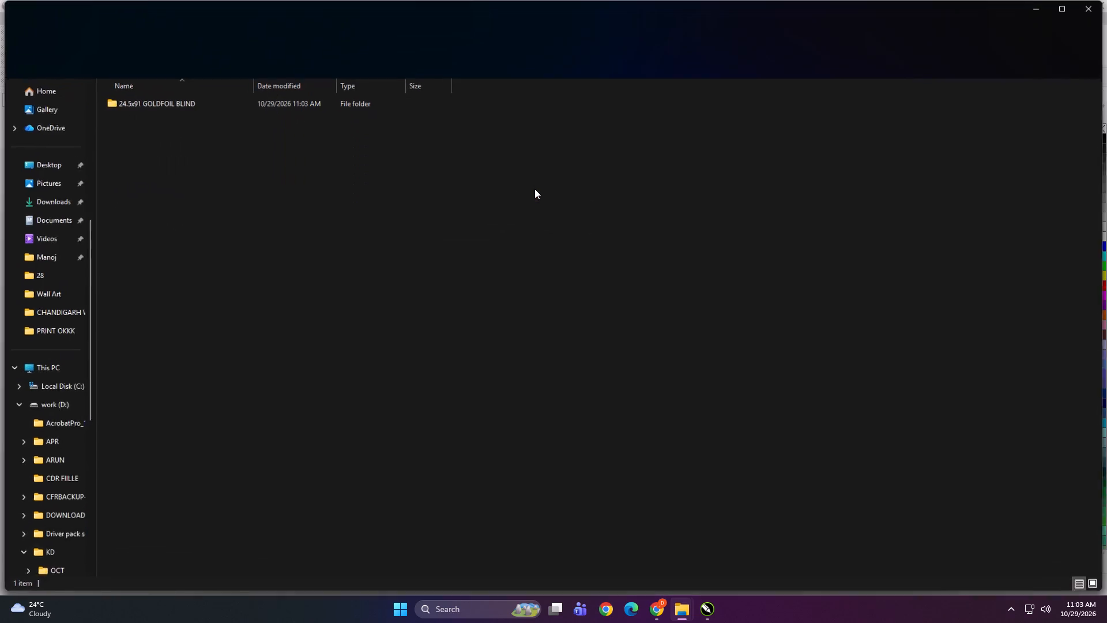
{"action": "scroll", "coordinate": [435, 226], "scroll_direction": "up", "scroll_amount": 7, "text": "ctrl"}
{"action": "double_click", "coordinate": [183, 88]}
{"action": "scroll", "coordinate": [230, 181], "scroll_direction": "up", "scroll_amount": 5, "text": "ctrl"}
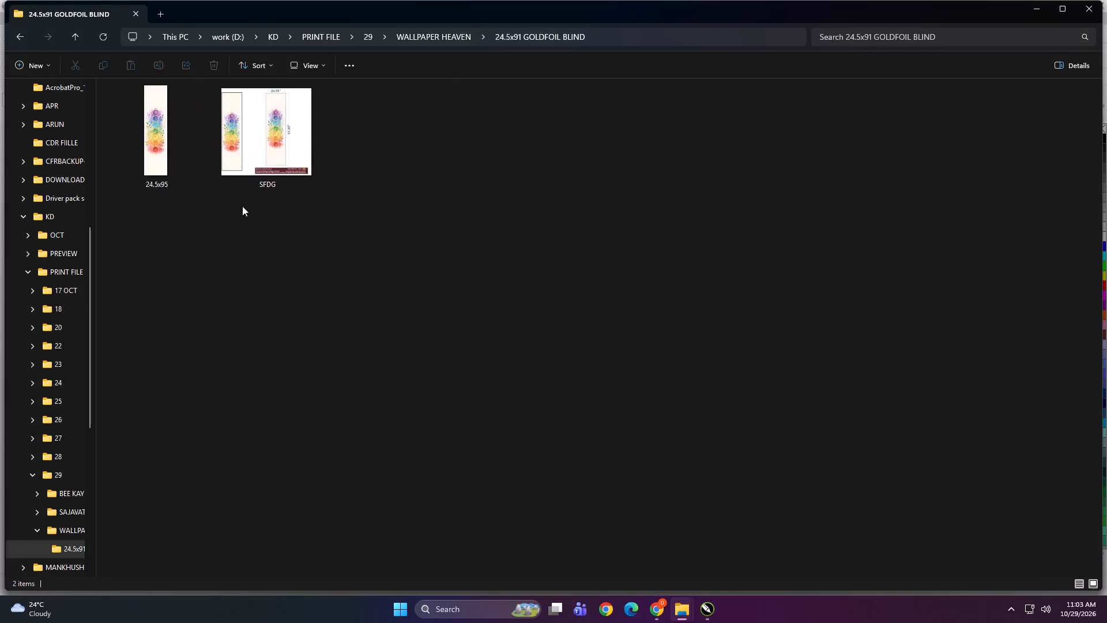
{"action": "scroll", "coordinate": [242, 206], "scroll_direction": "up", "scroll_amount": 9, "text": "ctrl"}
Search for and launch Adobe Photoshop 2020.
{"action": "left_click", "coordinate": [474, 616]}
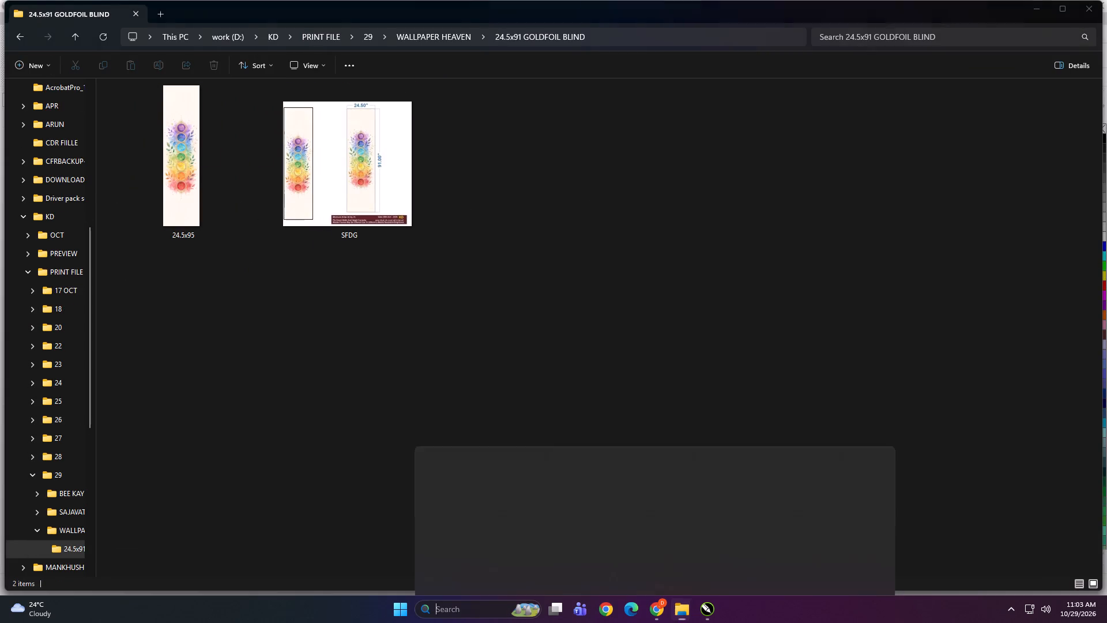
{"action": "type", "text": "PHOTO"}
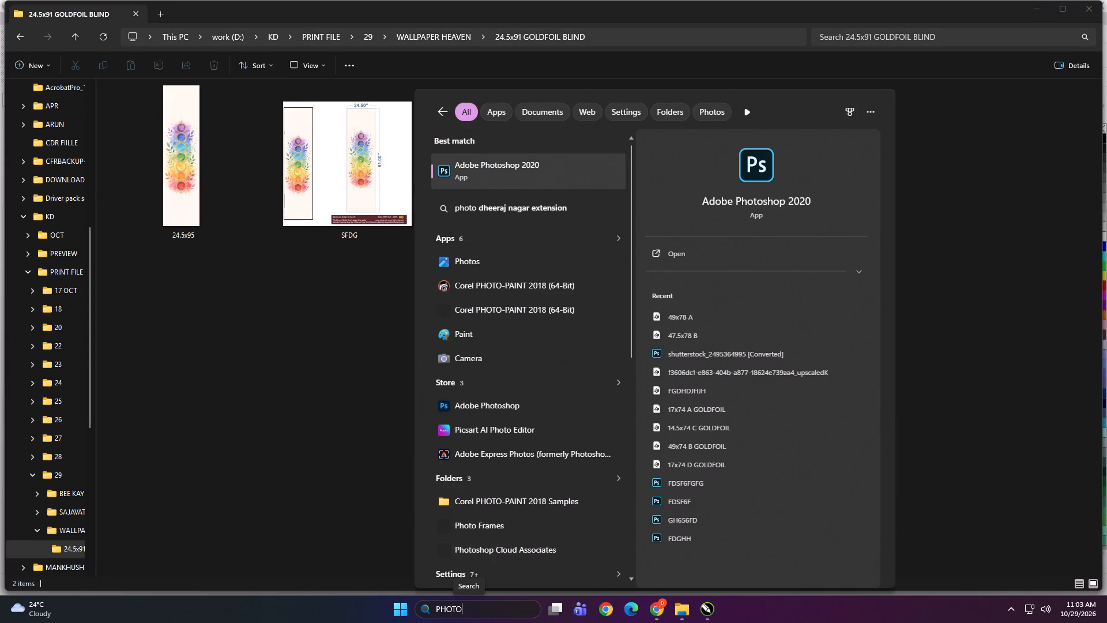
{"action": "key", "text": "Return"}
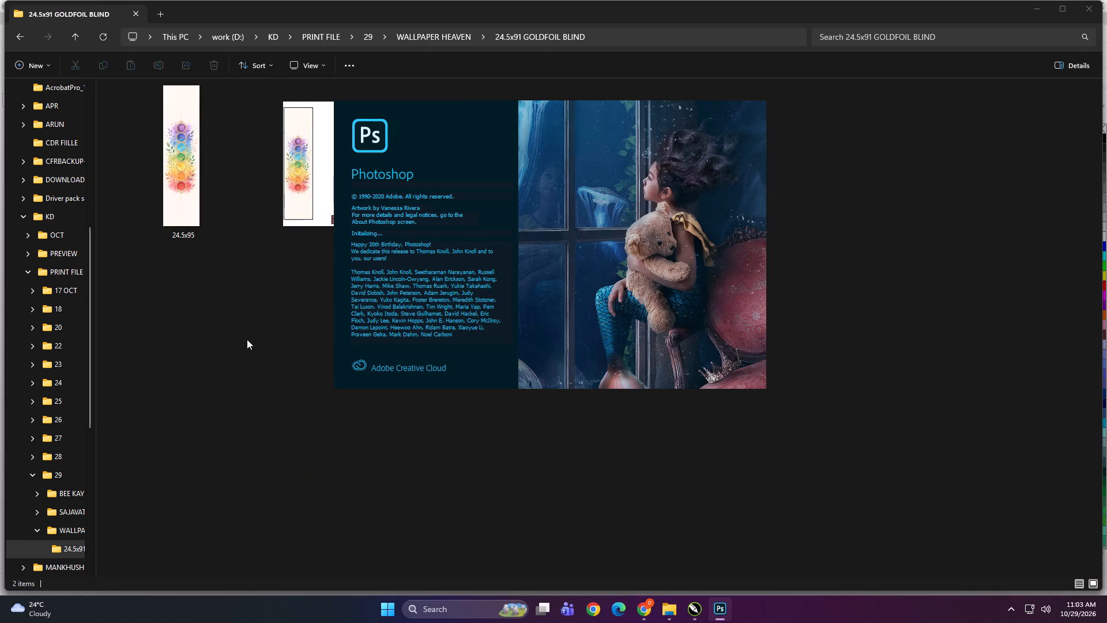
Open the exported 24.5x95 TIFF from the GOLDFOIL BLIND folder in Photoshop.
{"action": "left_click", "coordinate": [189, 186]}
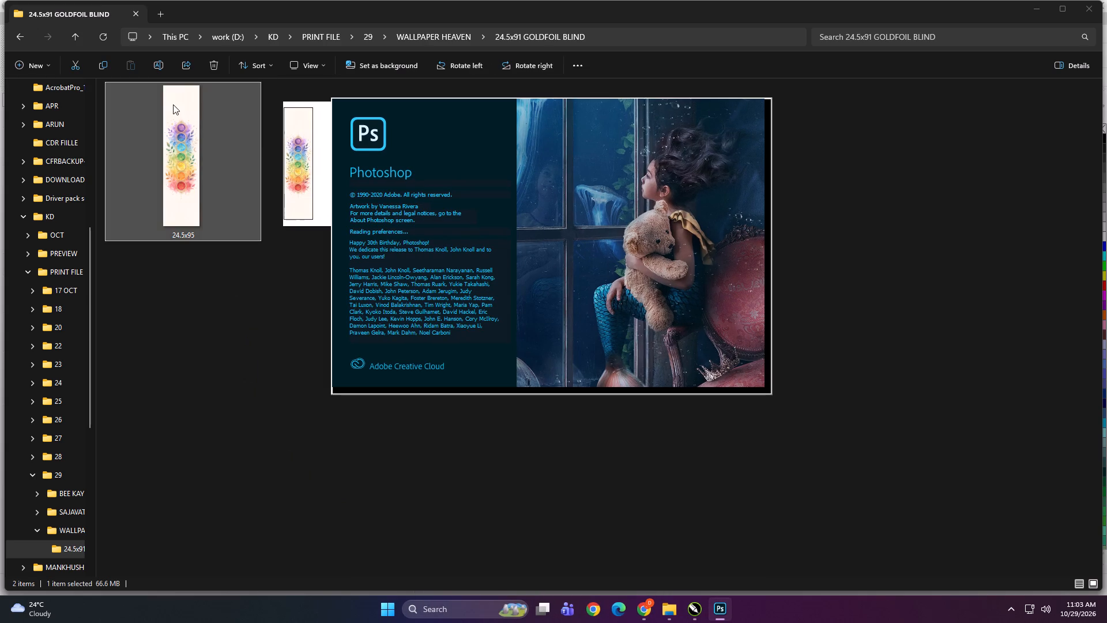
{"action": "left_click_drag", "start_coordinate": [172, 104], "coordinate": [723, 598]}
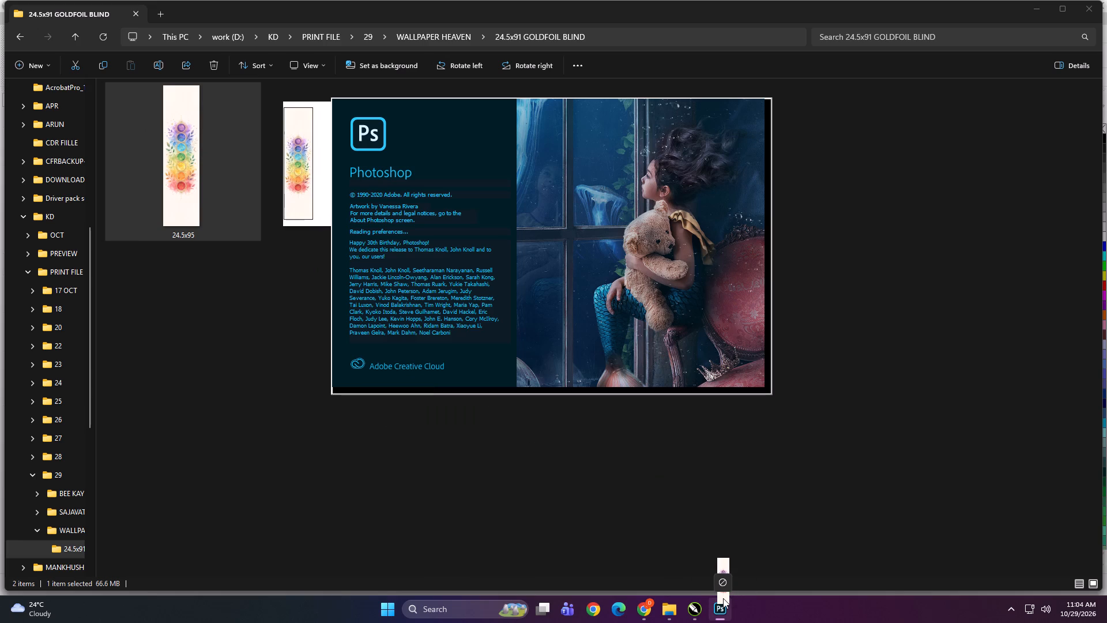
{"action": "left_click_drag", "start_coordinate": [723, 598], "coordinate": [729, 592]}
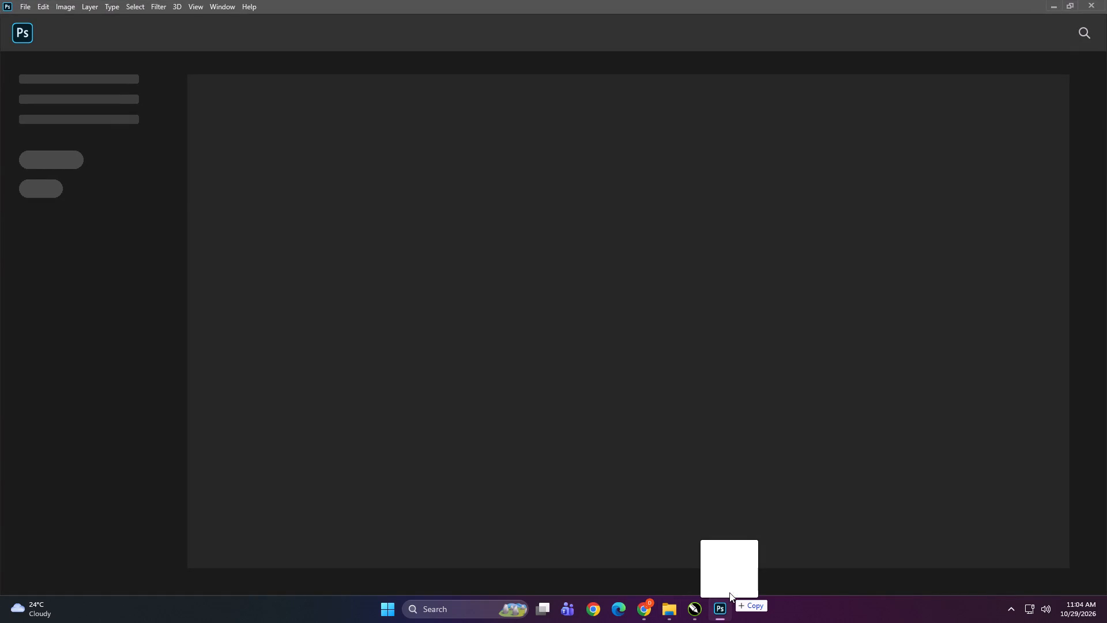
{"action": "left_click_drag", "start_coordinate": [729, 592], "coordinate": [734, 597]}
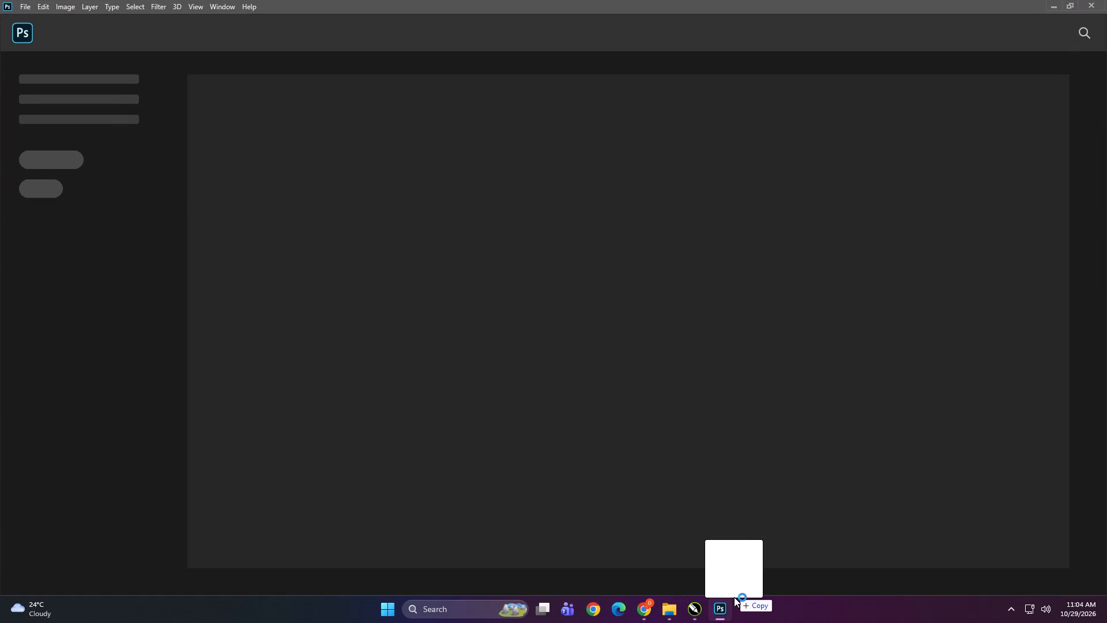
{"action": "left_click_drag", "start_coordinate": [734, 597], "coordinate": [734, 592]}
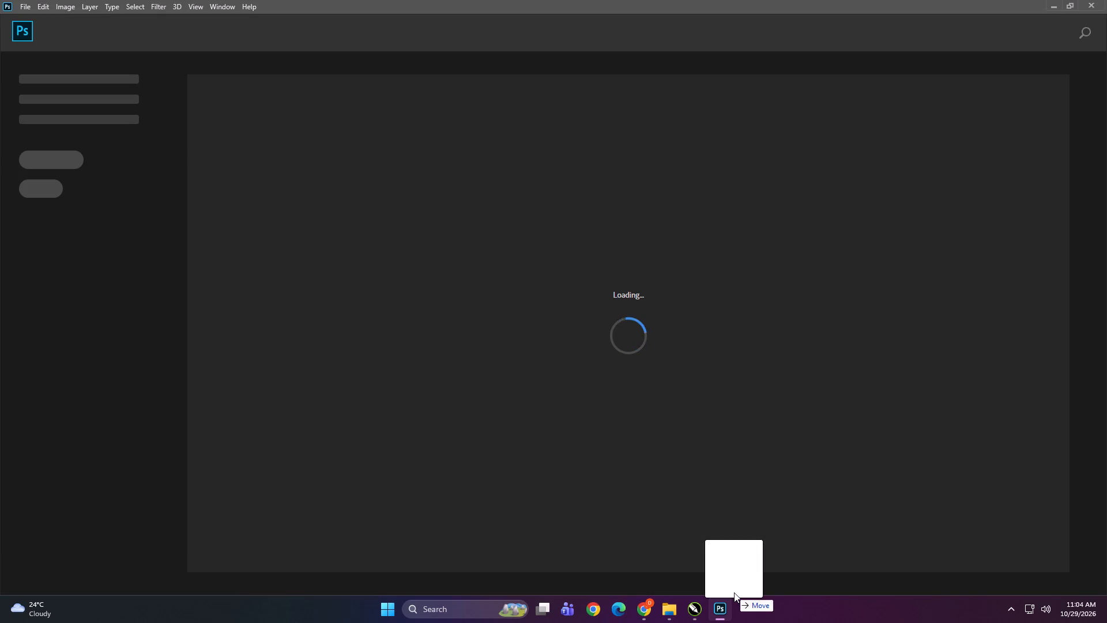
{"action": "left_click_drag", "start_coordinate": [734, 592], "coordinate": [737, 592]}
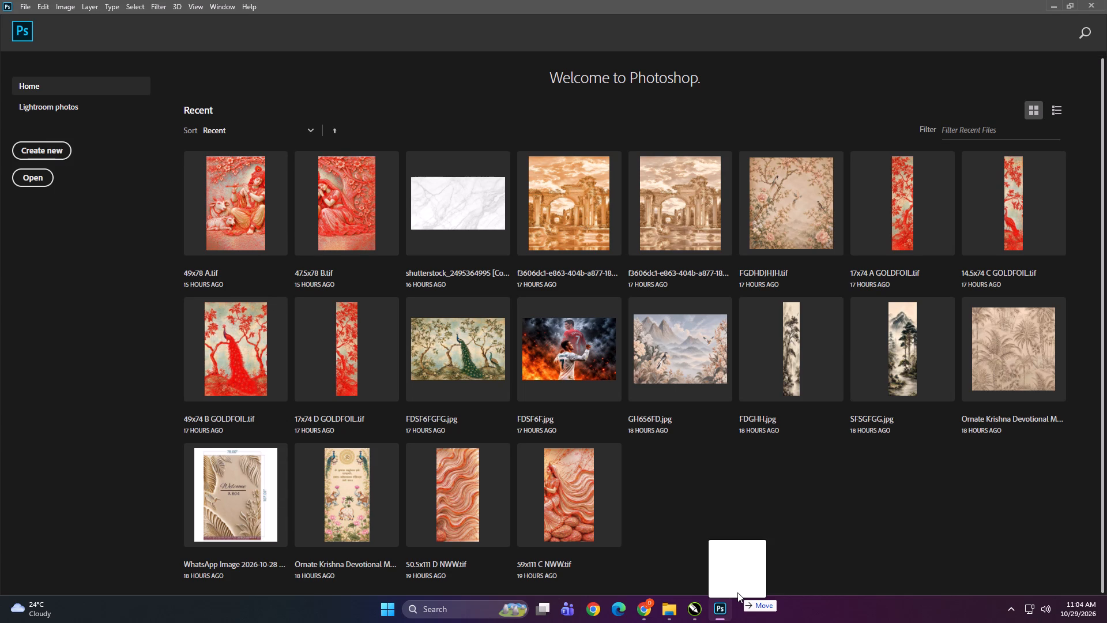
{"action": "left_click_drag", "start_coordinate": [737, 592], "coordinate": [738, 592]}
{"action": "left_click_drag", "start_coordinate": [738, 592], "coordinate": [827, 511]}
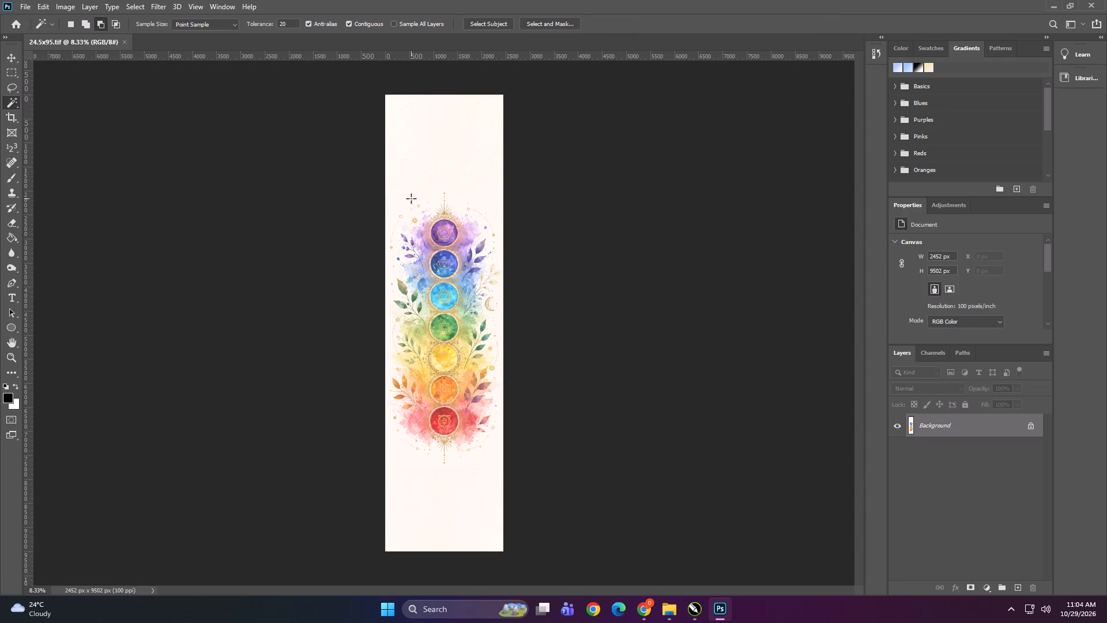
Duplicate the Background layer and apply the Photocopy filter to the copy with Detail 4 and Darkness 50.
{"action": "key", "text": "ctrl+j"}
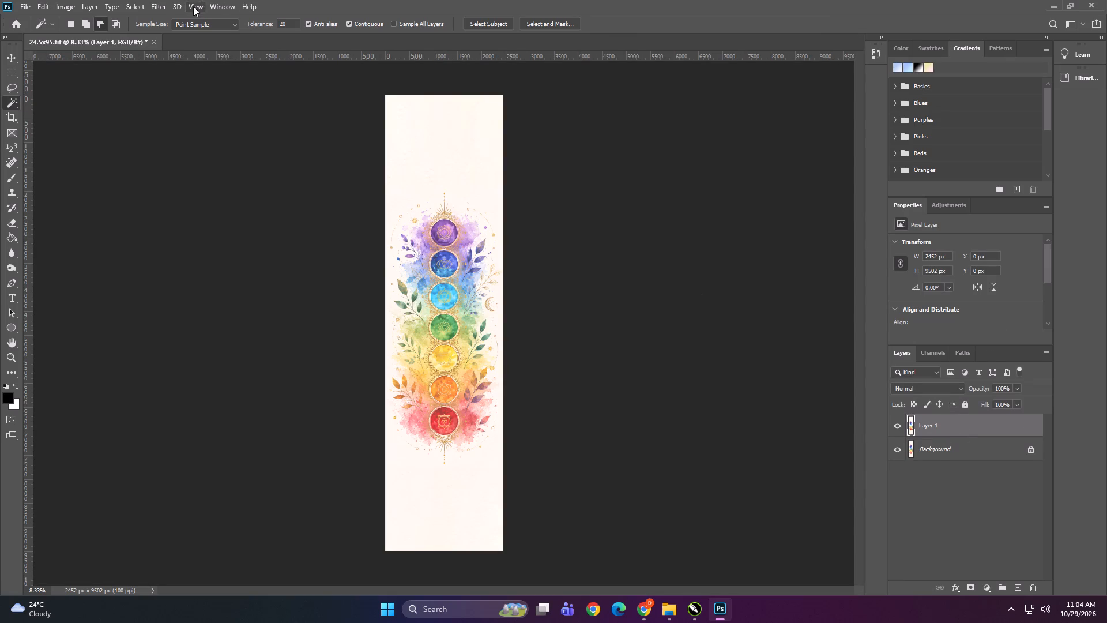
{"action": "left_click", "coordinate": [164, 5]}
{"action": "left_click", "coordinate": [170, 52]}
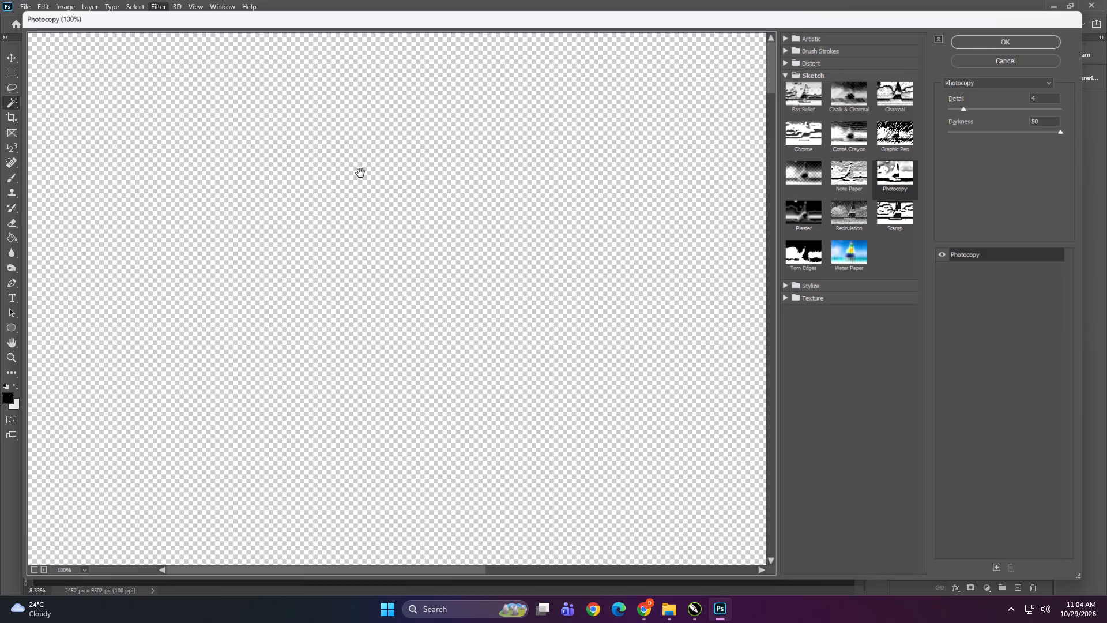
{"action": "left_click", "coordinate": [1040, 33]}
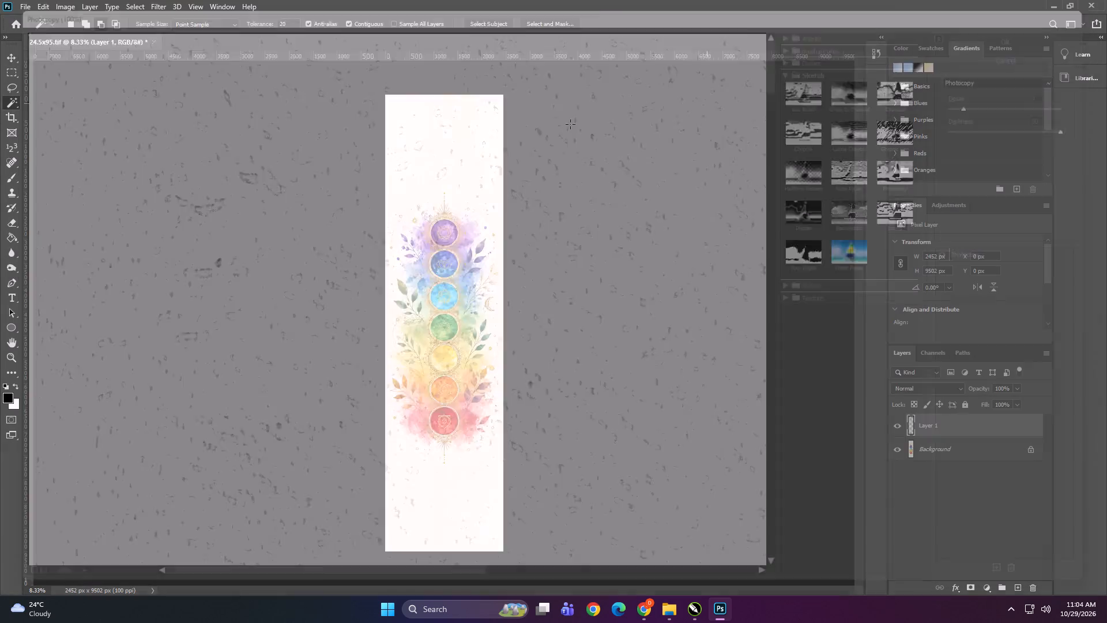
Select a black outline of the chakra medallion with the Magic Wand and extend the selection to all similar pixels on Layer 1.
{"action": "scroll", "coordinate": [315, 181], "scroll_direction": "down", "scroll_amount": 1, "text": "alt"}
{"action": "scroll", "coordinate": [420, 366], "scroll_direction": "up", "scroll_amount": 20, "text": "alt"}
{"action": "scroll", "coordinate": [420, 366], "scroll_direction": "up", "scroll_amount": 8, "text": "alt"}
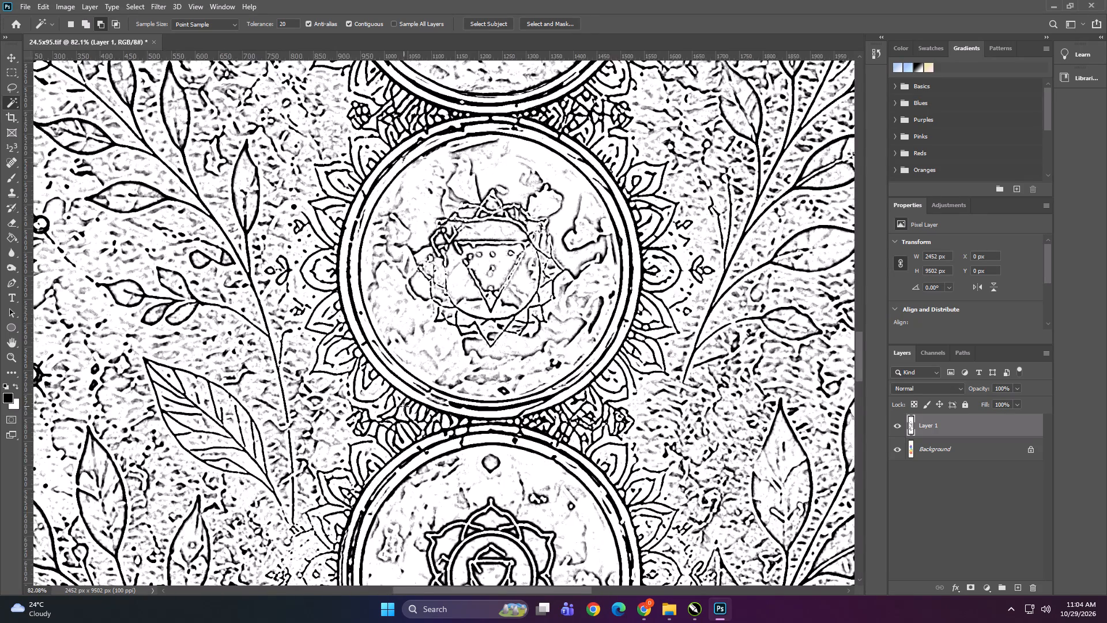
{"action": "scroll", "coordinate": [404, 406], "scroll_direction": "up", "scroll_amount": 17, "text": "alt"}
{"action": "left_click", "coordinate": [455, 395], "text": "shift"}
{"action": "right_click", "coordinate": [455, 395]}
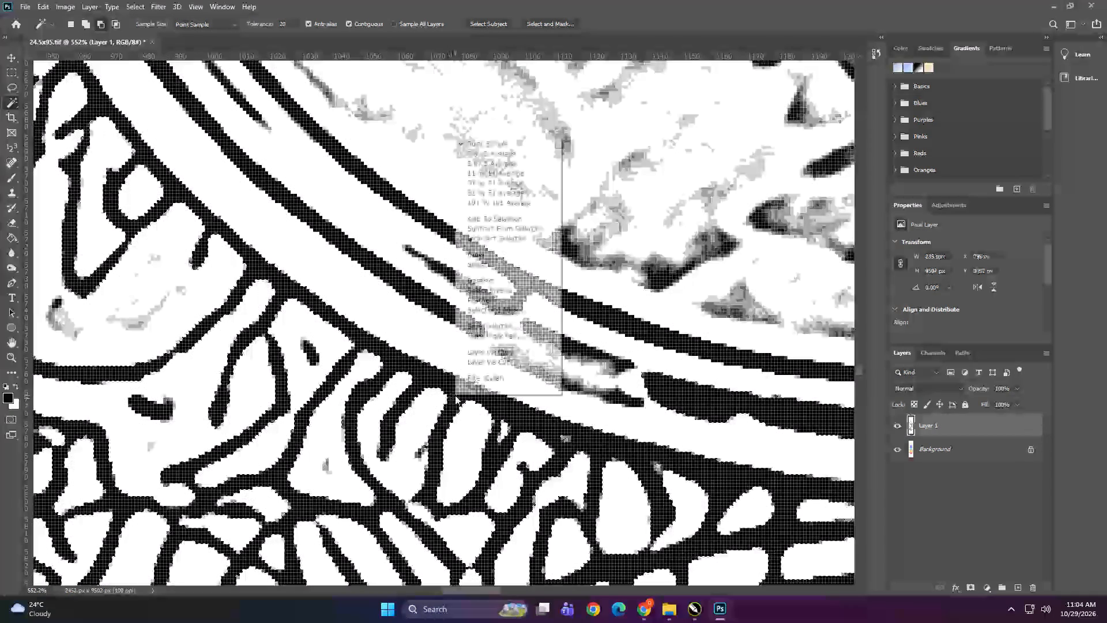
{"action": "left_click", "coordinate": [480, 258]}
{"action": "key", "text": "ctrl+z"}
{"action": "right_click", "coordinate": [453, 391]}
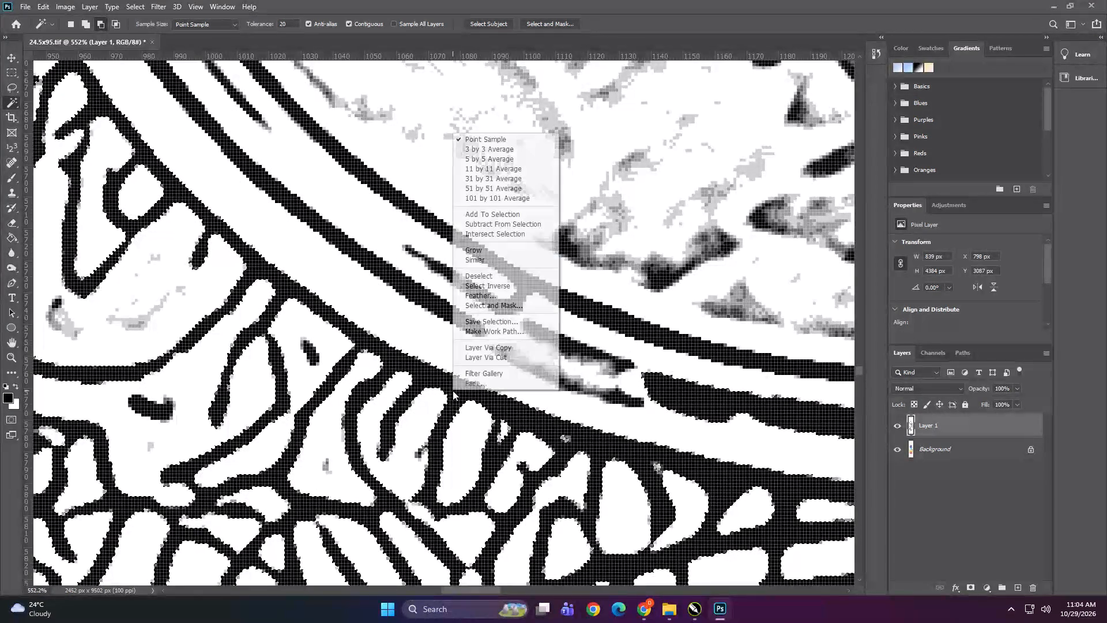
{"action": "left_click", "coordinate": [477, 260]}
Make the Background layer active and create a new spot channel from the linework selection.
{"action": "scroll", "coordinate": [481, 258], "scroll_direction": "down", "scroll_amount": 20, "text": "alt"}
{"action": "scroll", "coordinate": [481, 258], "scroll_direction": "down", "scroll_amount": 3, "text": "alt"}
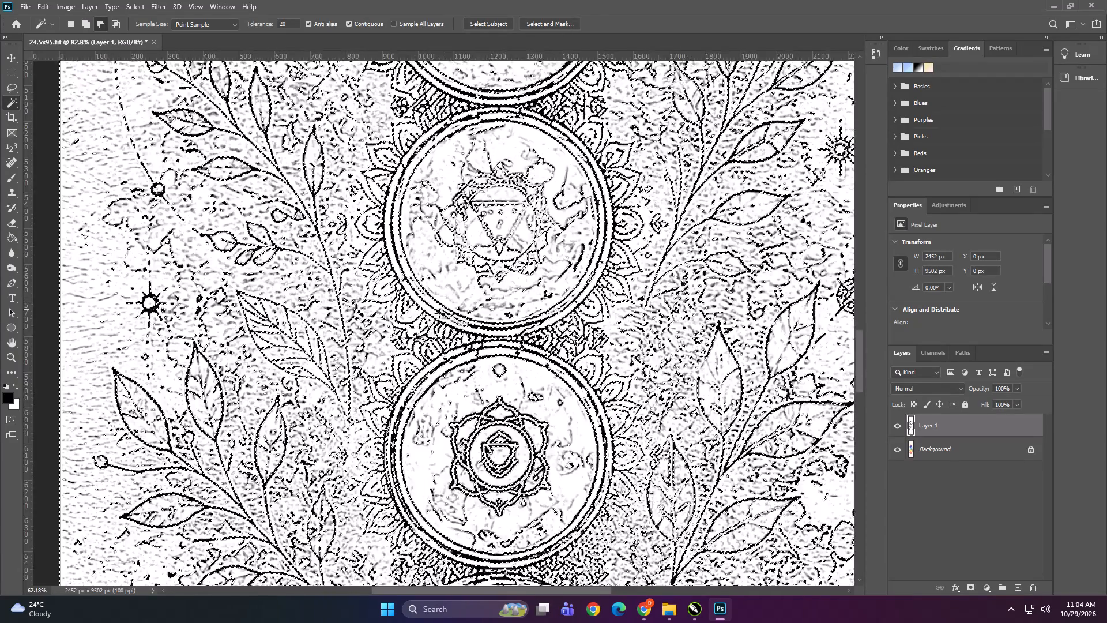
{"action": "scroll", "coordinate": [439, 313], "scroll_direction": "down", "scroll_amount": 20, "text": "alt"}
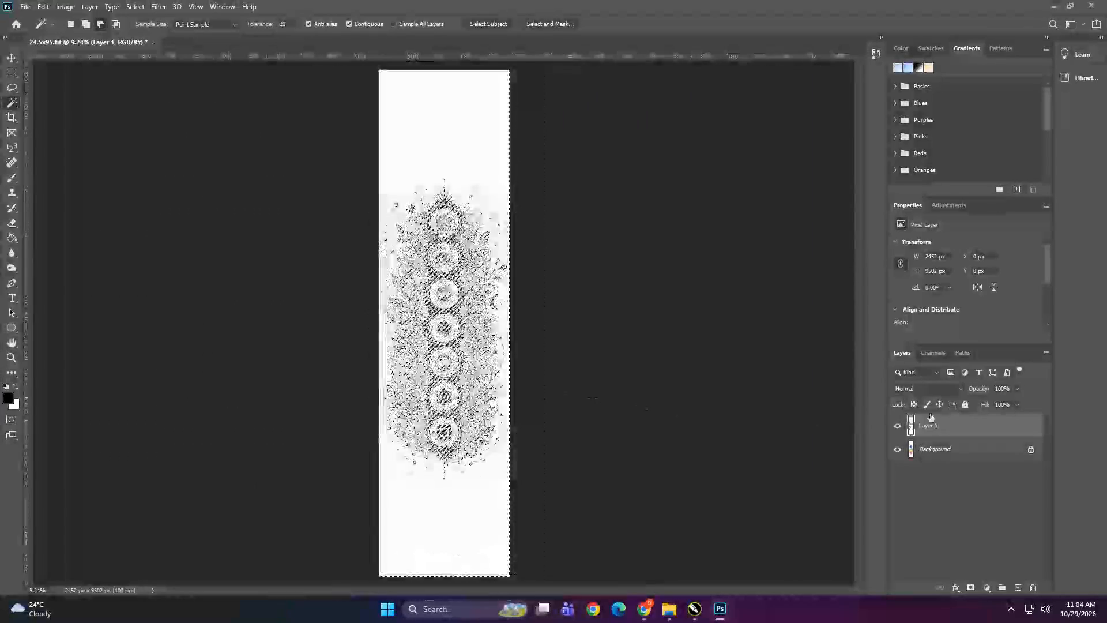
{"action": "left_click", "coordinate": [938, 352]}
{"action": "left_click", "coordinate": [1051, 357]}
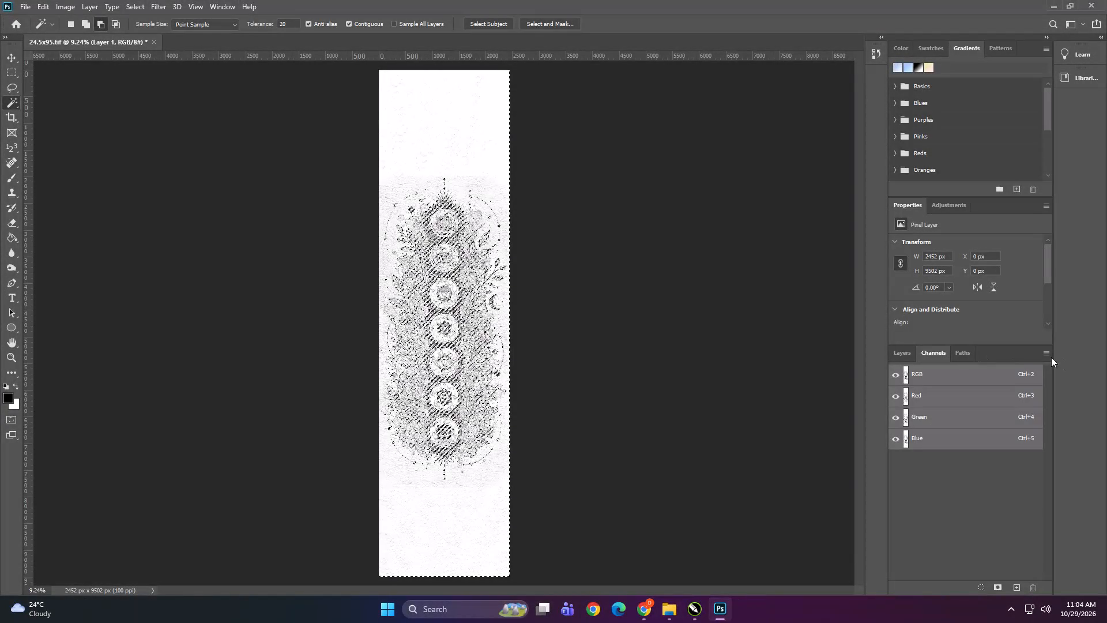
{"action": "left_click", "coordinate": [909, 351]}
{"action": "left_click", "coordinate": [951, 451]}
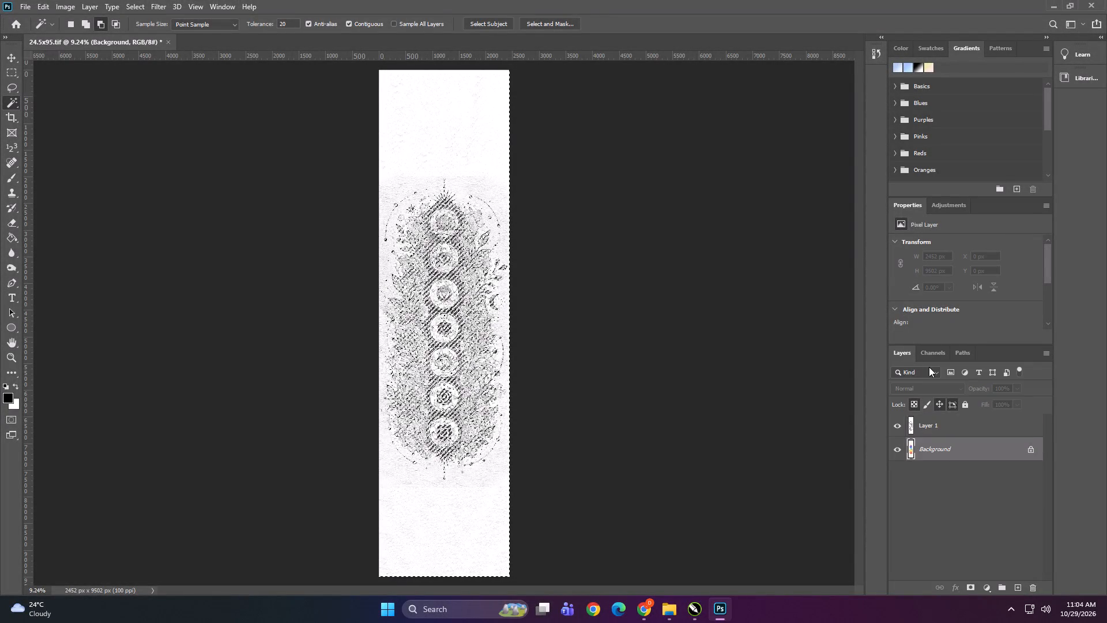
{"action": "left_click", "coordinate": [929, 358]}
{"action": "left_click", "coordinate": [1041, 352]}
{"action": "left_click", "coordinate": [1048, 352]}
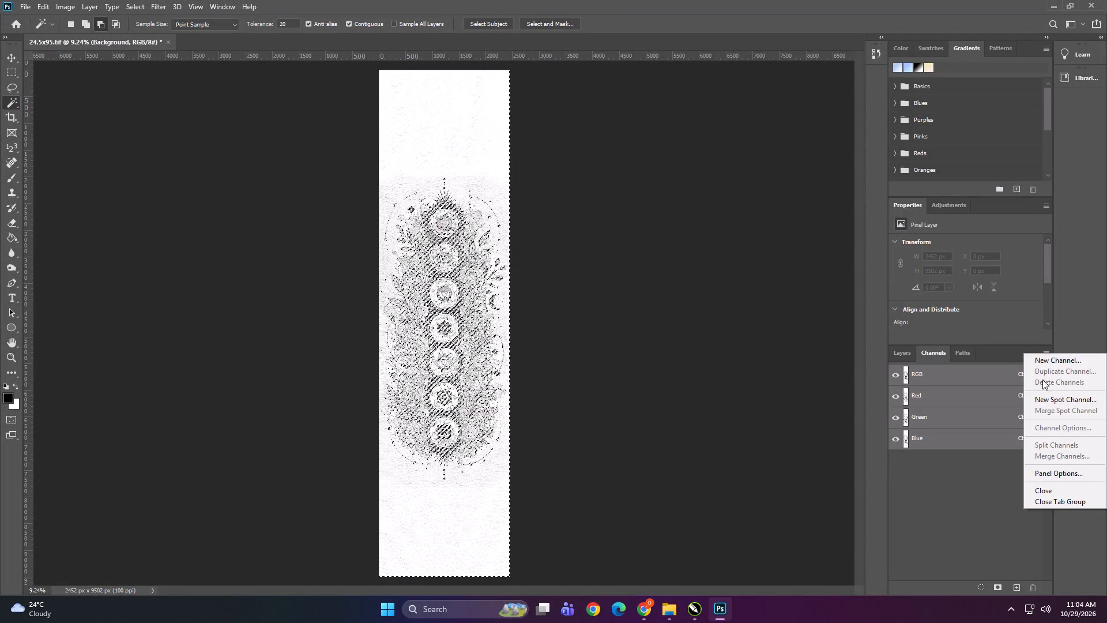
{"action": "left_click", "coordinate": [1046, 400]}
{"action": "left_click", "coordinate": [648, 187]}
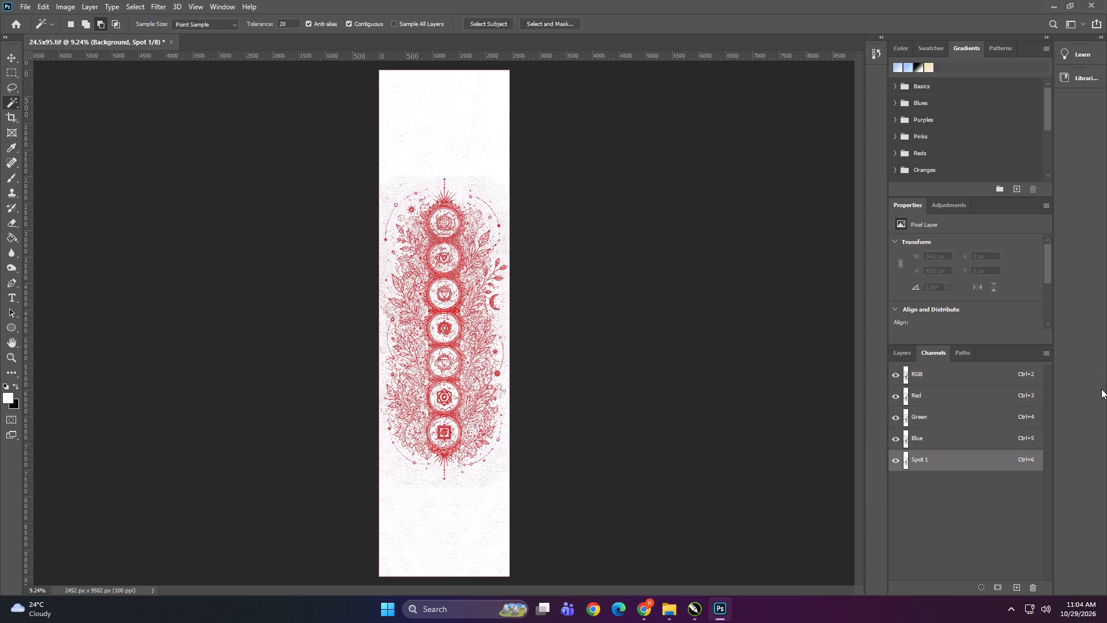
Duplicate the Spot 1 channel under the name Spot 2 and turn on its visibility.
{"action": "right_click", "coordinate": [990, 468]}
{"action": "left_click", "coordinate": [997, 473]}
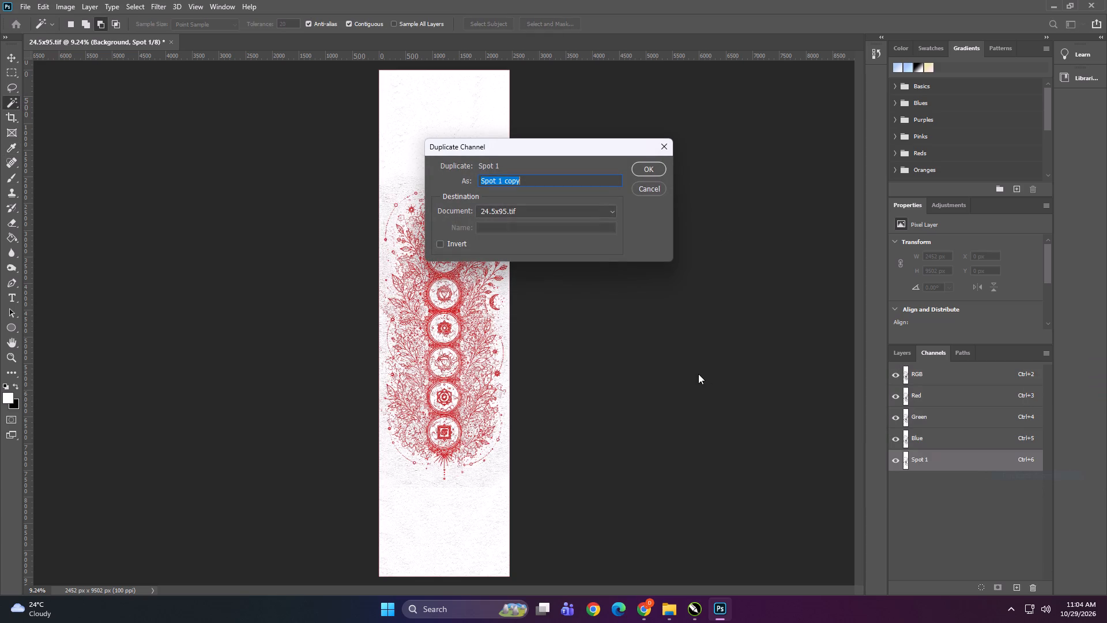
{"action": "key", "text": "Right"}
{"action": "key", "text": "BackSpace"}
{"action": "key", "text": "BackSpace"}
{"action": "key", "text": "BackSpace"}
{"action": "key", "text": "BackSpace"}
{"action": "key", "text": "BackSpace"}
{"action": "key", "text": "BackSpace"}
{"action": "key", "text": "2"}
{"action": "left_click", "coordinate": [643, 167]}
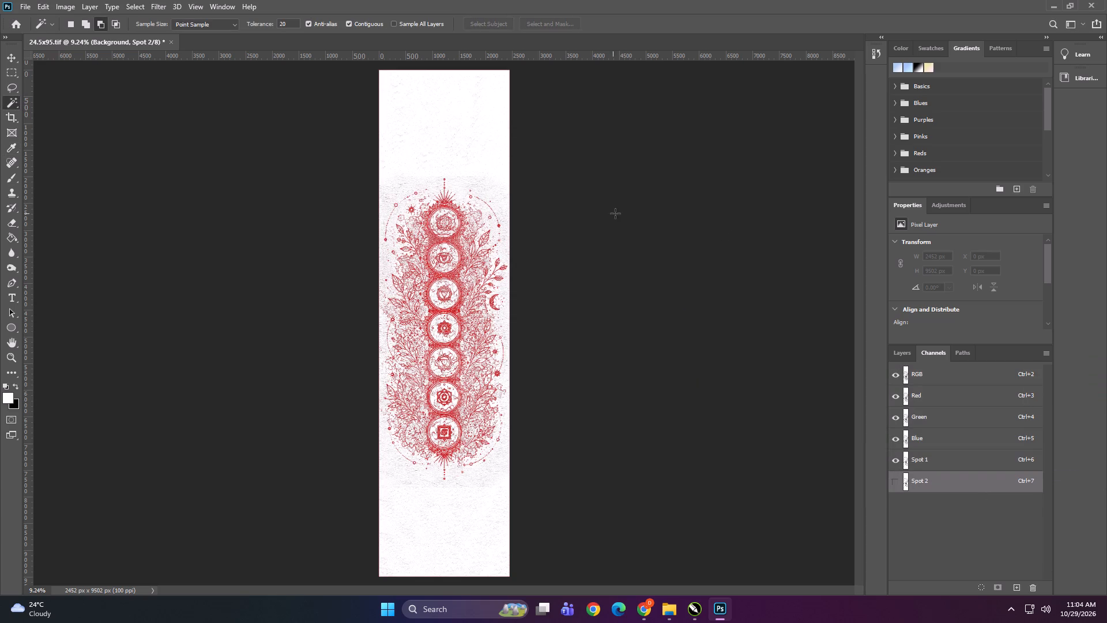
{"action": "left_click", "coordinate": [898, 485]}
Delete the Photocopy-filtered Layer 1.
{"action": "left_click", "coordinate": [906, 352]}
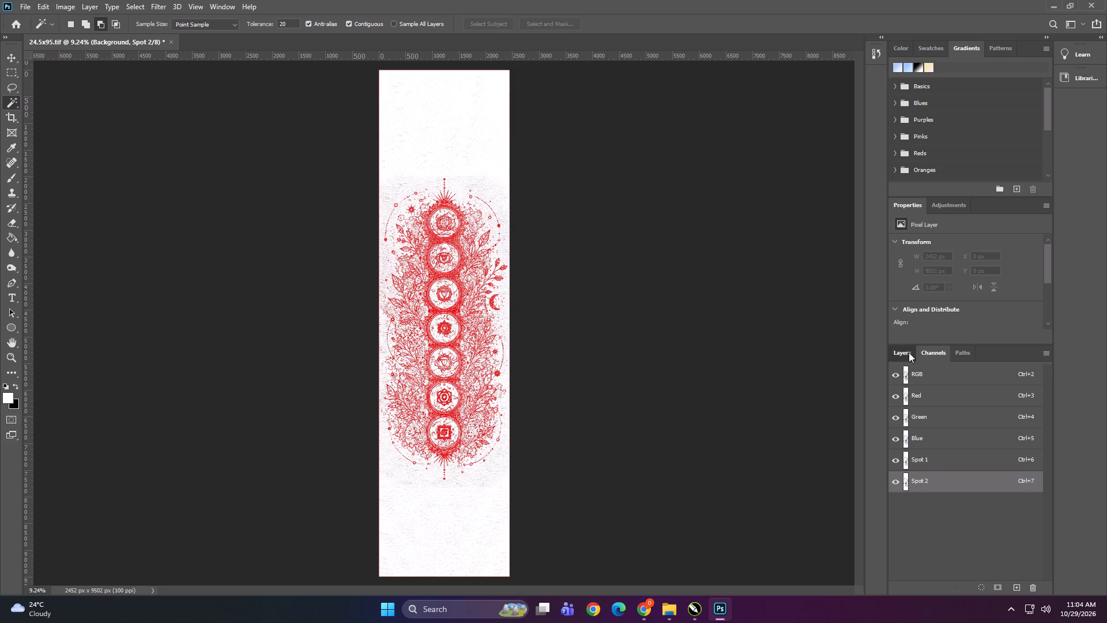
{"action": "left_click", "coordinate": [948, 427]}
{"action": "key", "text": "Delete"}
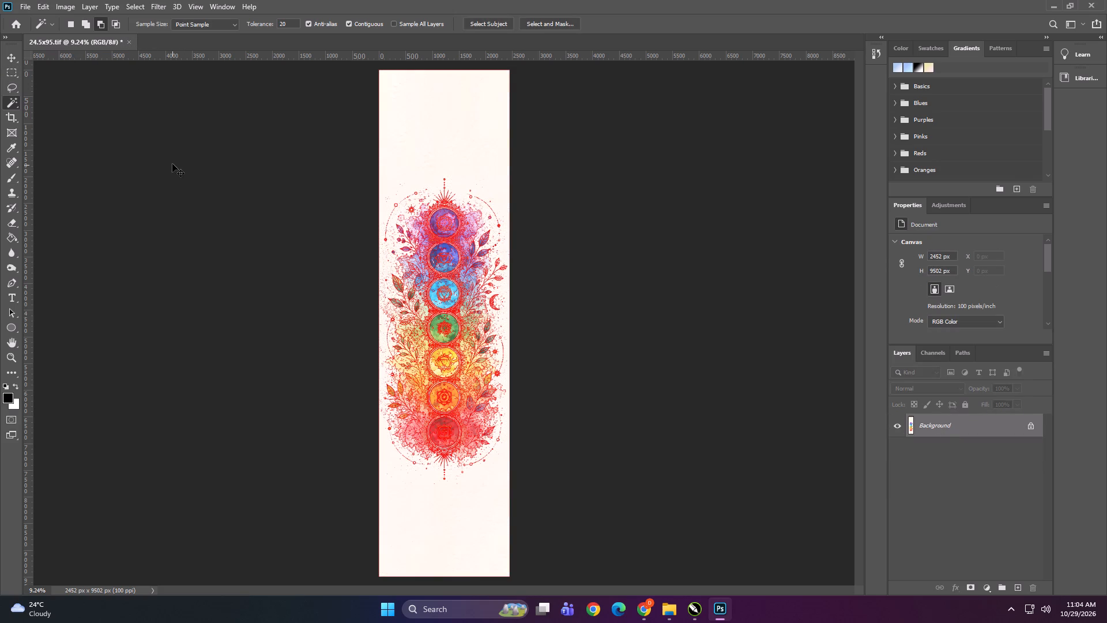
Save the file over the existing 24.5x95 TIFF with LZW compression, and close the document.
{"action": "key", "text": "ctrl+shift+s"}
{"action": "left_click", "coordinate": [983, 484]}
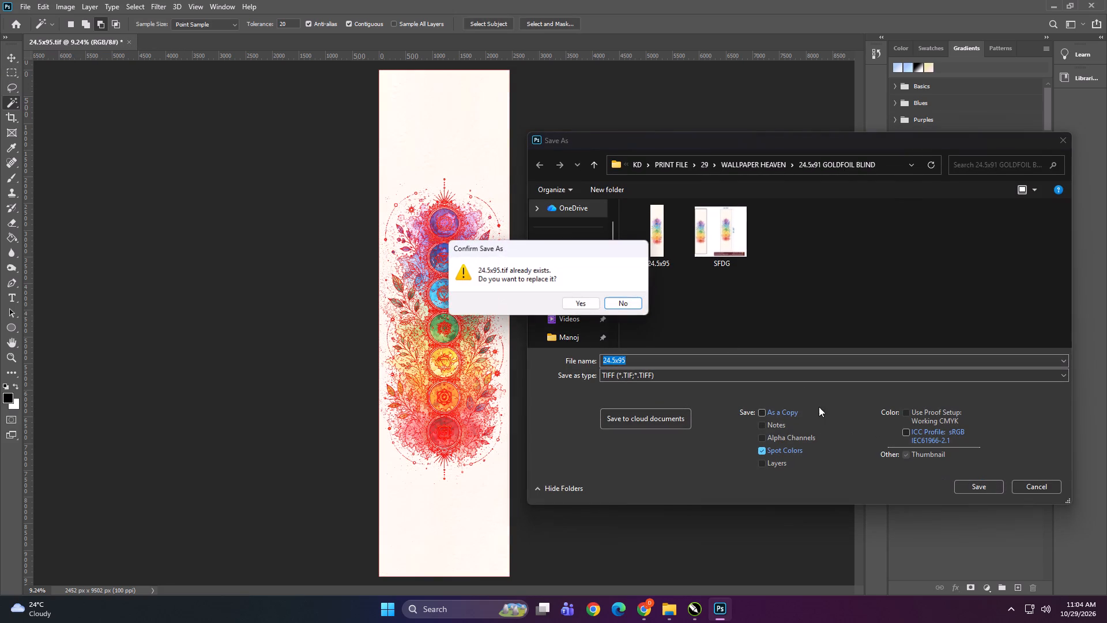
{"action": "left_click", "coordinate": [580, 305]}
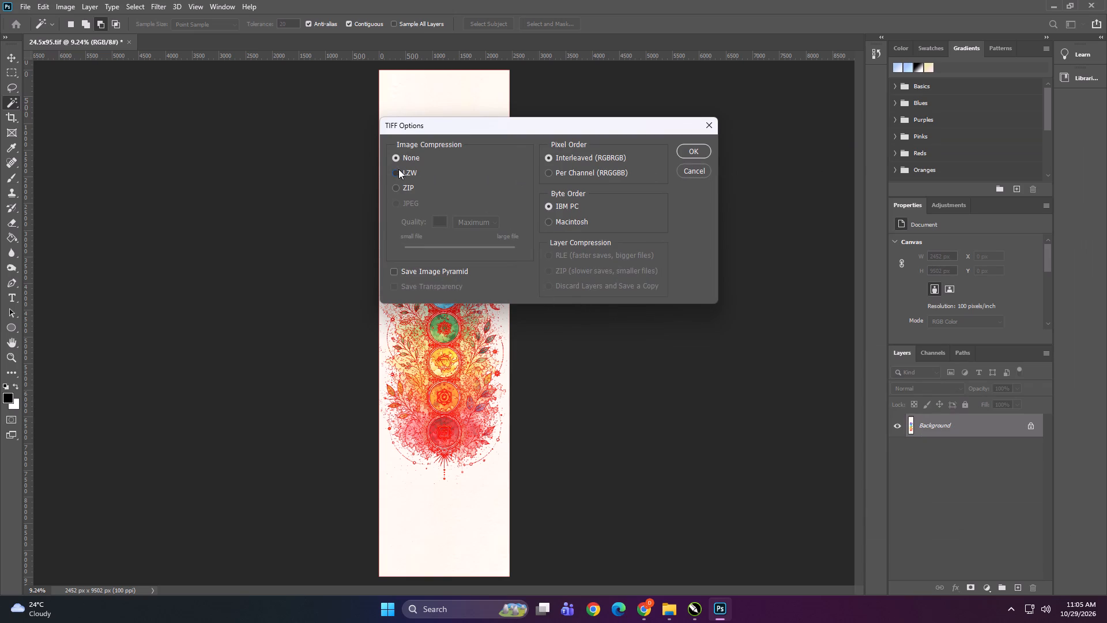
{"action": "left_click", "coordinate": [398, 169]}
{"action": "left_click", "coordinate": [695, 149]}
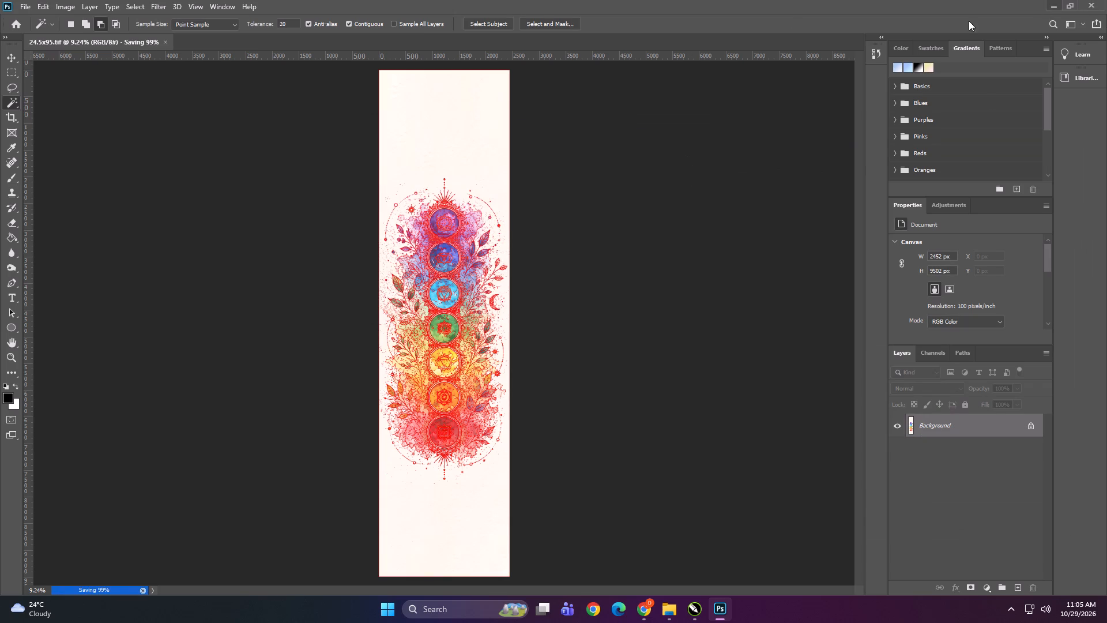
{"action": "left_click", "coordinate": [121, 40]}
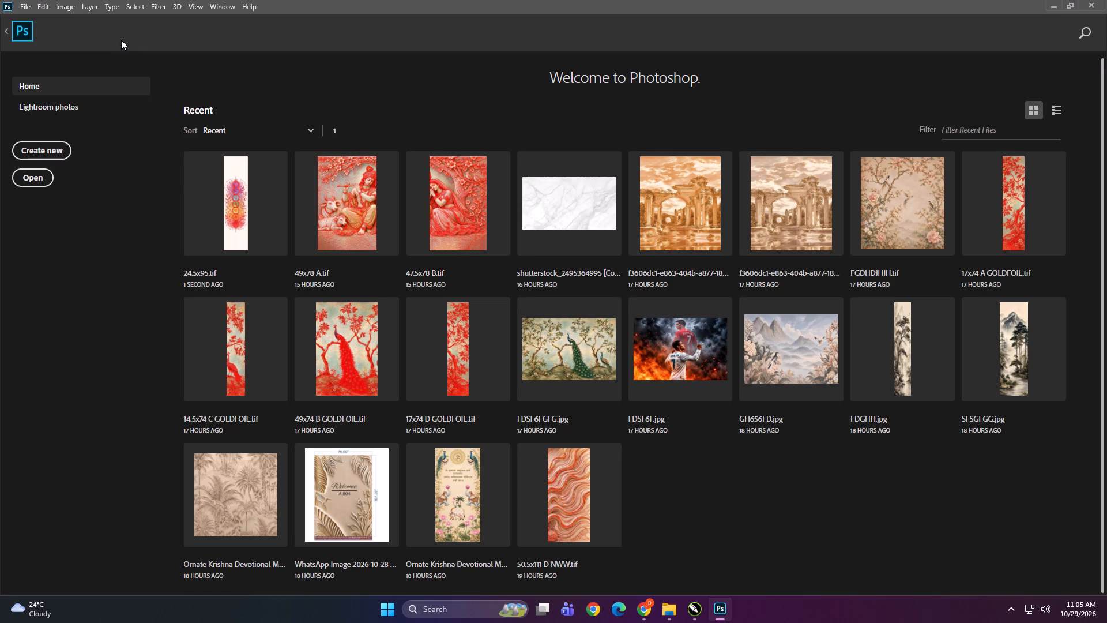
Switch to File Explorer, go up to the PRINT FILE > 29 folder and copy the WALLPAPER HEAVEN folder.
{"action": "left_click", "coordinate": [1055, 7]}
{"action": "left_click", "coordinate": [472, 299]}
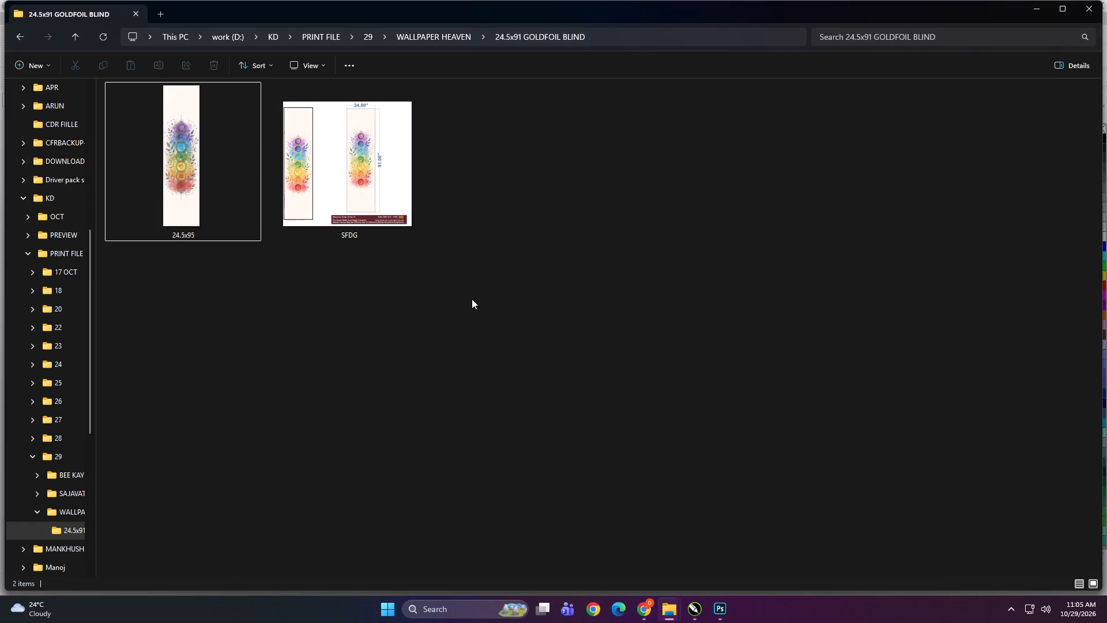
{"action": "key", "text": "BackSpace"}
{"action": "left_click", "coordinate": [432, 284]}
{"action": "key", "text": "BackSpace"}
{"action": "left_click", "coordinate": [396, 317]}
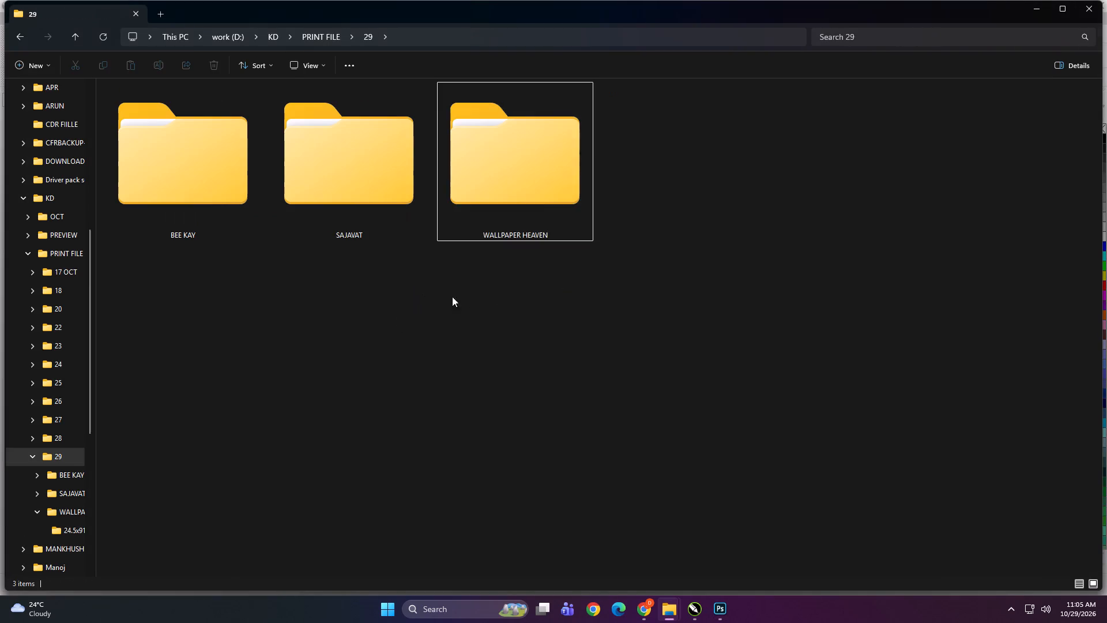
{"action": "left_click", "coordinate": [490, 186]}
{"action": "key", "text": "ctrl+c"}
Paste the copied WALLPAPER HEAVEN folder into Print > 29 on DIGITECH_SHAREDRIVE (Z:).
{"action": "scroll", "coordinate": [80, 380], "scroll_direction": "up", "scroll_amount": 3}
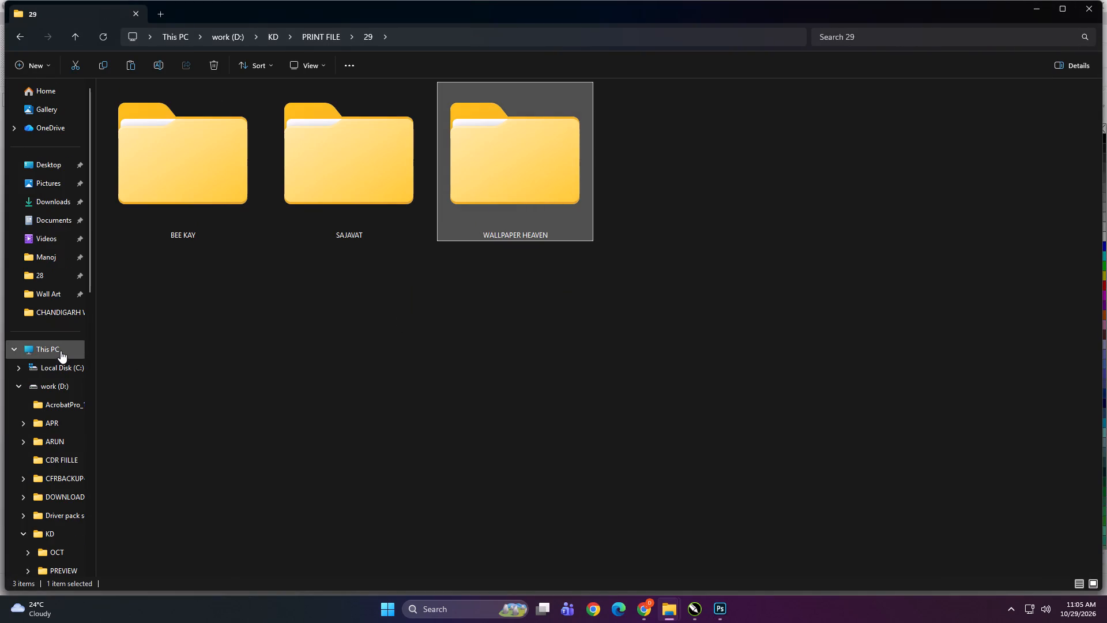
{"action": "left_click", "coordinate": [60, 349]}
{"action": "double_click", "coordinate": [231, 348]}
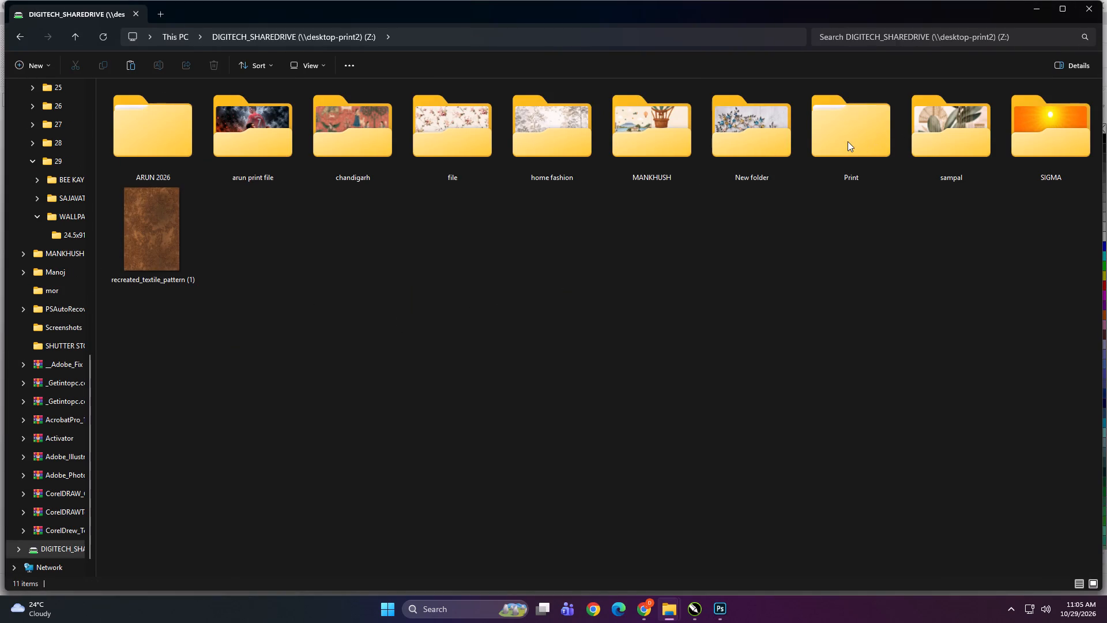
{"action": "double_click", "coordinate": [848, 141]}
{"action": "double_click", "coordinate": [785, 118]}
{"action": "right_click", "coordinate": [322, 227]}
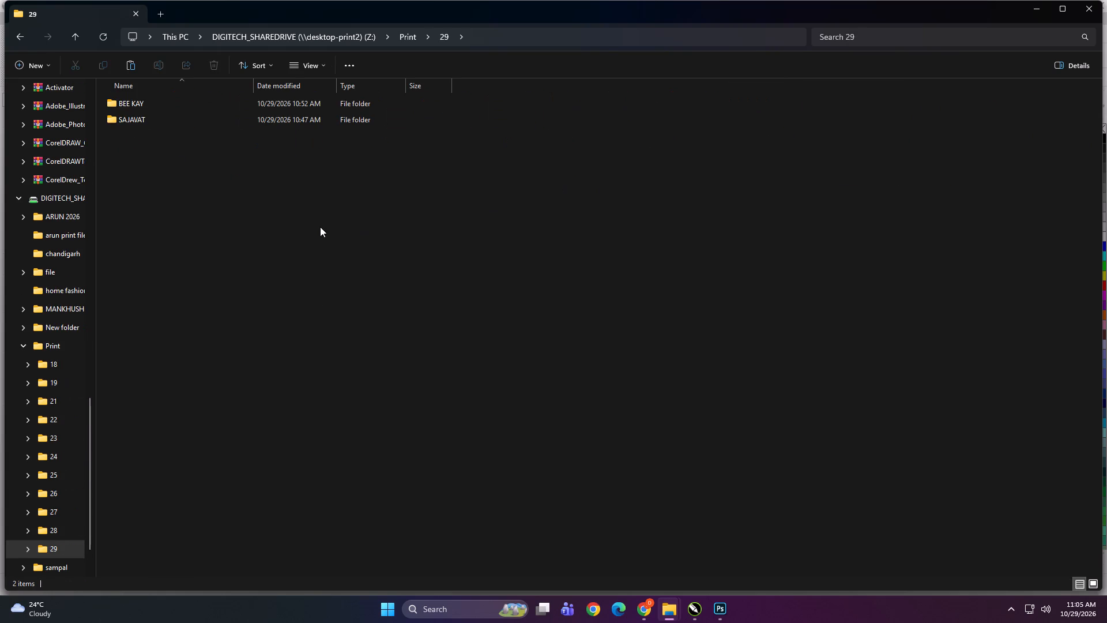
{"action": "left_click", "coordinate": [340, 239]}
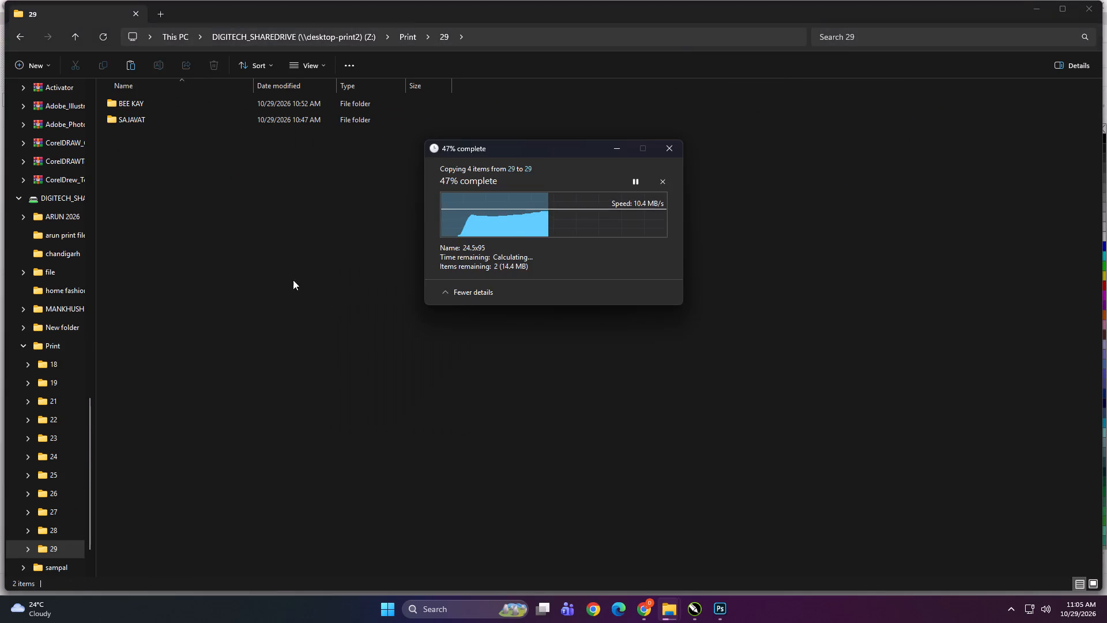
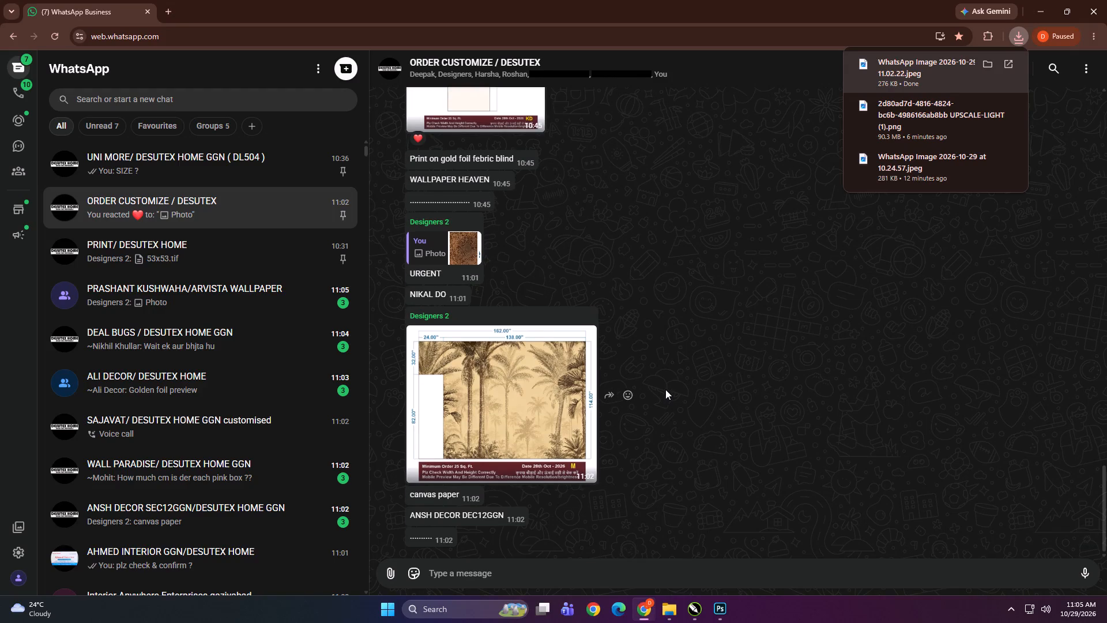
Review yesterday's and today's print orders in the ORDER CUSTOMIZE / DESUTEX chat, checking designs, sizes, materials and client names.
{"action": "scroll", "coordinate": [665, 389], "scroll_direction": "up", "scroll_amount": 2}
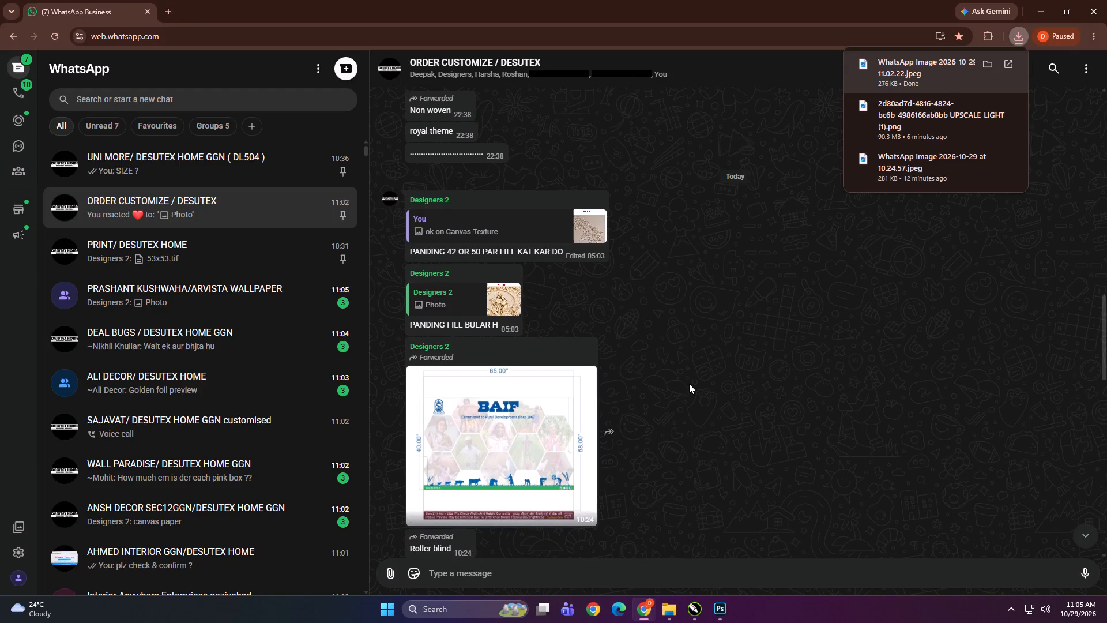
{"action": "scroll", "coordinate": [715, 344], "scroll_direction": "down", "scroll_amount": 1}
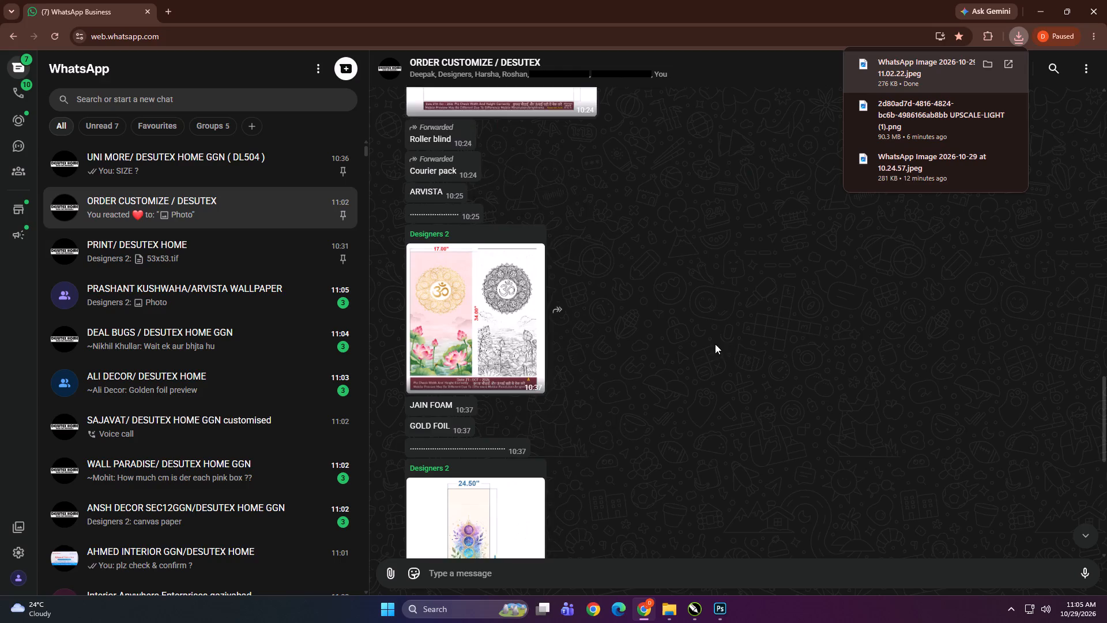
{"action": "scroll", "coordinate": [662, 344], "scroll_direction": "down", "scroll_amount": 4}
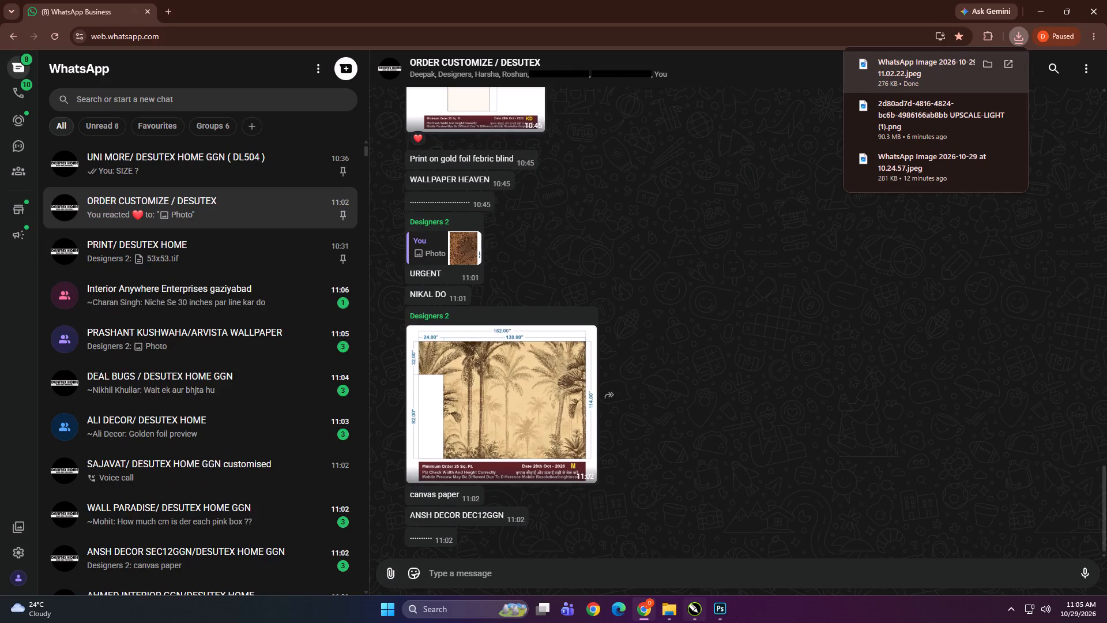
{"action": "scroll", "coordinate": [773, 430], "scroll_direction": "down", "scroll_amount": 3}
{"action": "scroll", "coordinate": [730, 341], "scroll_direction": "up", "scroll_amount": 2}
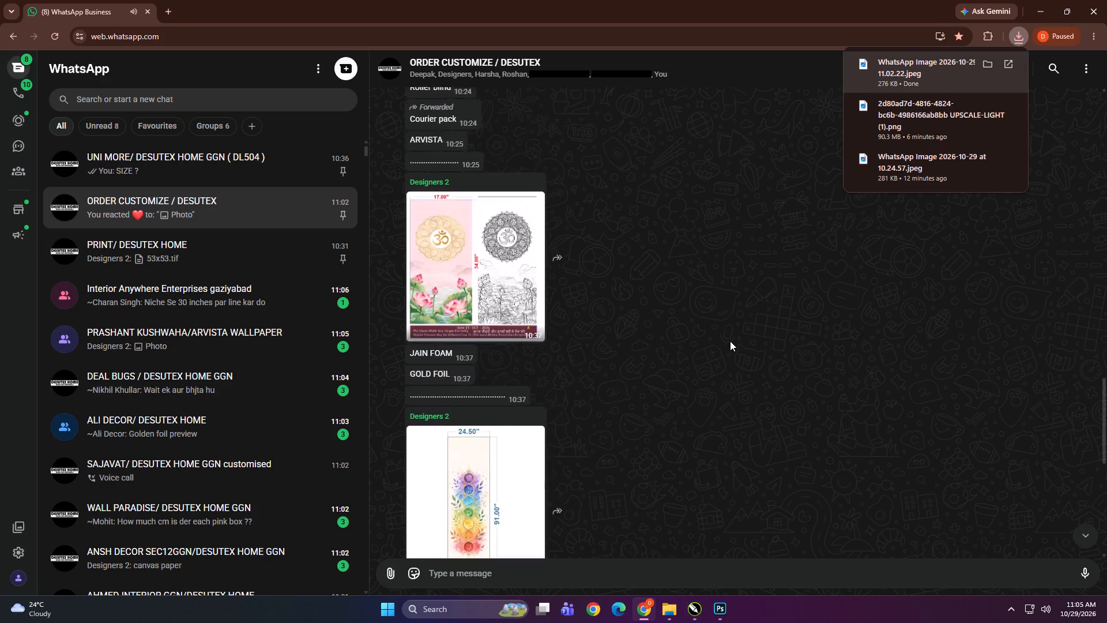
{"action": "scroll", "coordinate": [730, 341], "scroll_direction": "up", "scroll_amount": 3}
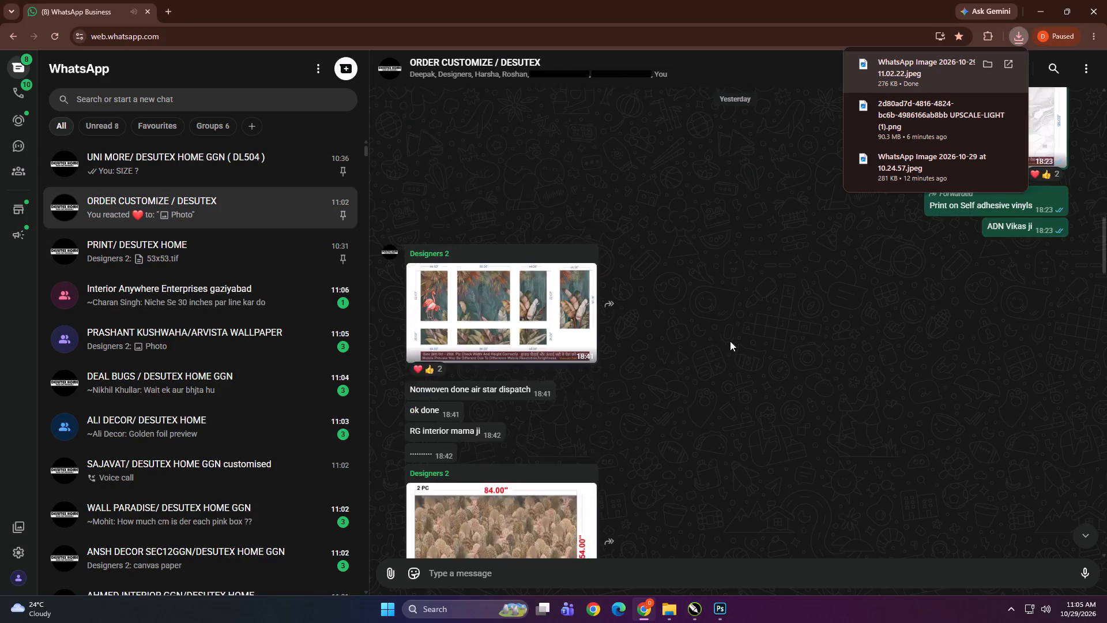
{"action": "scroll", "coordinate": [730, 341], "scroll_direction": "up", "scroll_amount": 3}
{"action": "scroll", "coordinate": [730, 341], "scroll_direction": "down", "scroll_amount": 4}
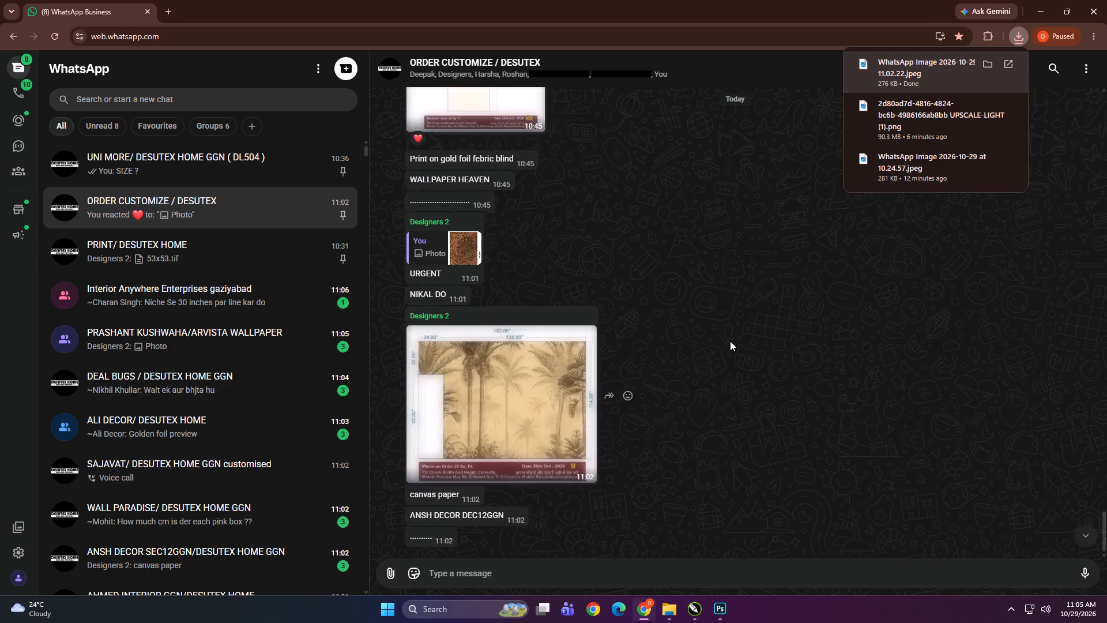
{"action": "scroll", "coordinate": [730, 341], "scroll_direction": "down", "scroll_amount": 7}
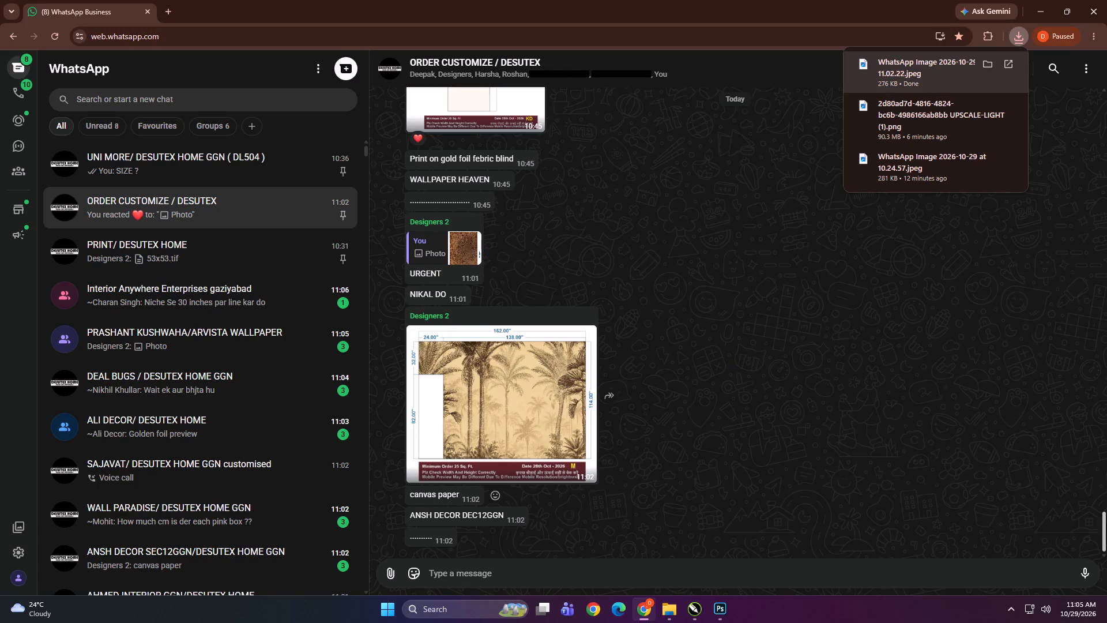